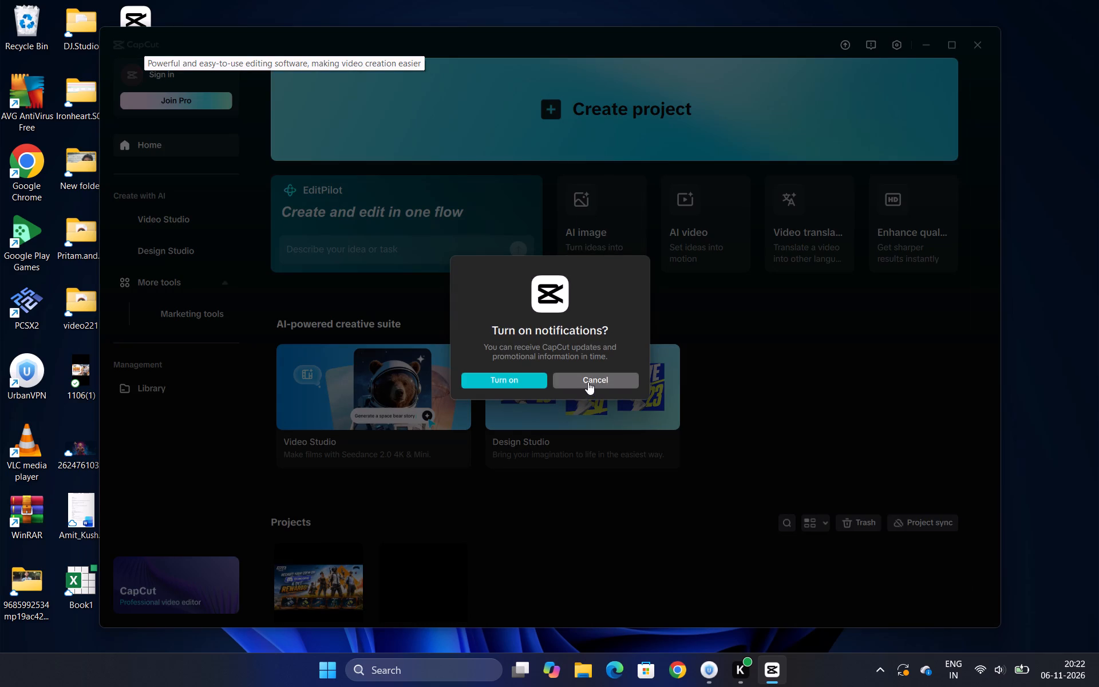
Decline the offer to turn on notifications for updates and promotional information.
left_click(588, 382)
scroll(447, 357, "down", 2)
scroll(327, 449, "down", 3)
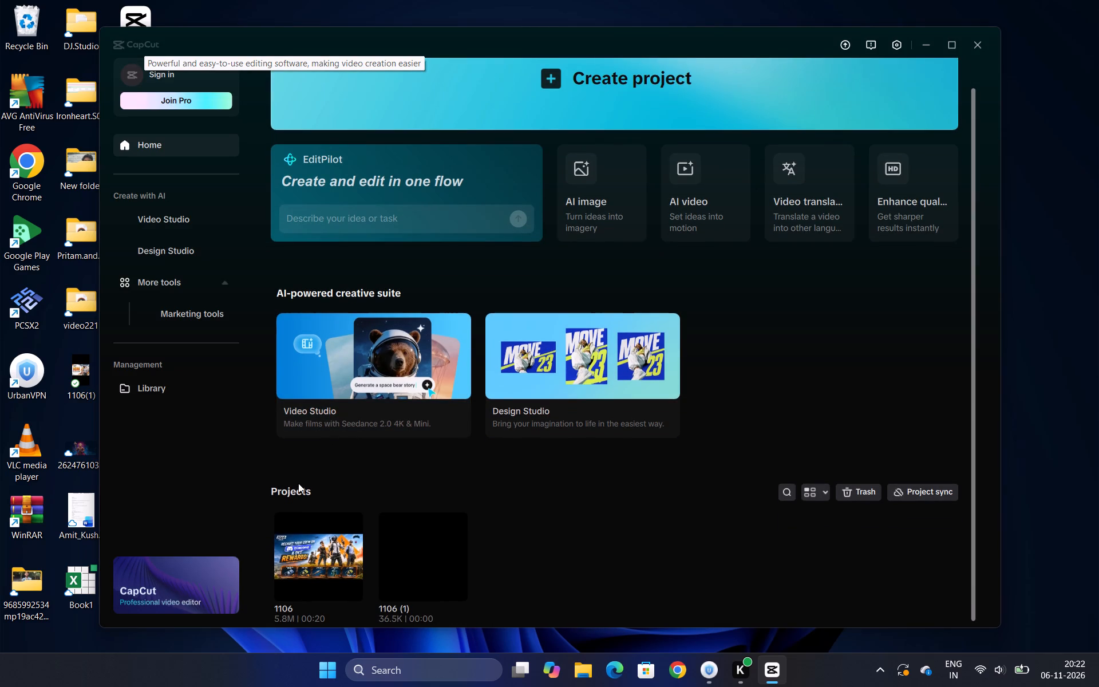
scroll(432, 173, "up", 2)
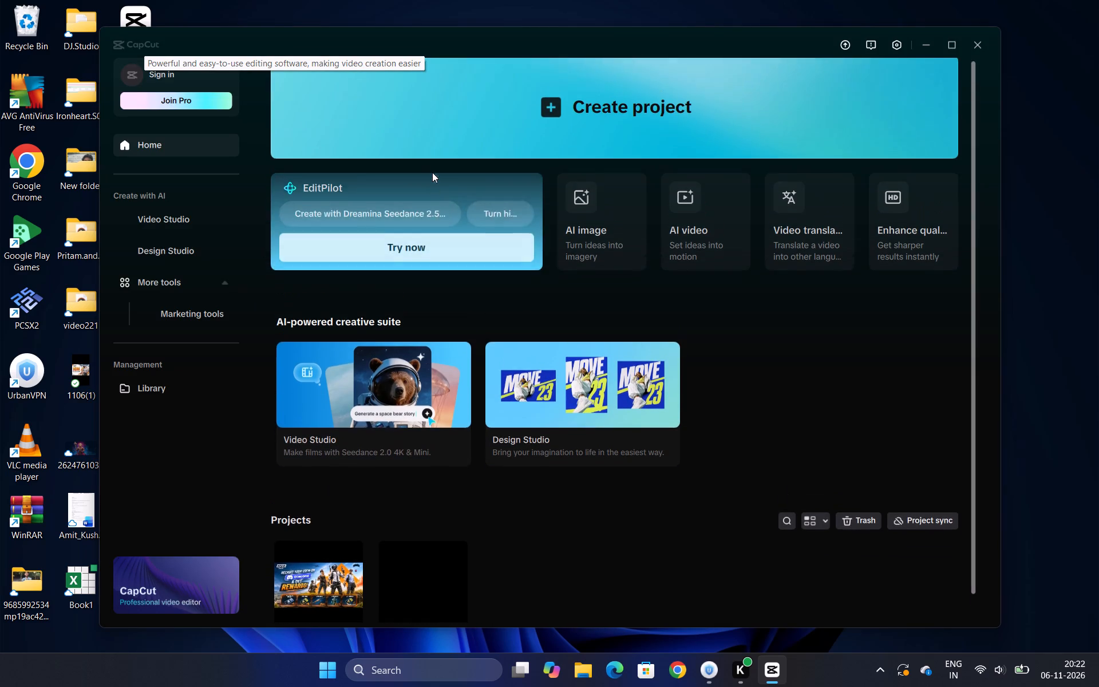
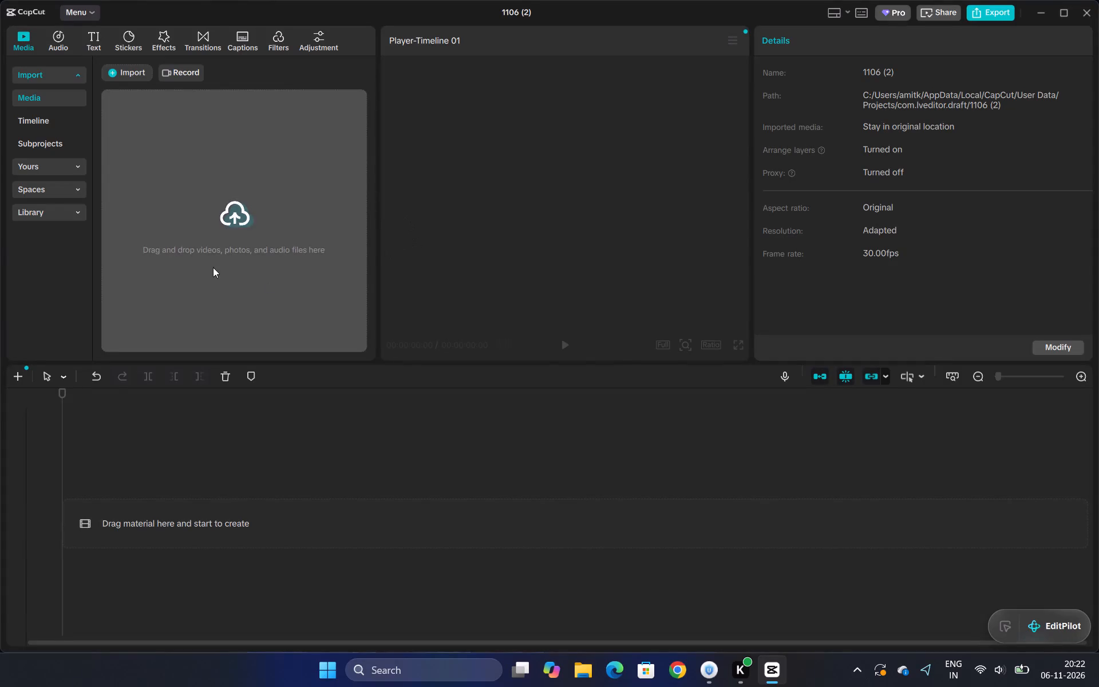
Import the video "WhatsApp Video 2026-11-06 at 8.18.05 PM (2)" from the device's Downloads folder into the project media.
left_click(227, 227)
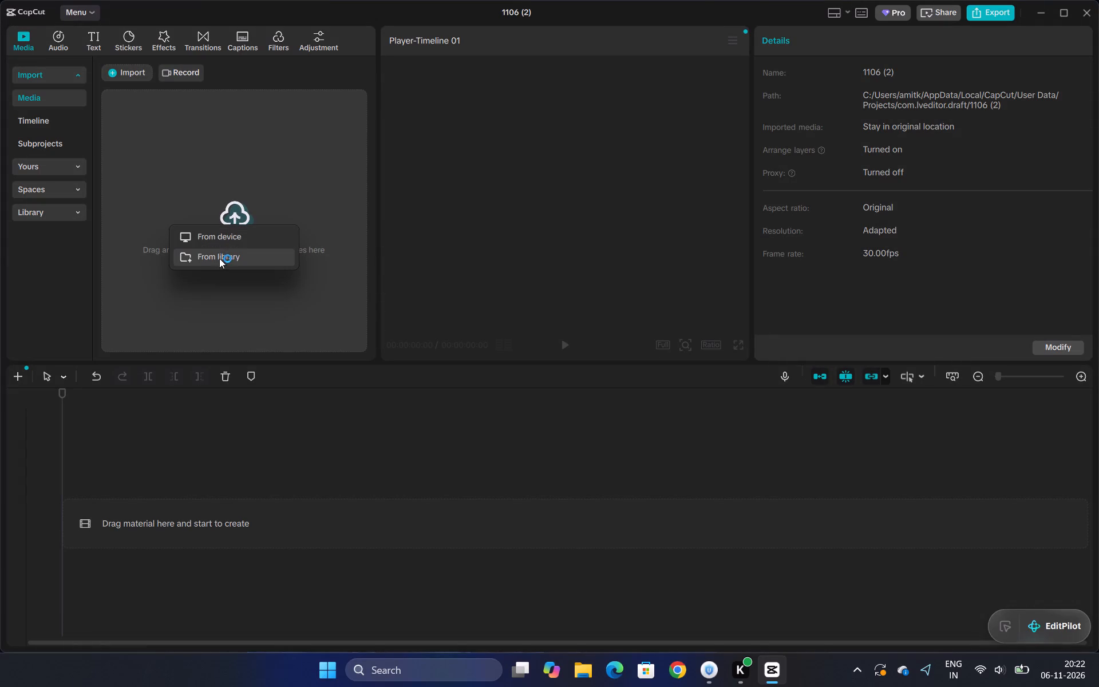
left_click(223, 232)
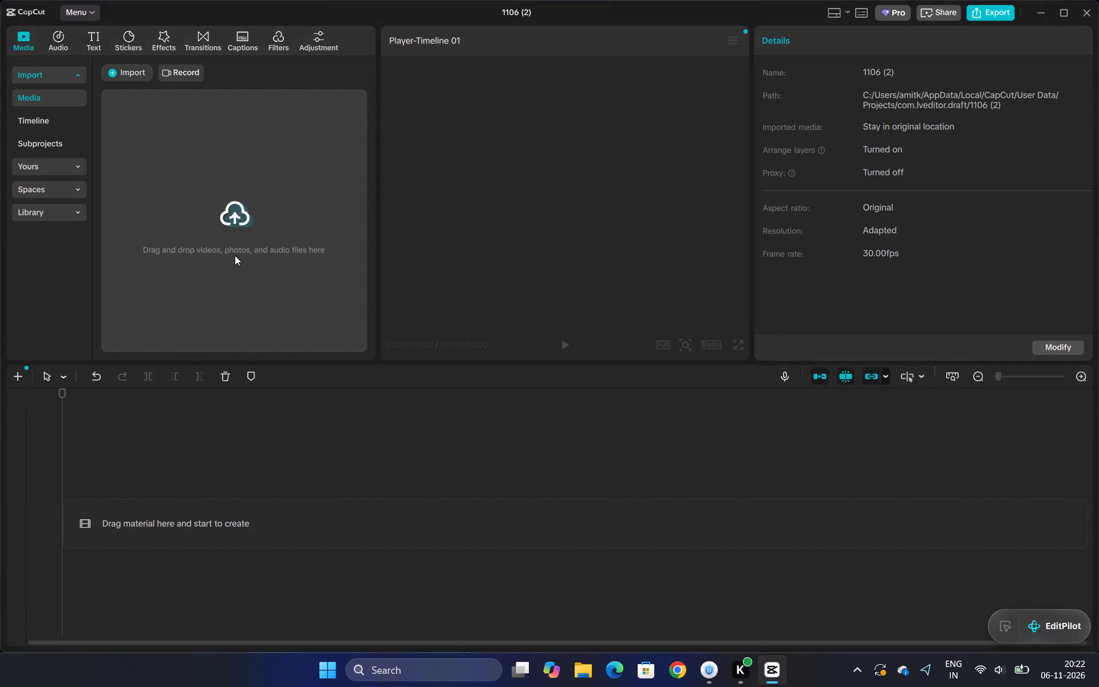
scroll(140, 229, "down", 1)
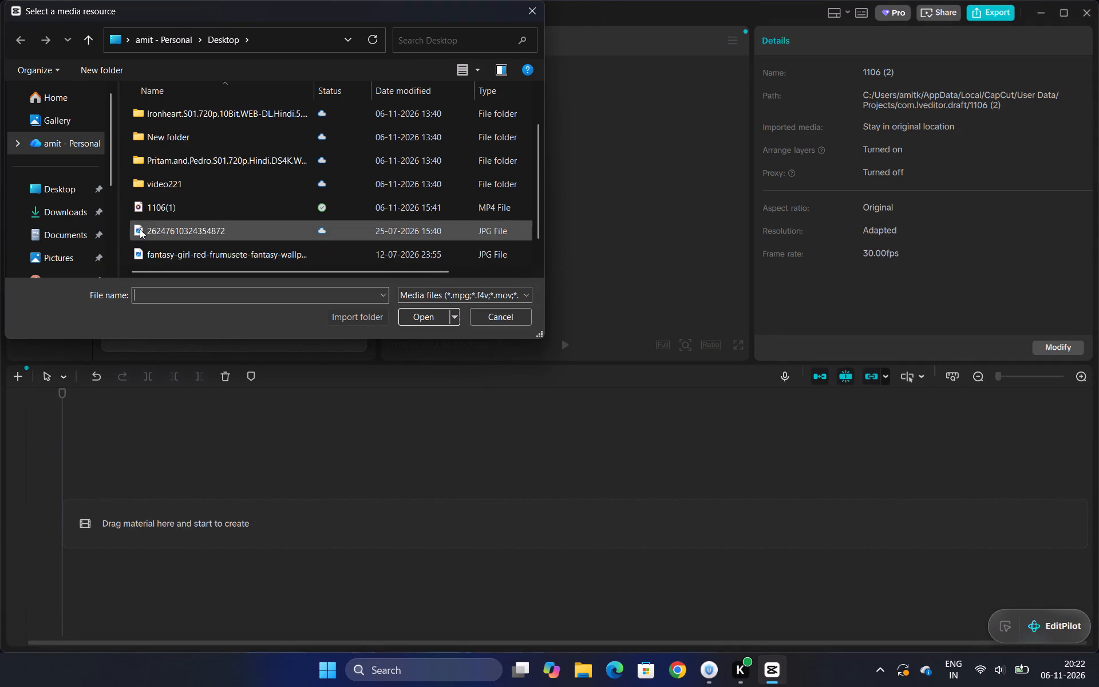
scroll(163, 219, "down", 9)
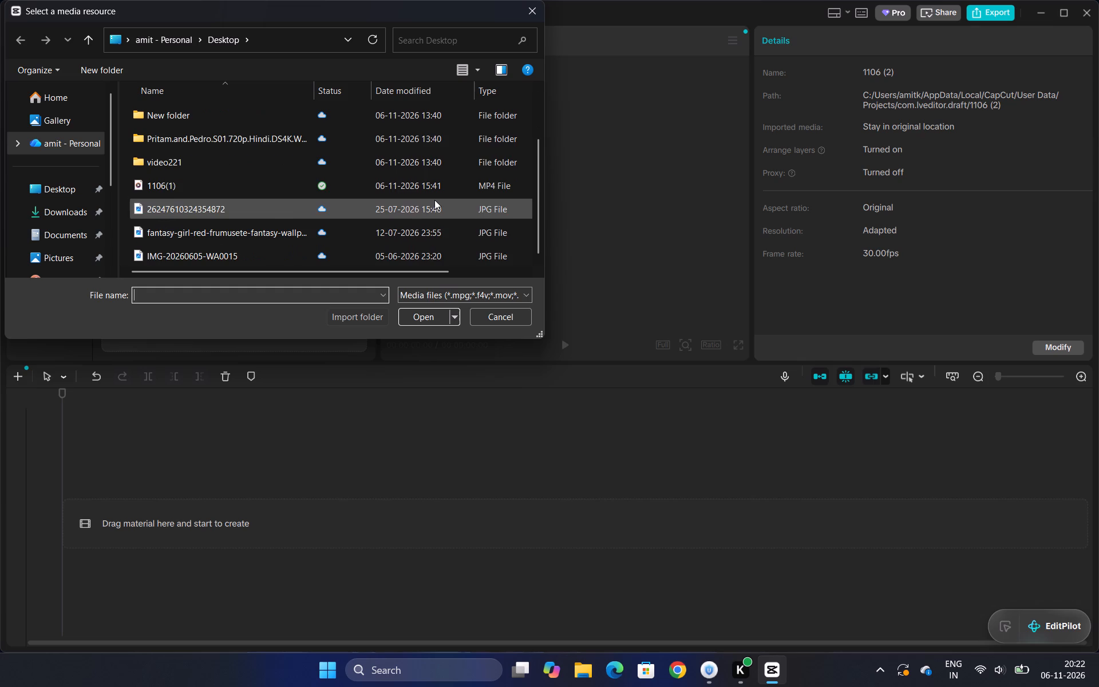
scroll(434, 200, "up", 3)
scroll(434, 200, "down", 6)
scroll(277, 185, "down", 3)
scroll(210, 201, "up", 3)
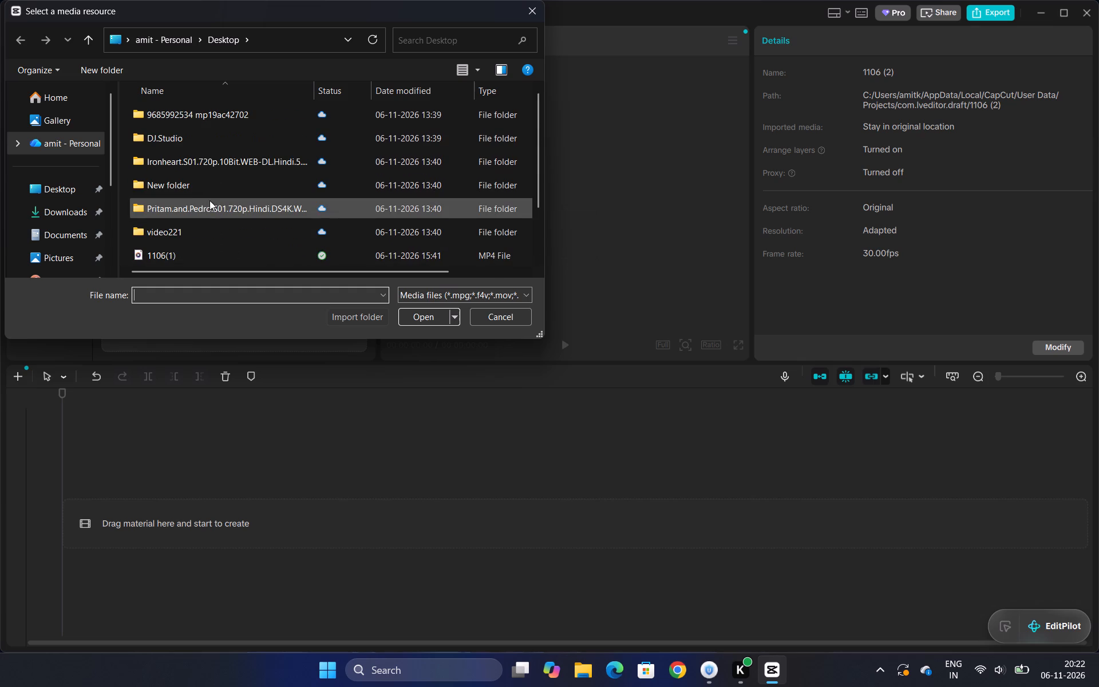
scroll(209, 200, "up", 7)
left_click(57, 218)
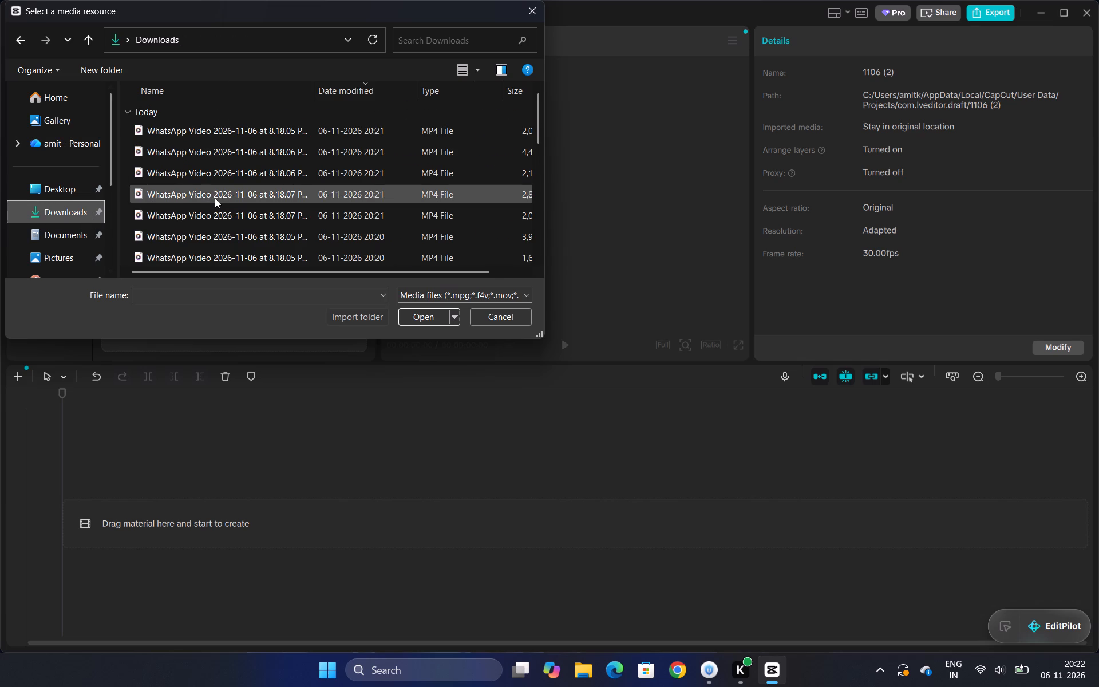
scroll(215, 198, "down", 5)
scroll(214, 198, "up", 5)
scroll(192, 155, "up", 2)
scroll(192, 139, "down", 2)
scroll(178, 179, "up", 3)
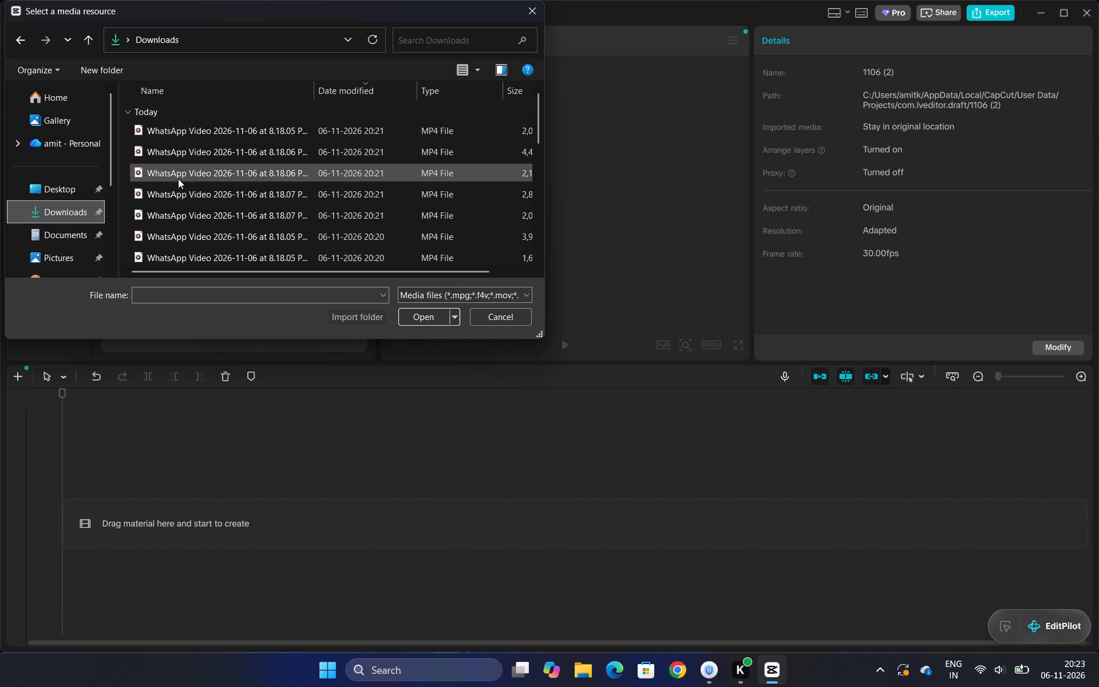
scroll(178, 179, "up", 3)
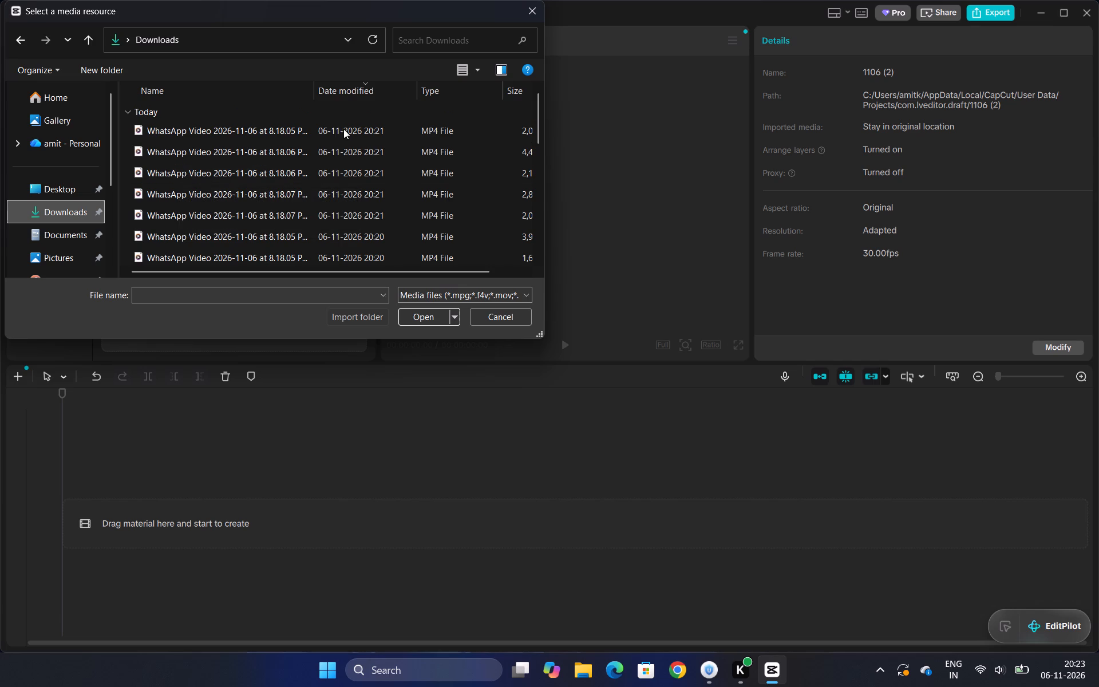
left_click(175, 131)
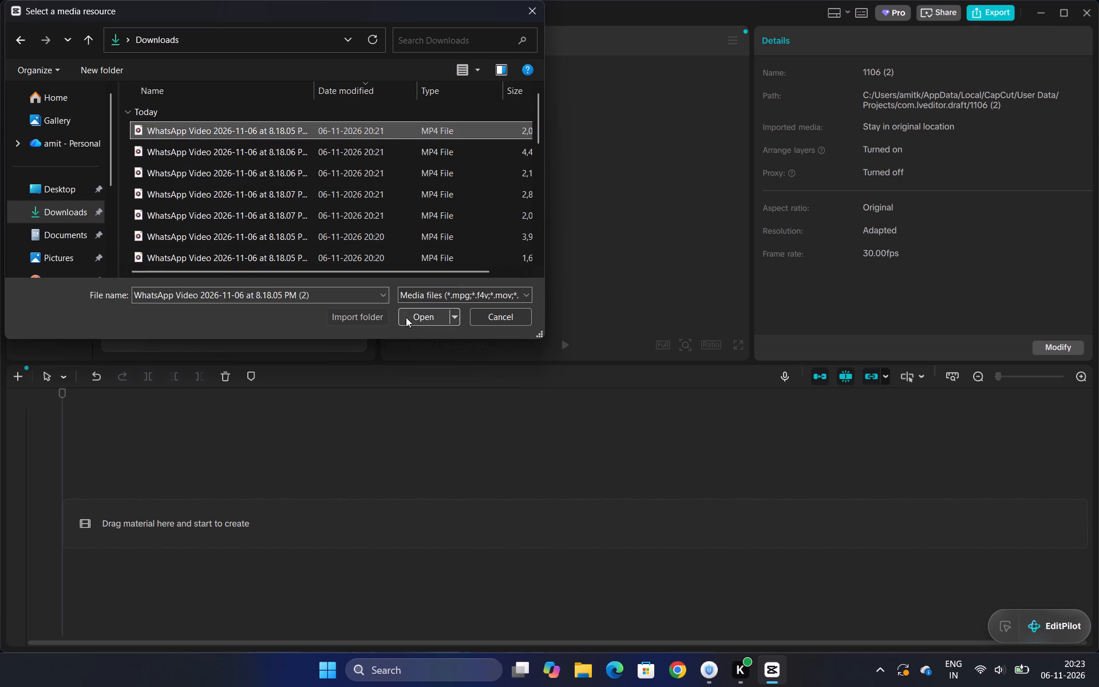
left_click(420, 316)
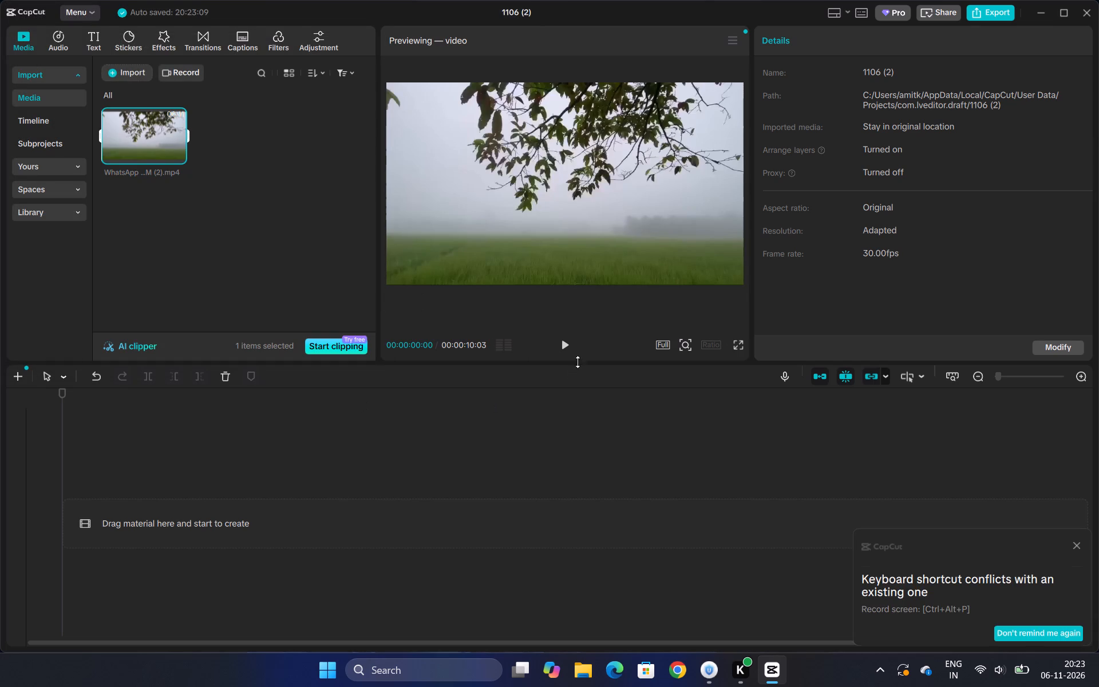
Play a preview of the imported video.
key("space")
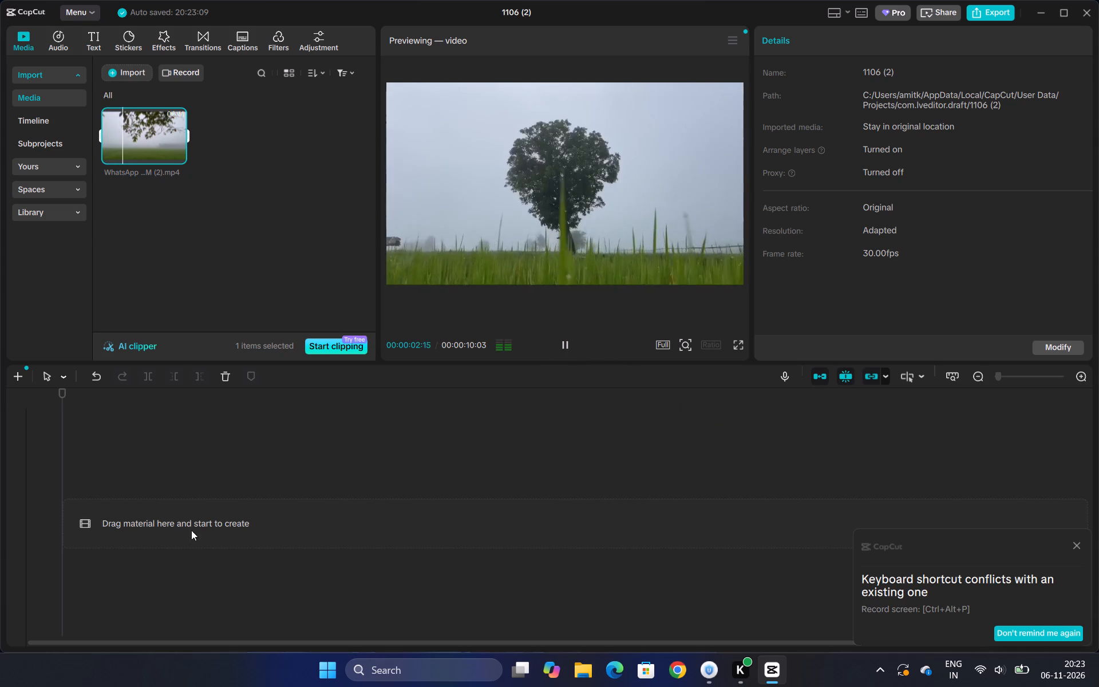
Add the imported video to the start of the empty timeline.
left_click(179, 159)
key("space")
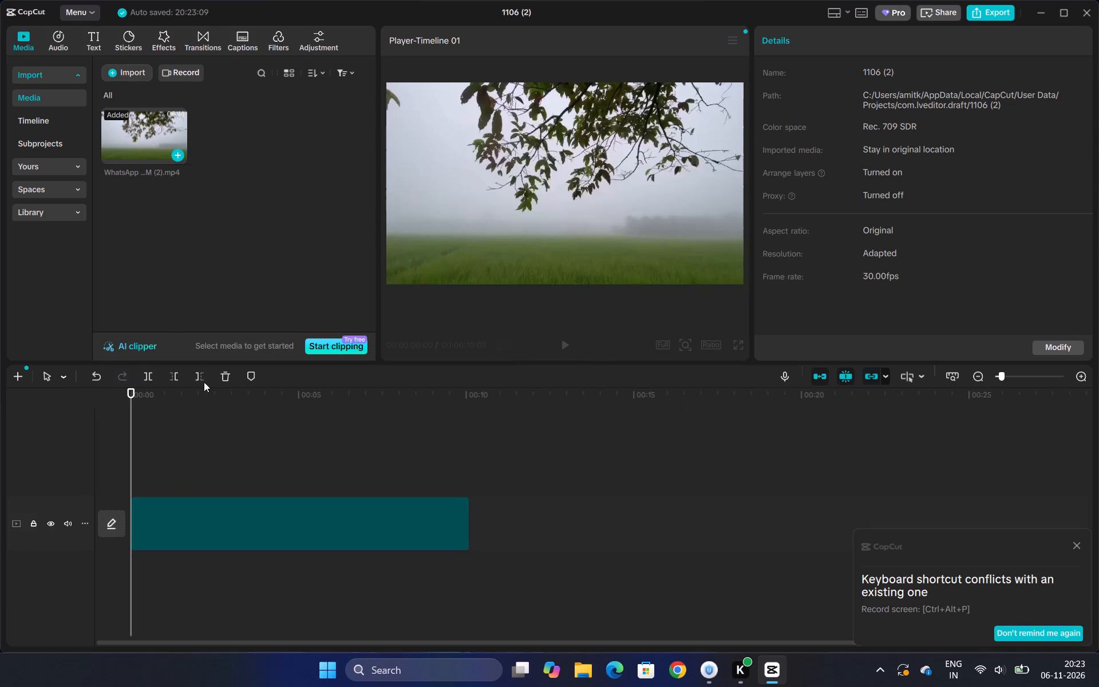
Play the timeline clip through to its end and return the playhead to the start.
left_click(162, 435)
key("space")
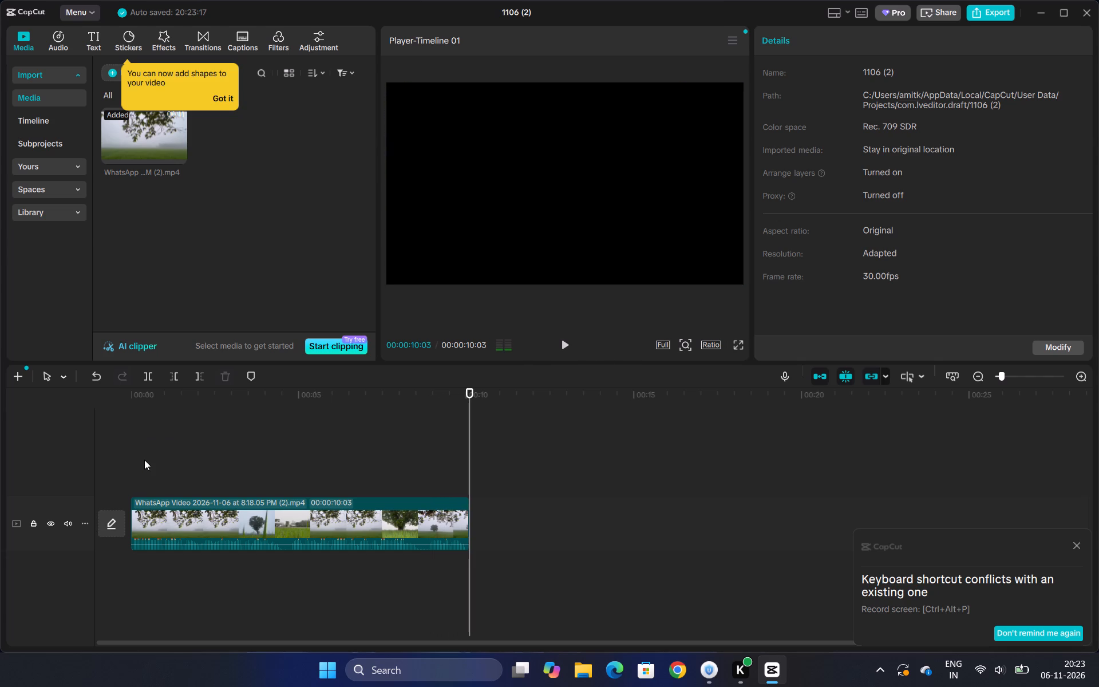
left_click(149, 471)
left_click(143, 468)
left_click_drag(135, 467, 101, 460)
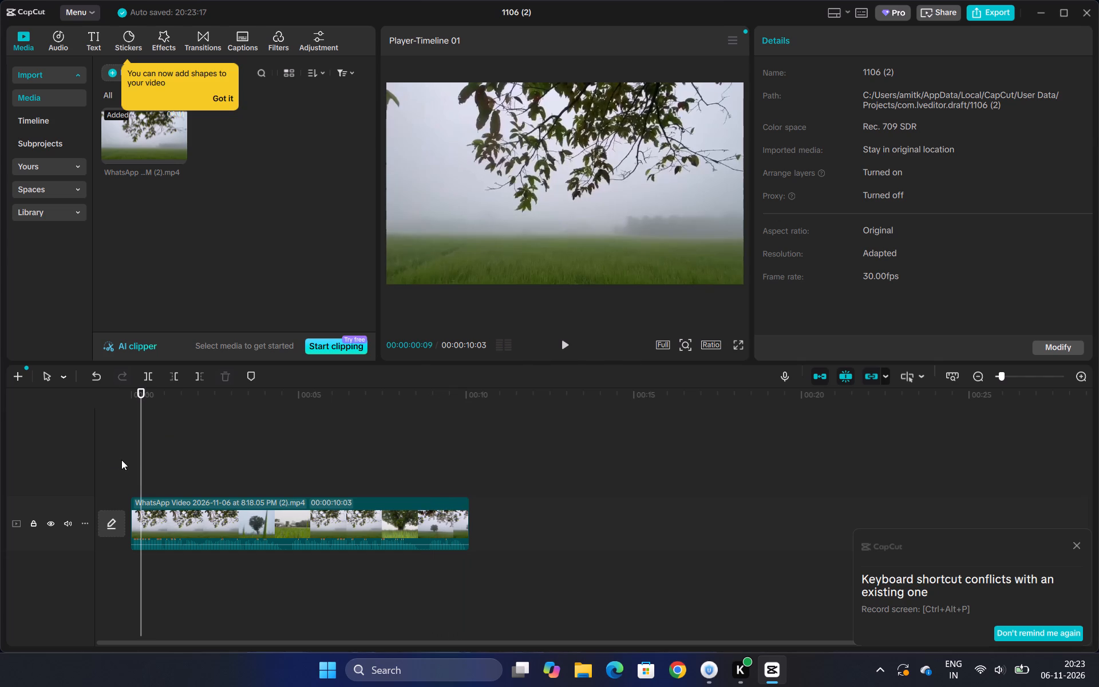
left_click(127, 448)
left_click(133, 449)
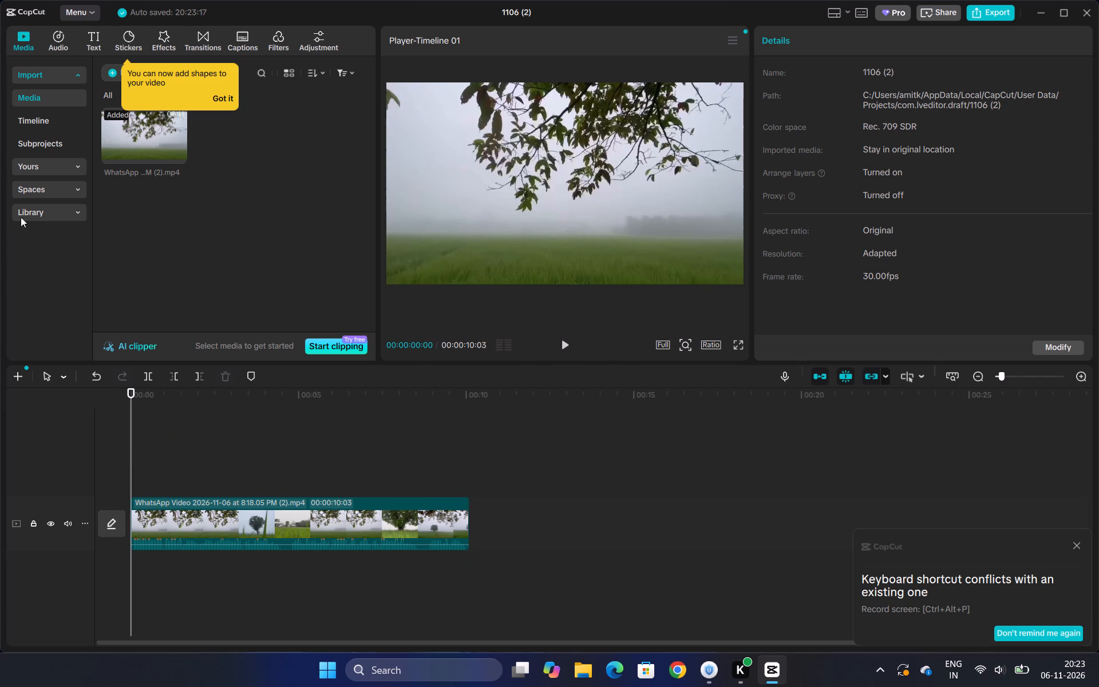
Open the Phonk category of the audio library's music collection, dismissing the tip about adding shapes.
left_click(64, 34)
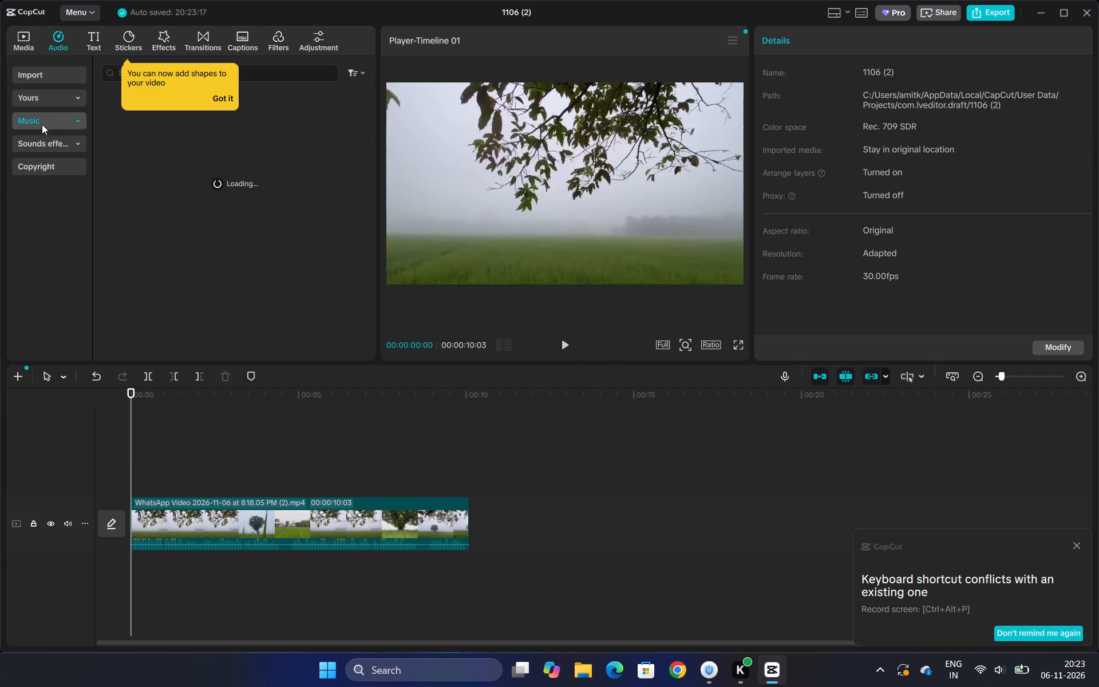
left_click(45, 125)
left_click(77, 138)
left_click(77, 95)
left_click(71, 74)
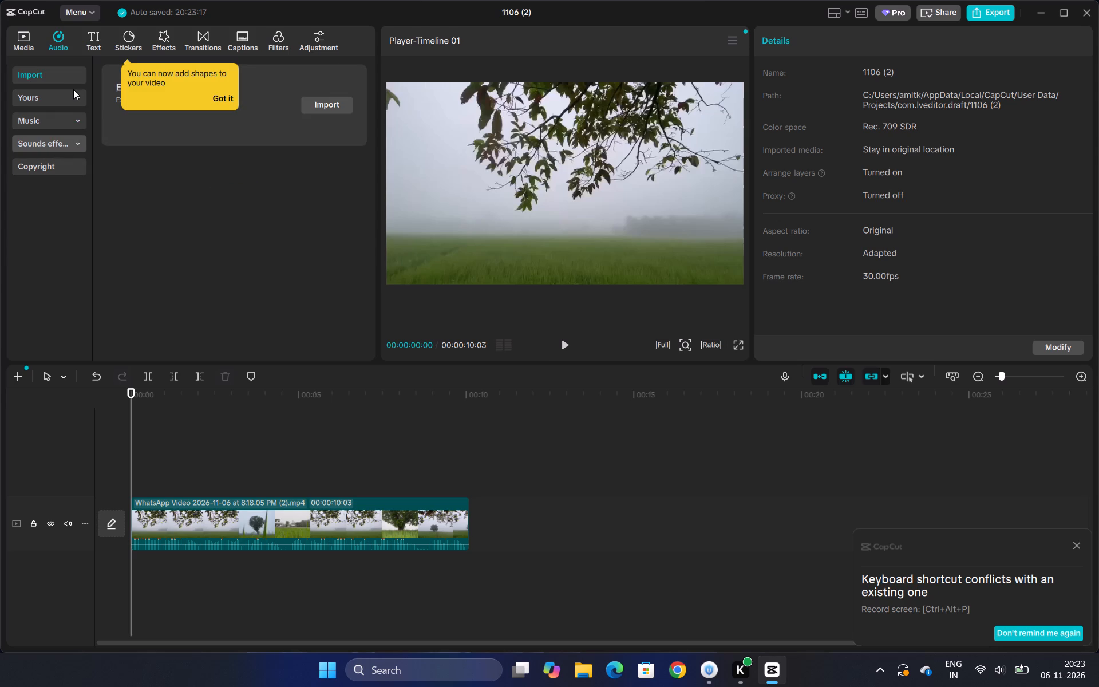
left_click(224, 100)
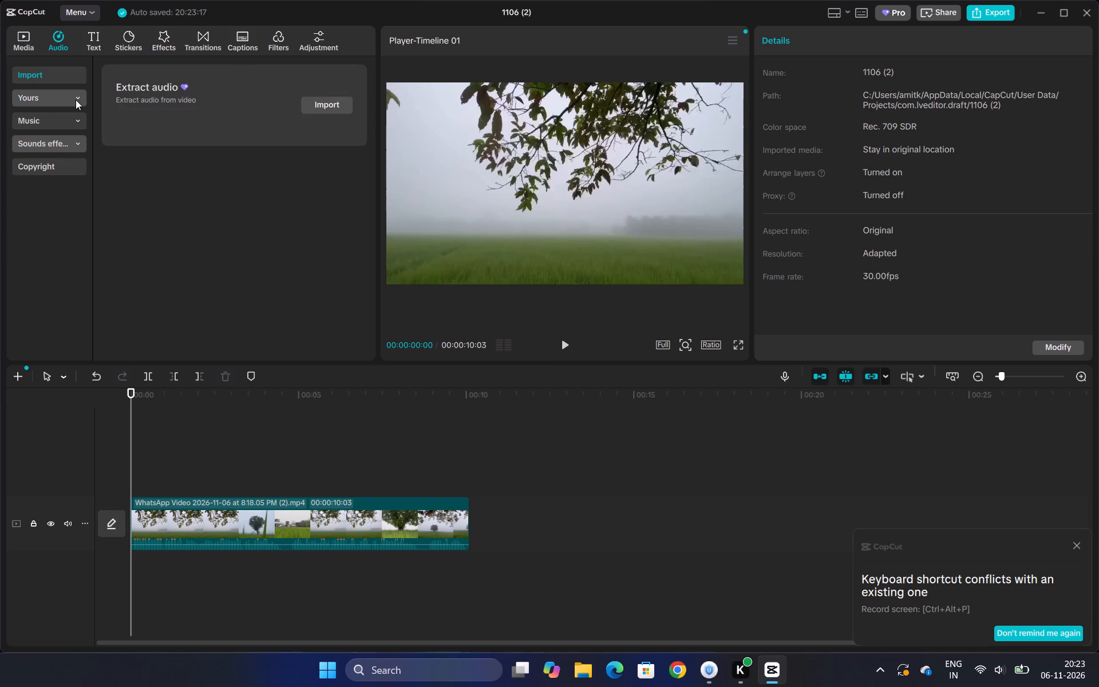
left_click(76, 100)
left_click(76, 116)
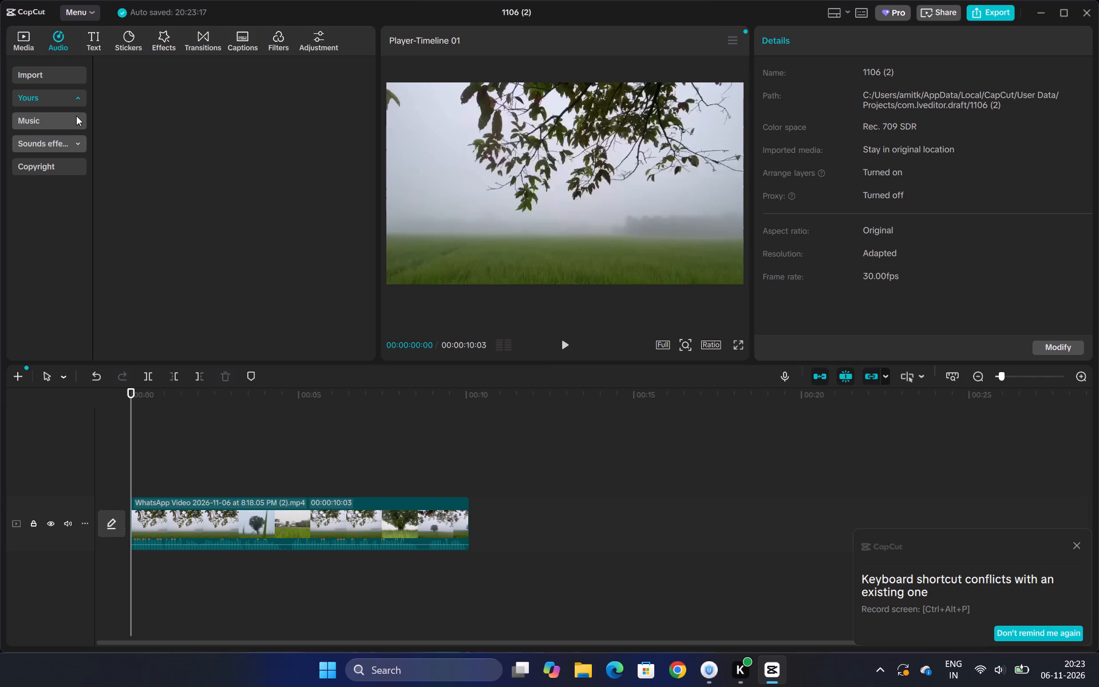
left_click(44, 167)
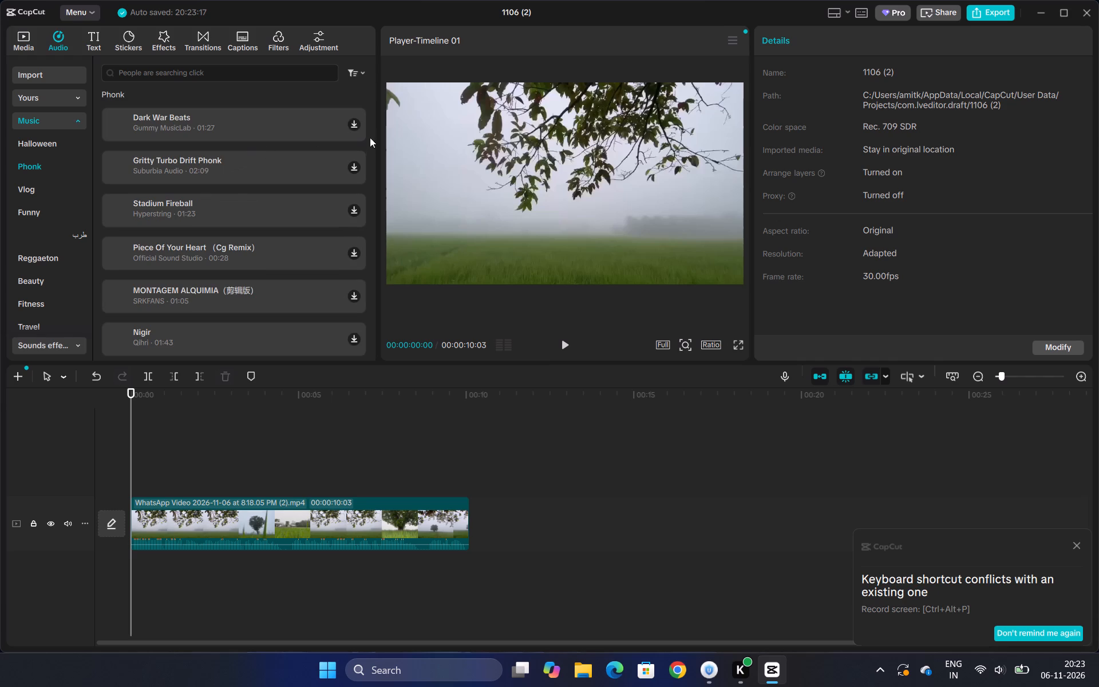
Download the Phonk tracks Dark War Beats, Piece Of Your Heart (Cg Remix), MONTAGEM ALQUIMIA, Nigir, Stadium Fireball and Gritty Turbo Drift Phonk.
left_click_drag(338, 125, 344, 125)
left_click(357, 254)
left_click(351, 293)
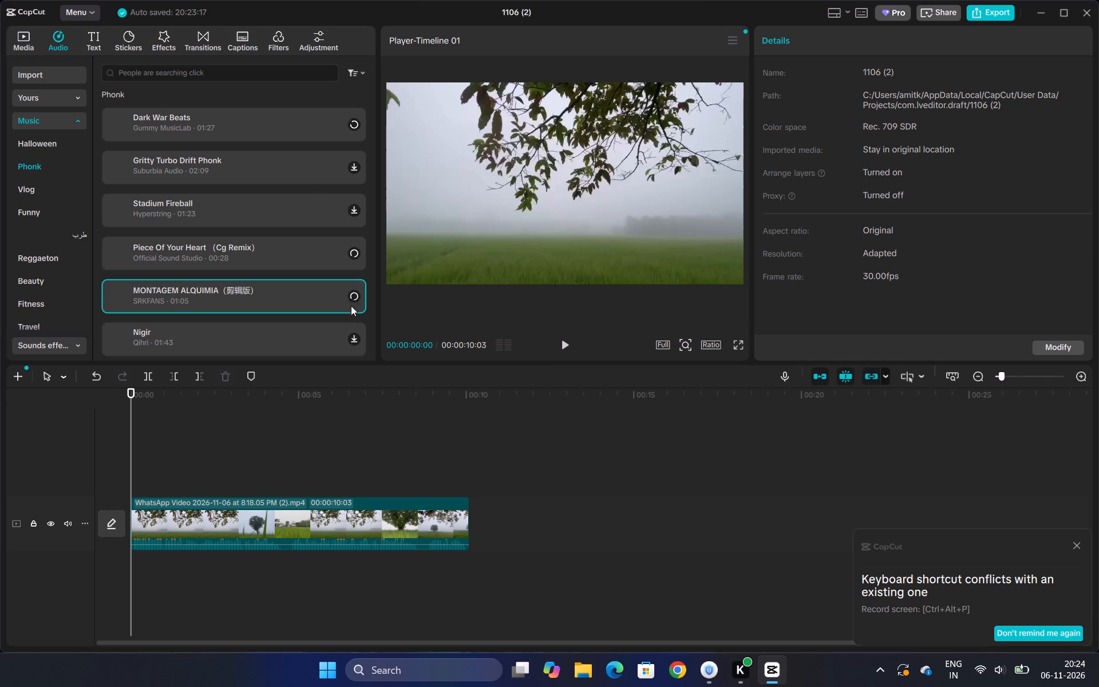
left_click(353, 330)
left_click(357, 209)
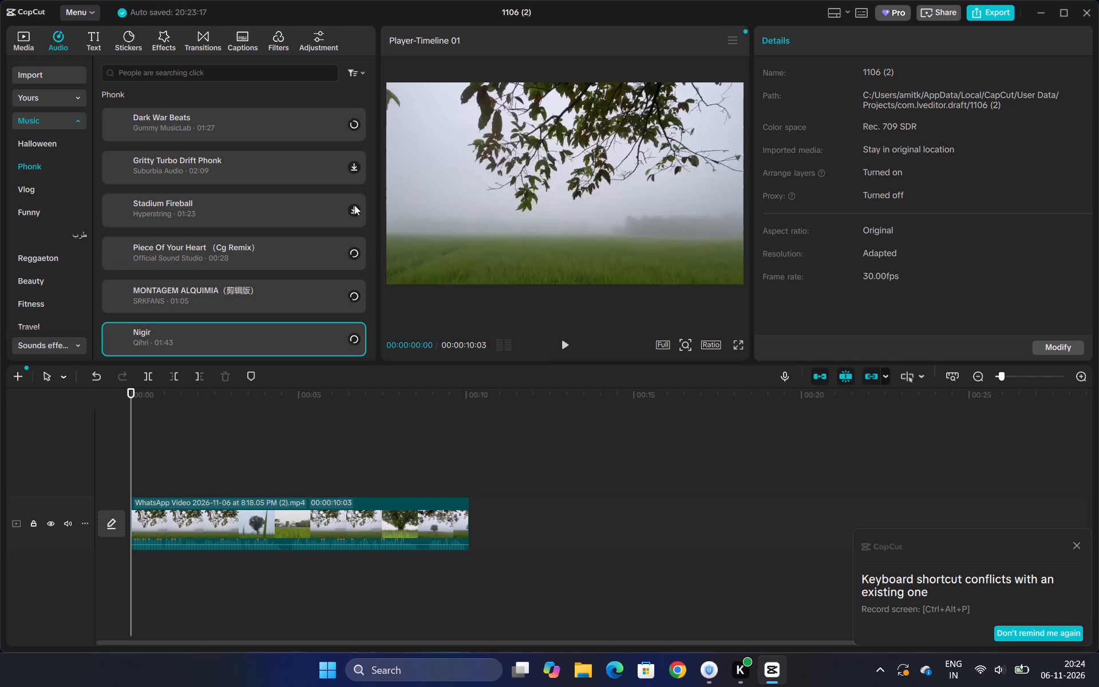
left_click(351, 171)
Download the further Phonk tracks MONTAGEM XONADA FUNK PHONK, MONTAGEM ALQUIMIA (01:36) and MONTAGEM XONADA.
scroll(340, 185, "down", 2)
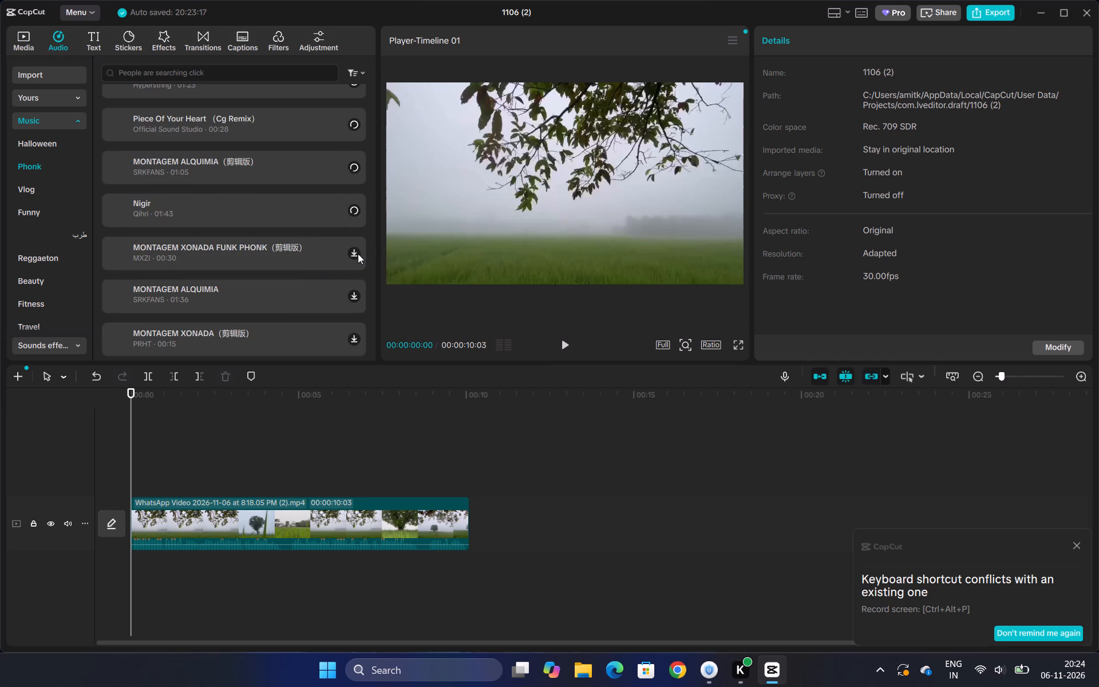
left_click(358, 252)
left_click(349, 293)
left_click(353, 337)
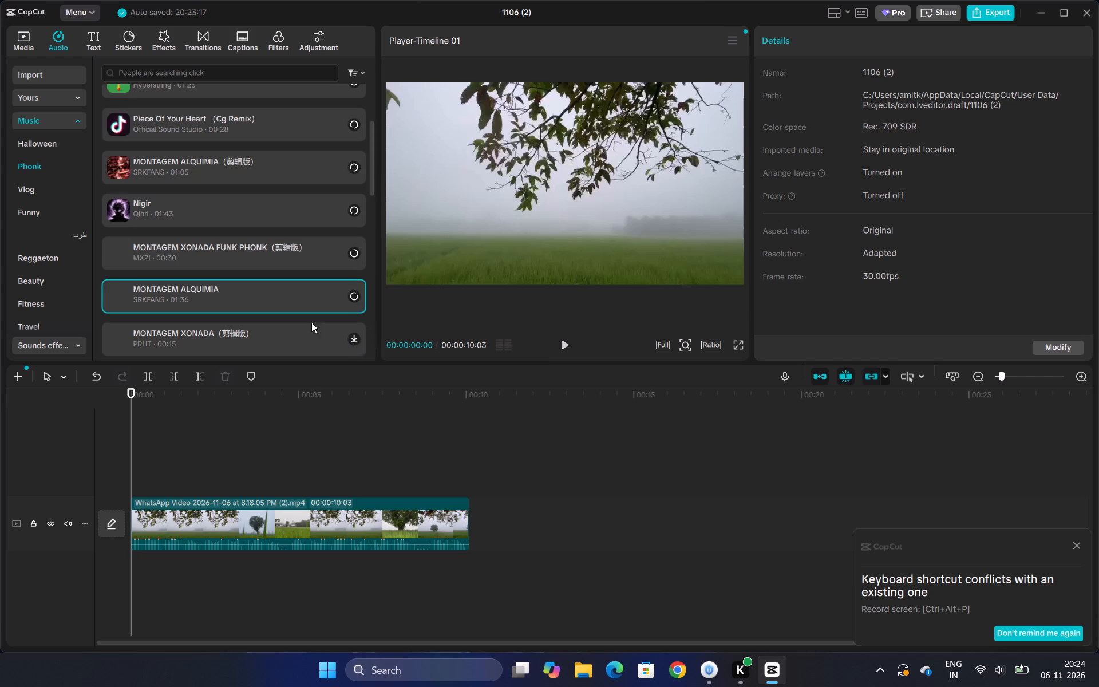
Download MONTAGEM NO BATIDAO PHONK, SEM SAÍDA sollv, MONTAGEM LUZ AGORA, MONTAGEM TENTANA, MONTAGEM ALQUIMIA by BLASK and Manasha Deep Phonk.
scroll(284, 303, "down", 4)
left_click(355, 211)
left_click(330, 165)
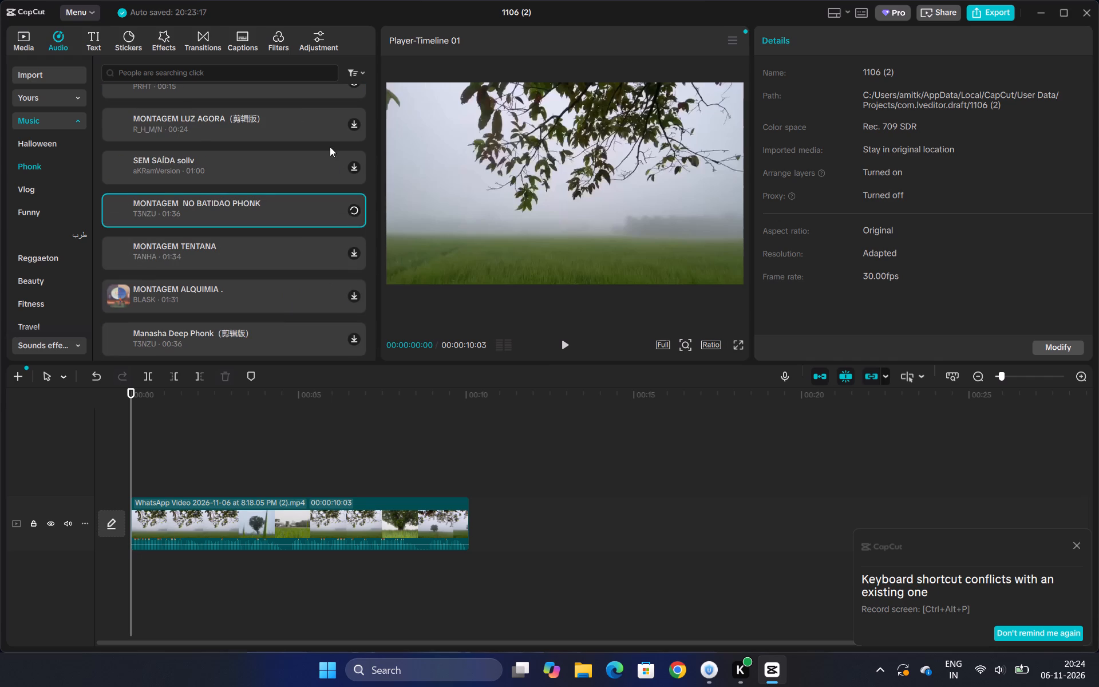
left_click(334, 128)
left_click(327, 266)
left_click(314, 312)
left_click(313, 337)
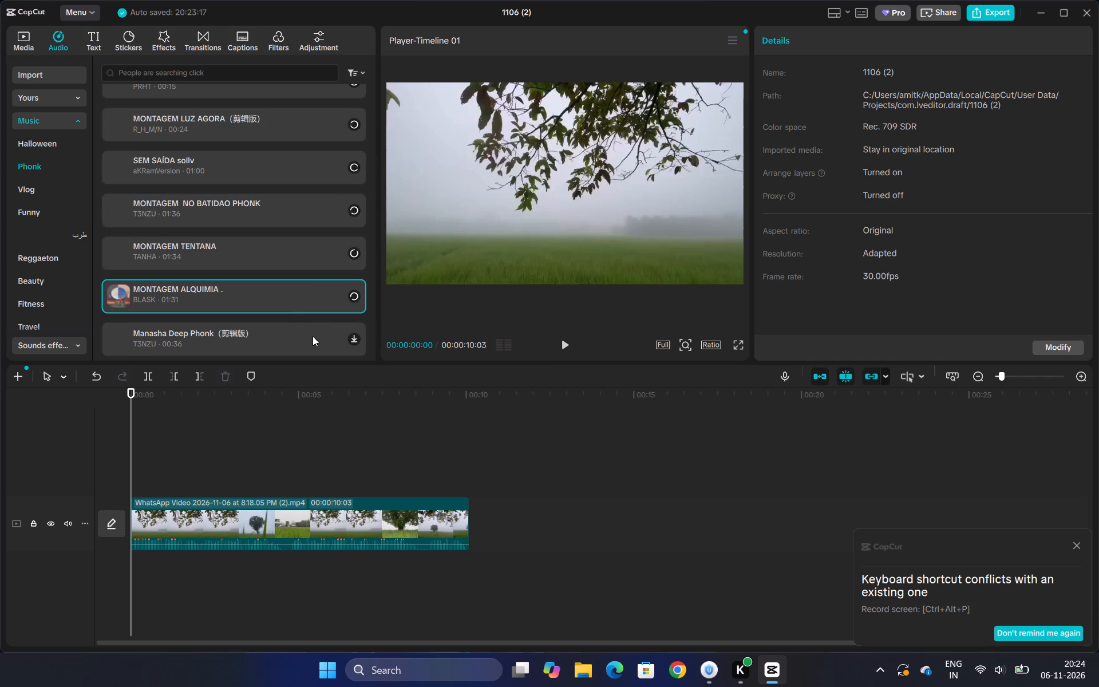
In the Halloween music category, download the first six tracks, from Dark Halloween Fairytale to Monster Carnival Halloween Parade.
scroll(292, 305, "up", 10)
left_click(276, 157)
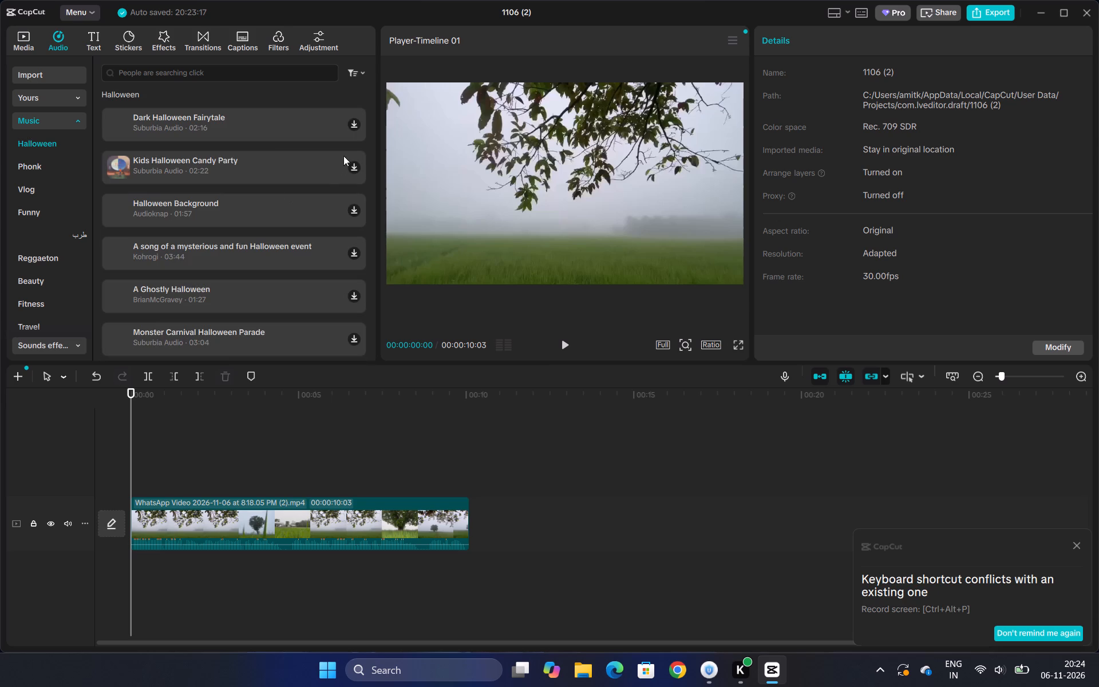
left_click(359, 120)
scroll(271, 168, "up", 6)
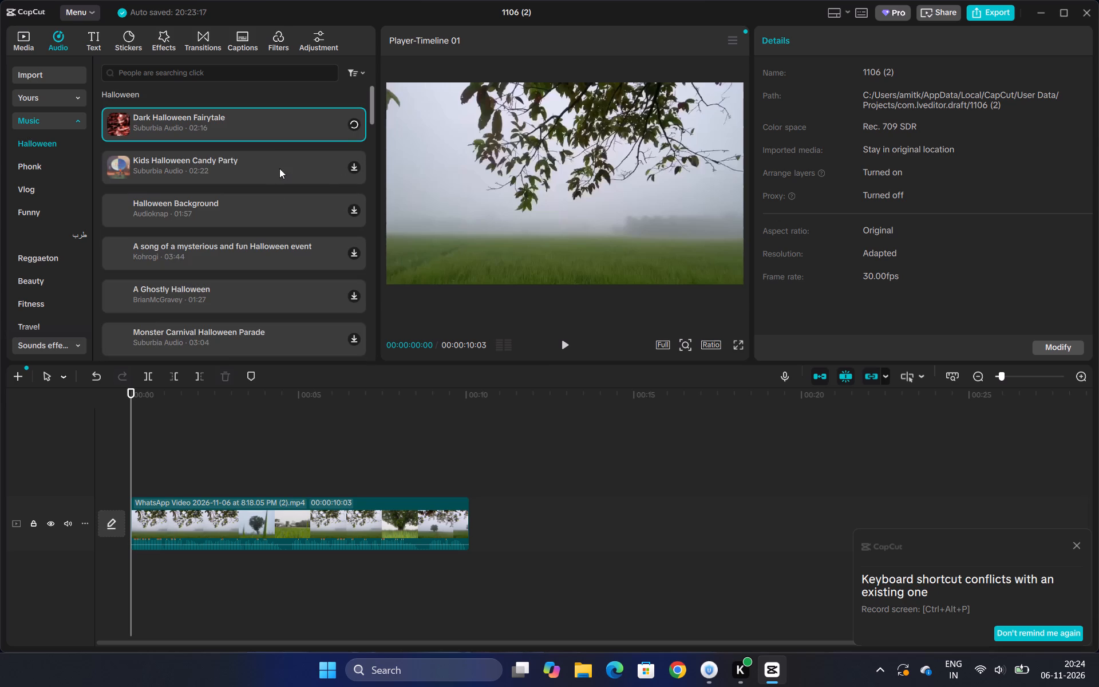
left_click(351, 169)
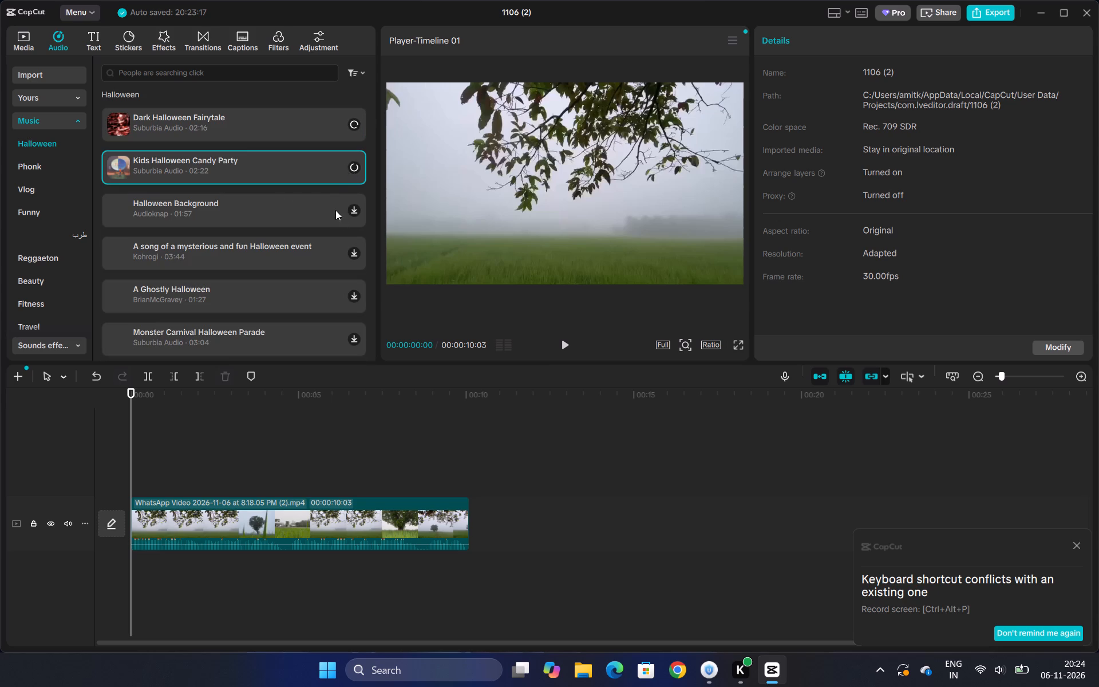
left_click(350, 214)
left_click(329, 265)
left_click(323, 300)
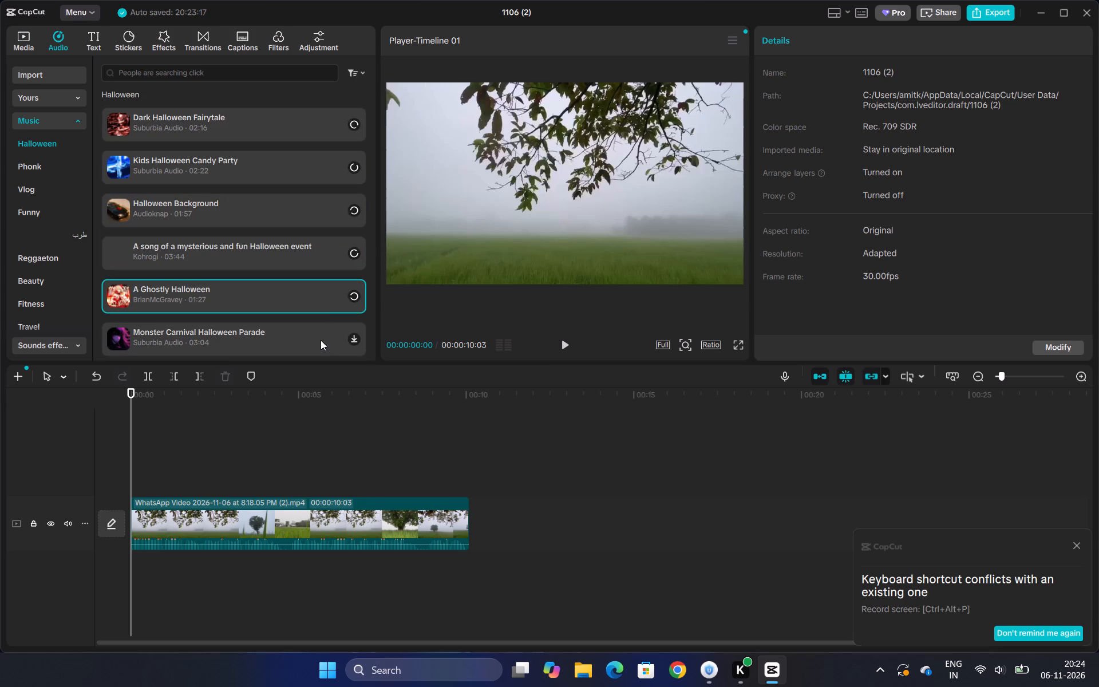
left_click(321, 340)
scroll(284, 262, "down", 2)
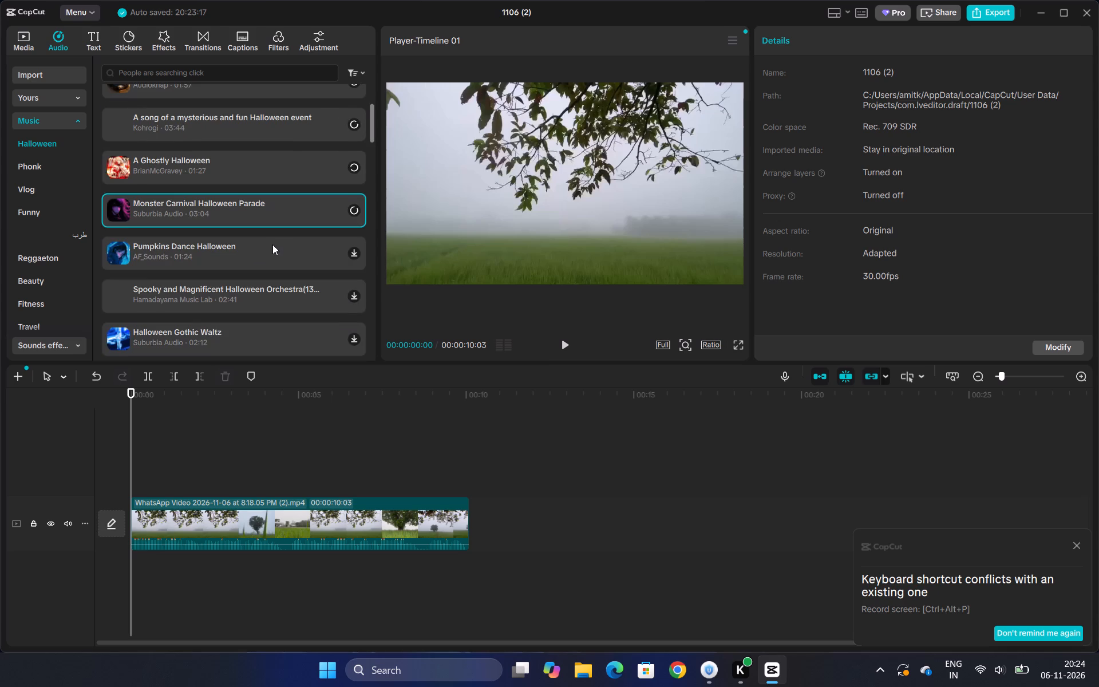
scroll(272, 244, "up", 2)
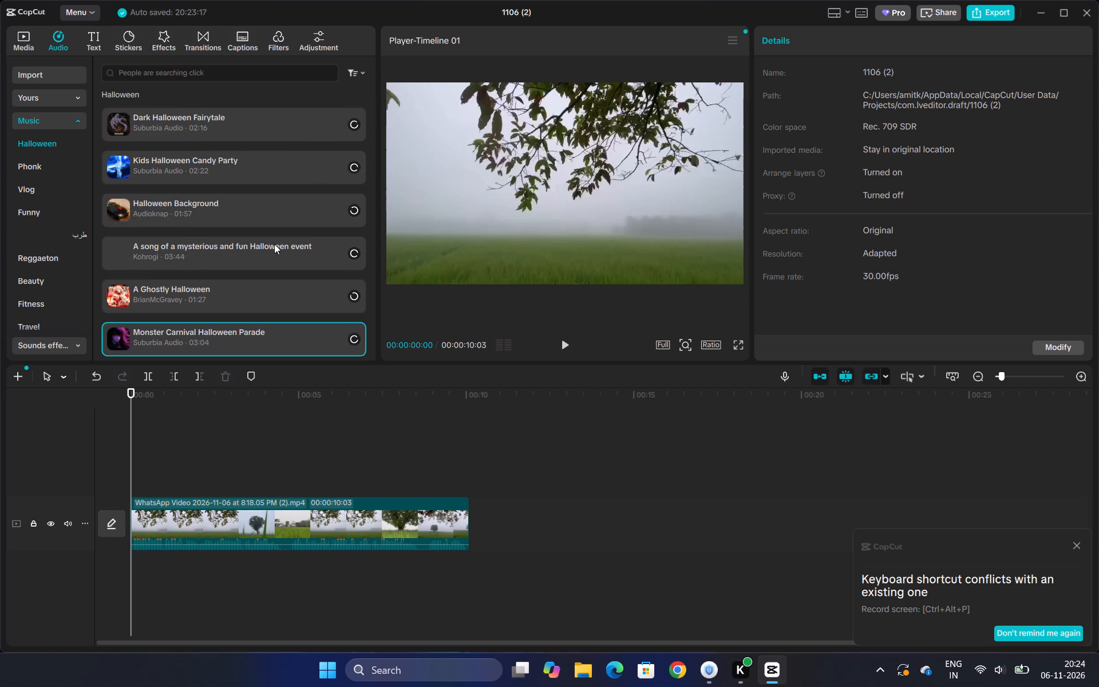
Close the notification about the conflicting screen recording shortcut.
left_click(1081, 546)
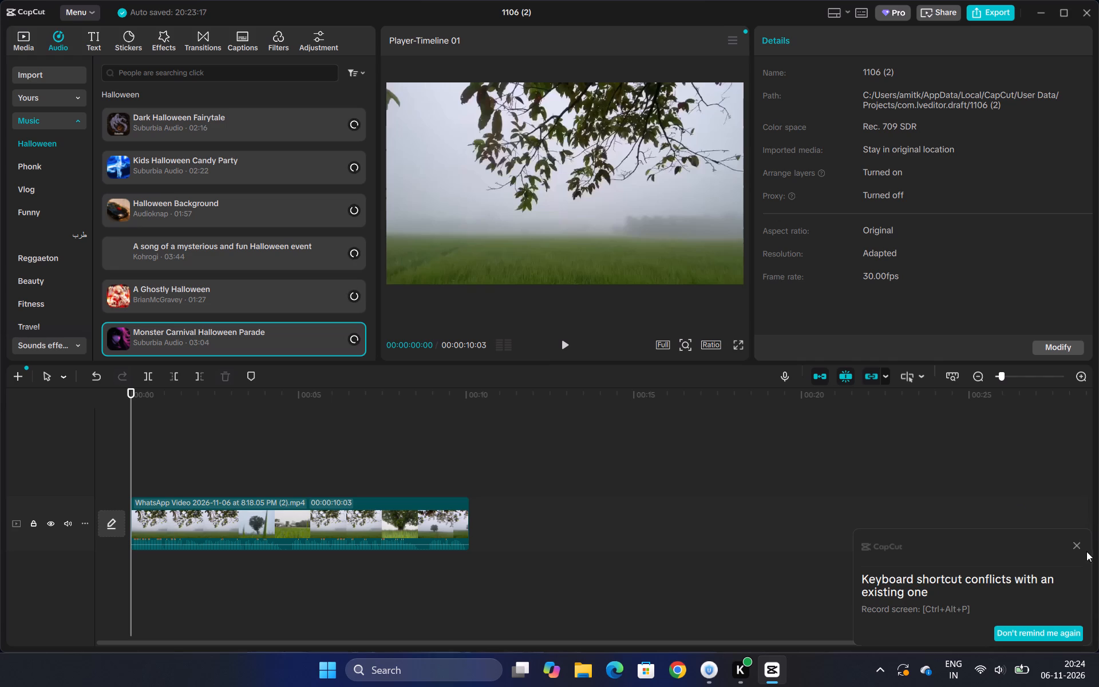
left_click(1078, 542)
left_click(1078, 542)
left_click(1076, 547)
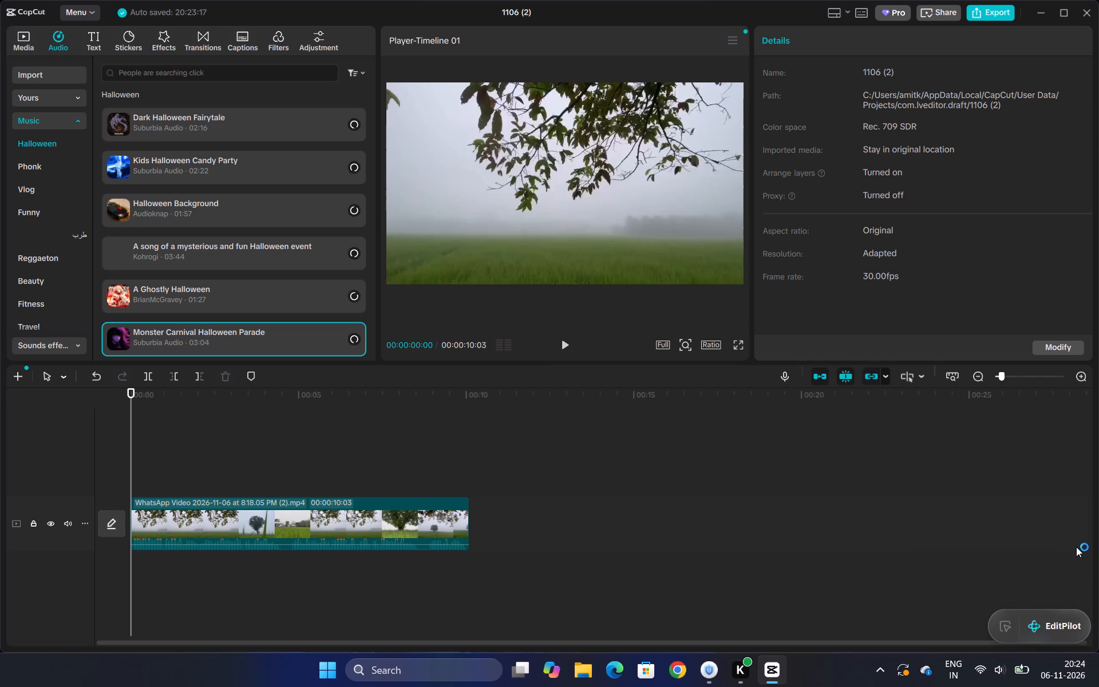
Try to preview the listed Halloween tracks, working from A Ghostly Halloween back up to Dark Halloween Fairytale.
left_click(221, 289)
left_click(226, 251)
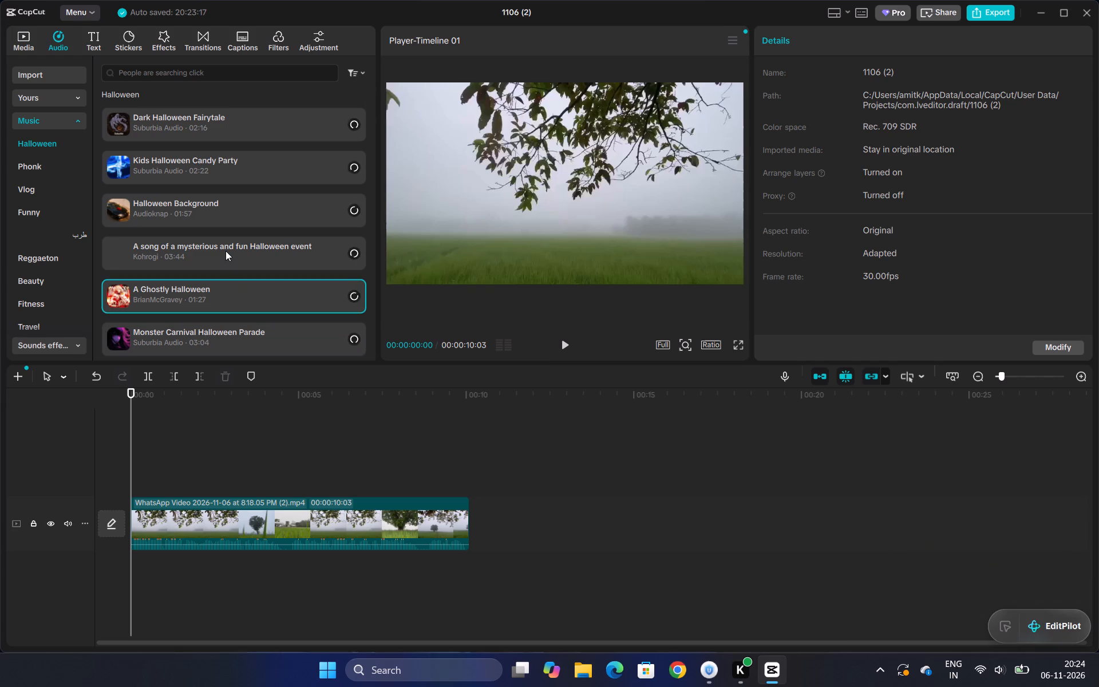
left_click(247, 217)
left_click(250, 185)
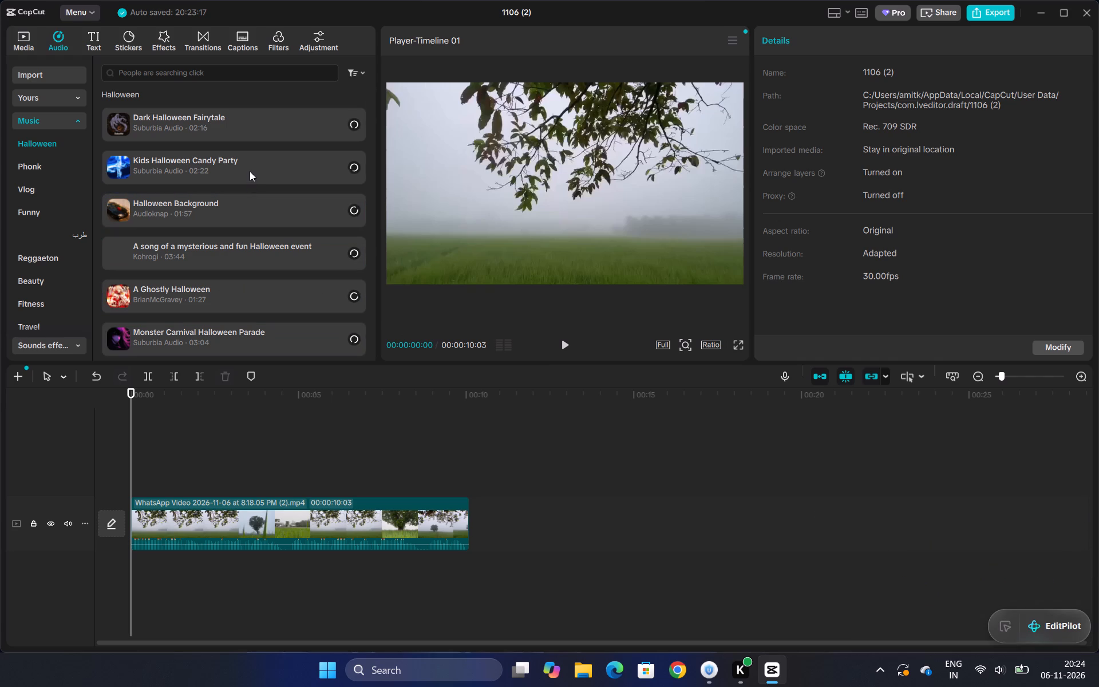
left_click(250, 171)
left_click(242, 134)
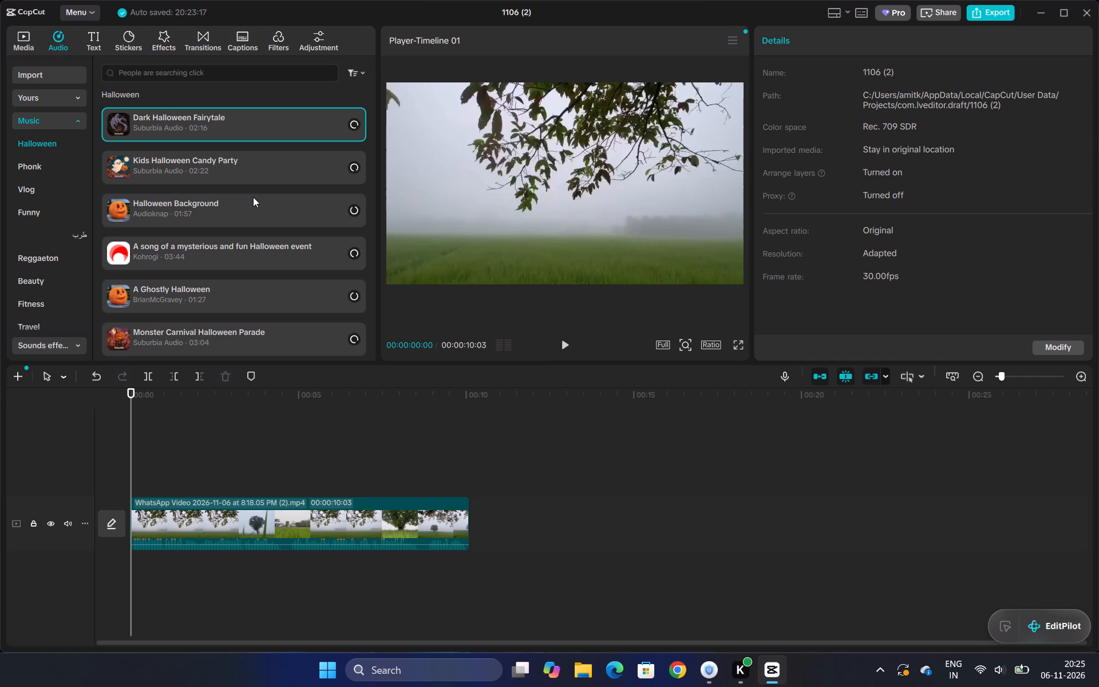
Check the connection status in Urban VPN and return to CapCut.
left_click(721, 677)
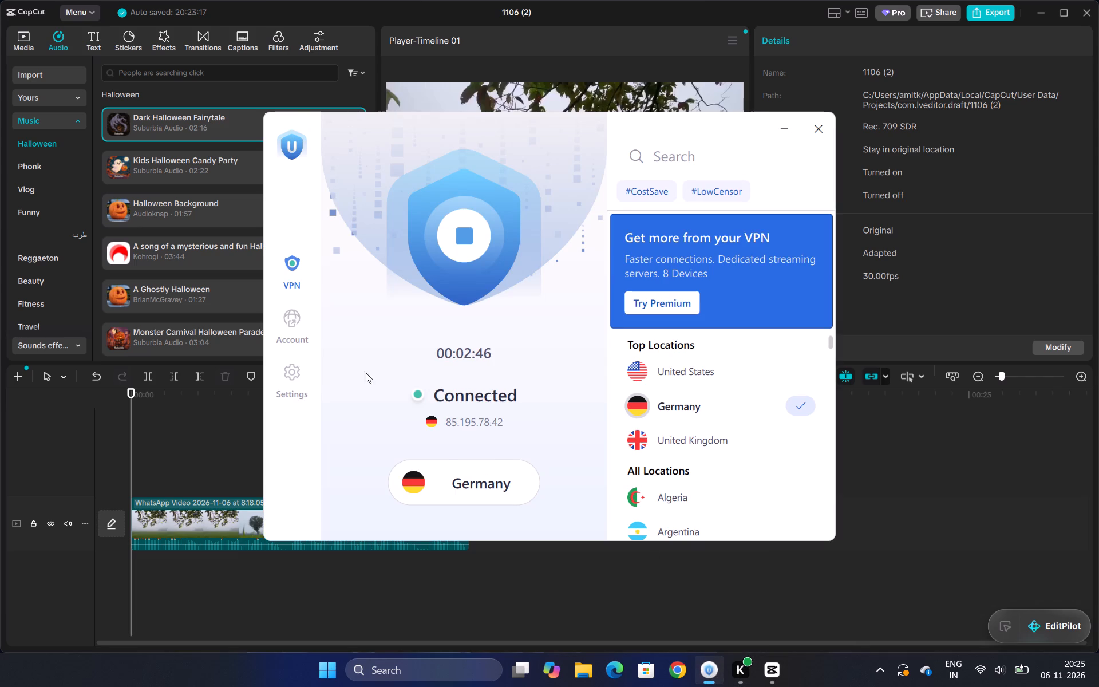
left_click(912, 447)
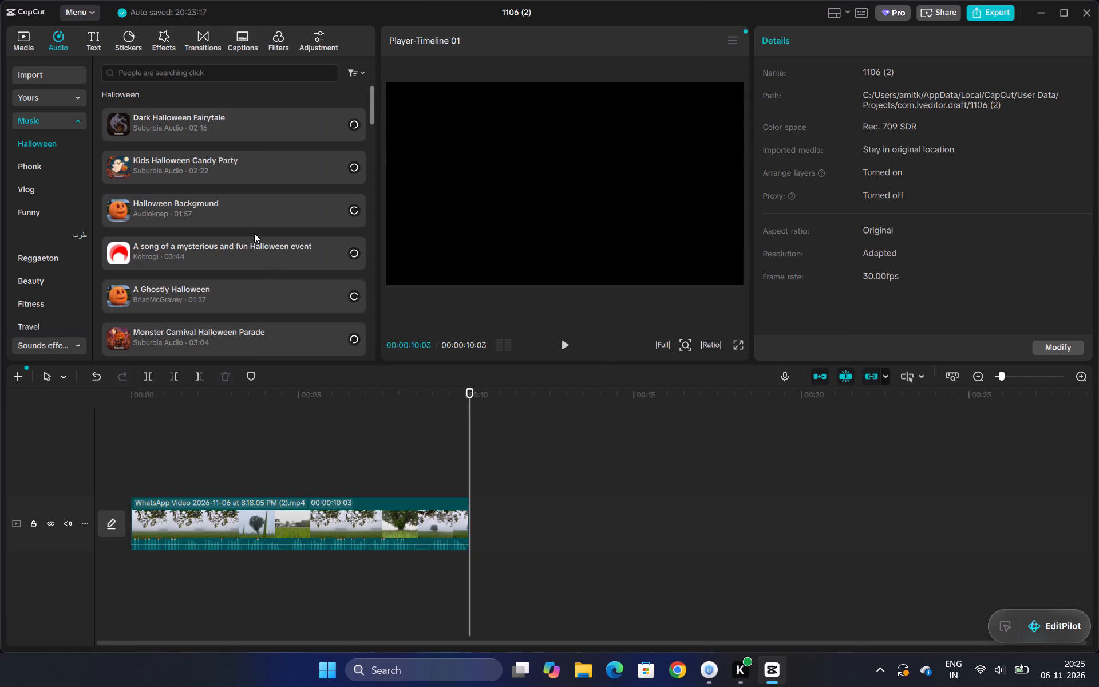
Browse the Halloween music list for a suitable track, trying Mysterious Halloween atmosphere by K's note.
scroll(254, 233, "up", 2)
scroll(255, 233, "down", 5)
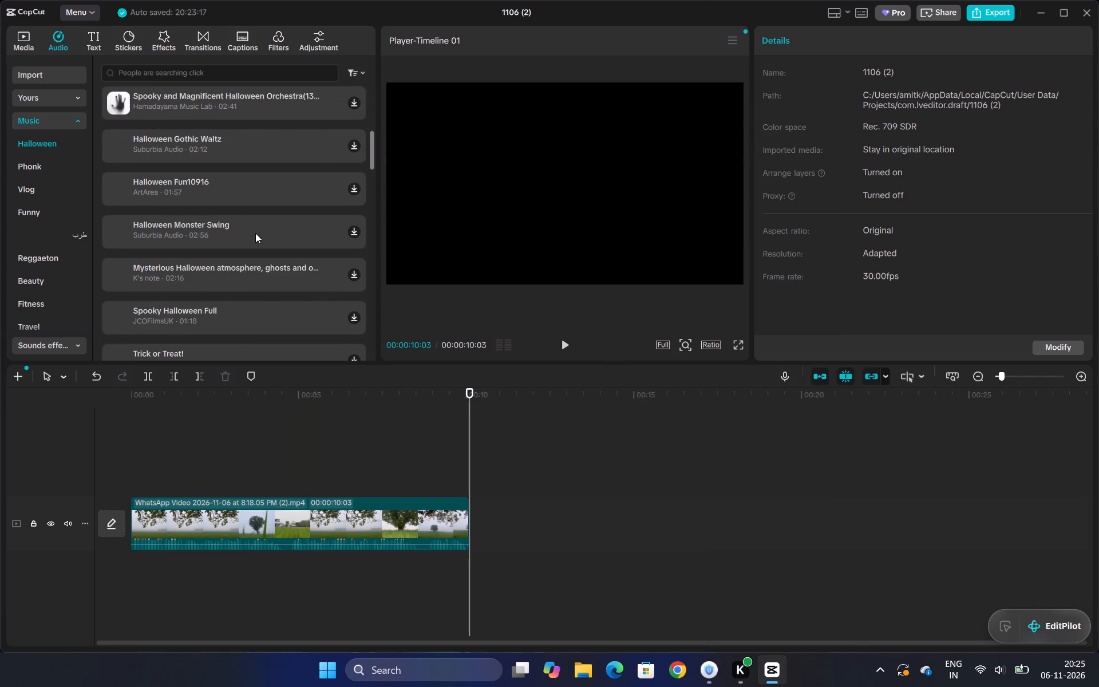
scroll(255, 233, "down", 4)
scroll(255, 233, "up", 1)
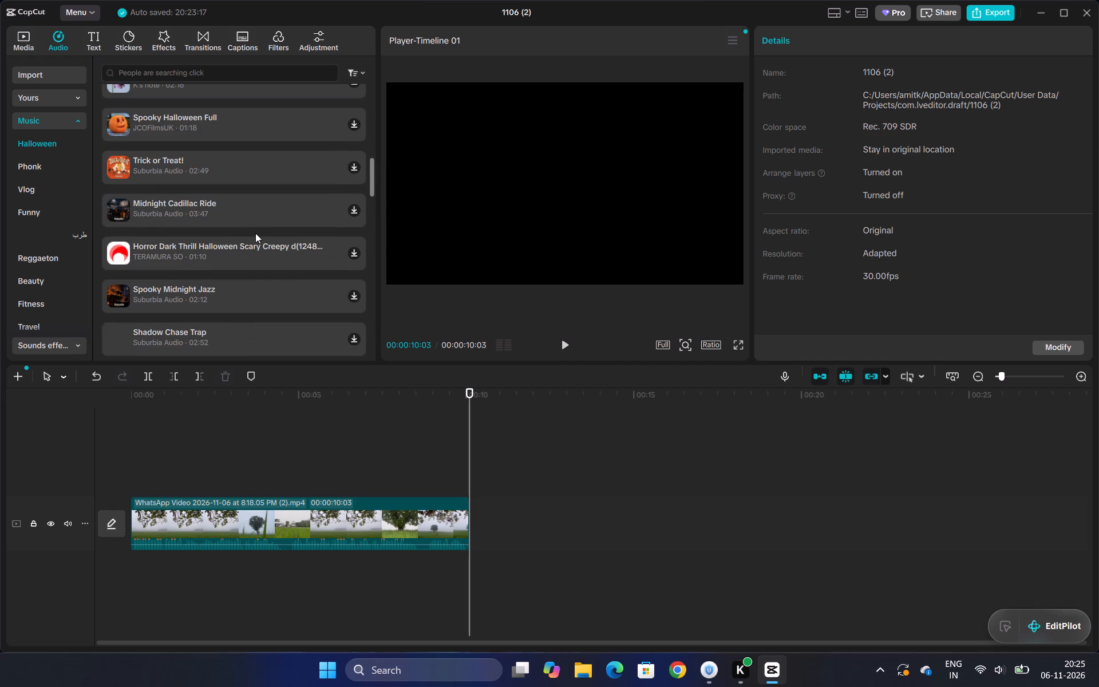
scroll(256, 233, "up", 1)
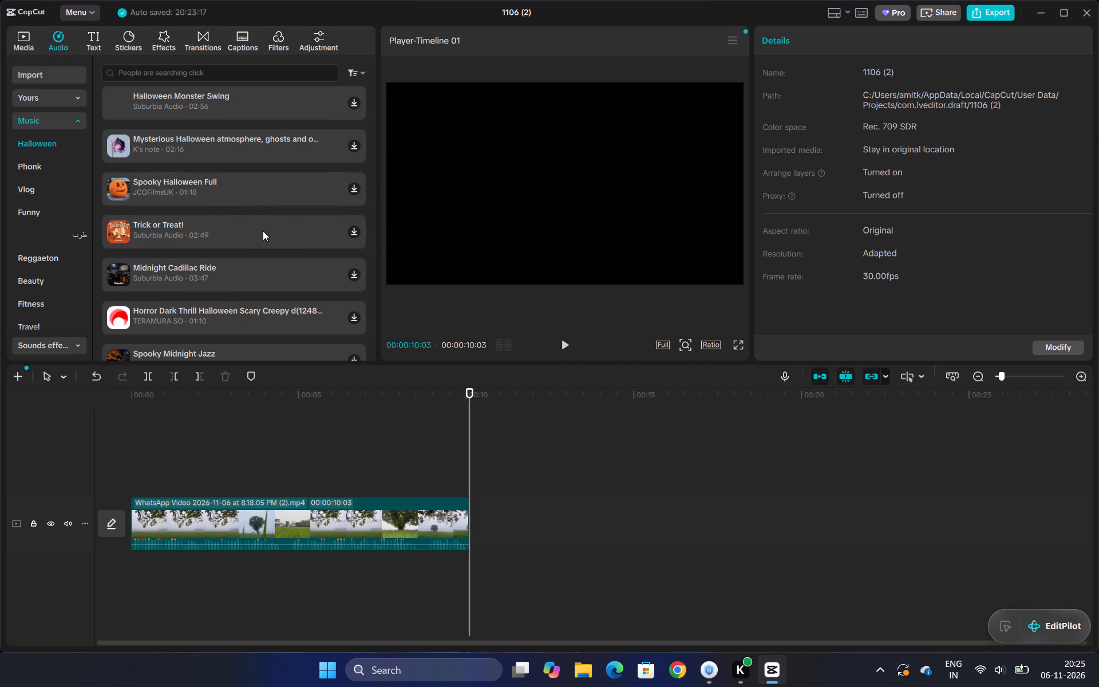
left_click(280, 137)
scroll(270, 173, "up", 3)
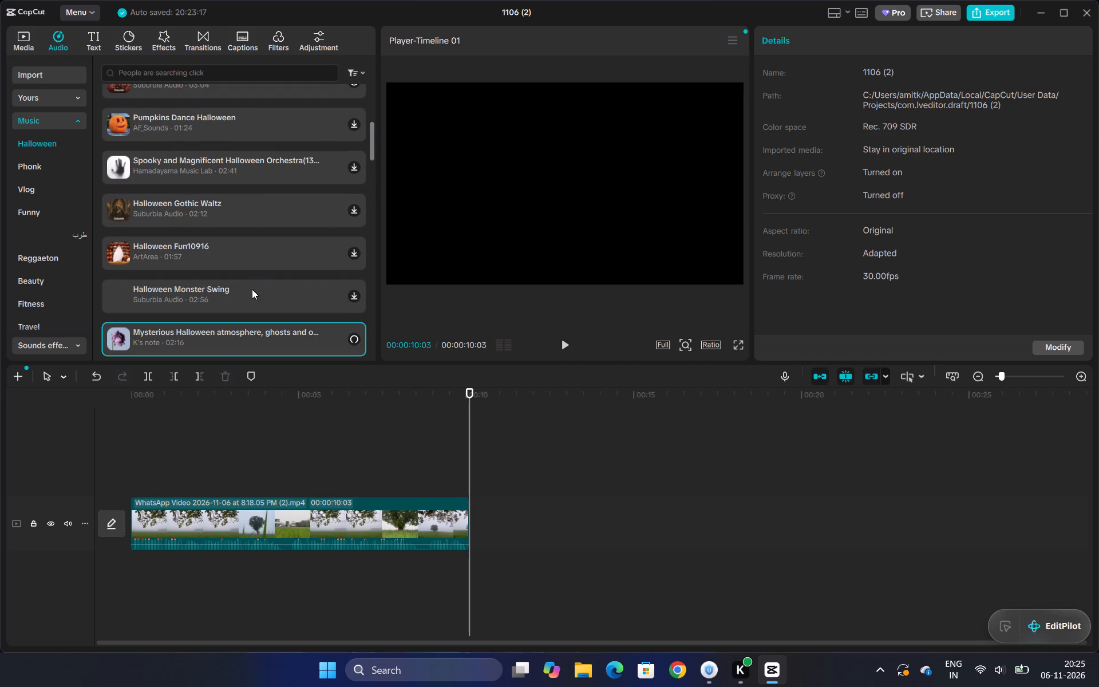
scroll(252, 288, "up", 6)
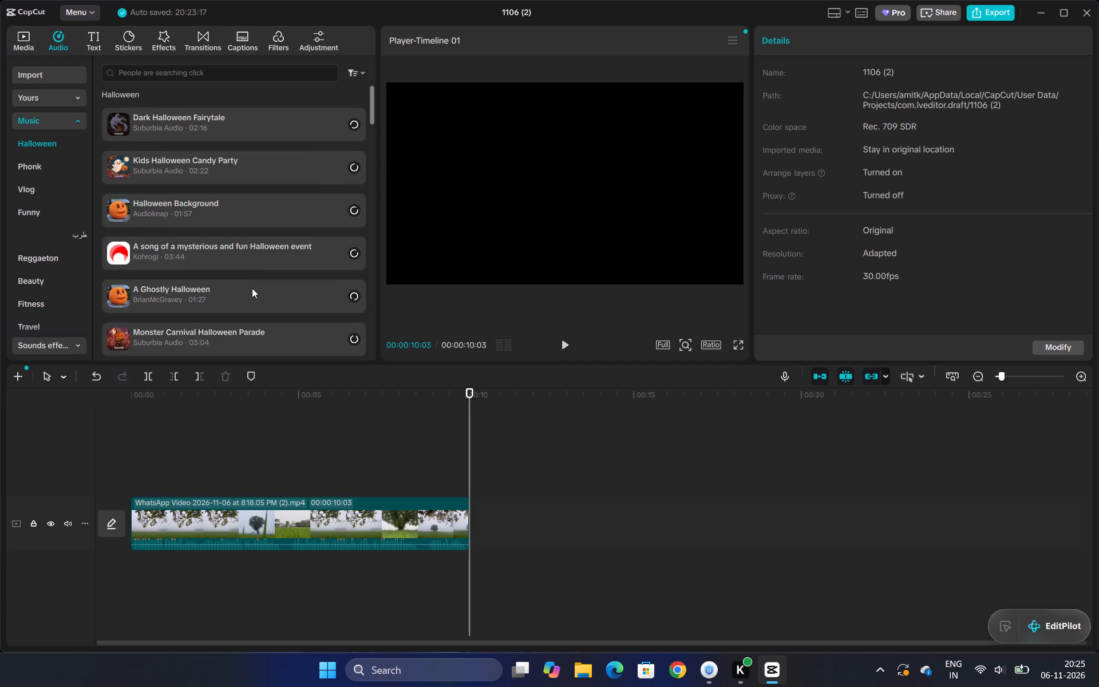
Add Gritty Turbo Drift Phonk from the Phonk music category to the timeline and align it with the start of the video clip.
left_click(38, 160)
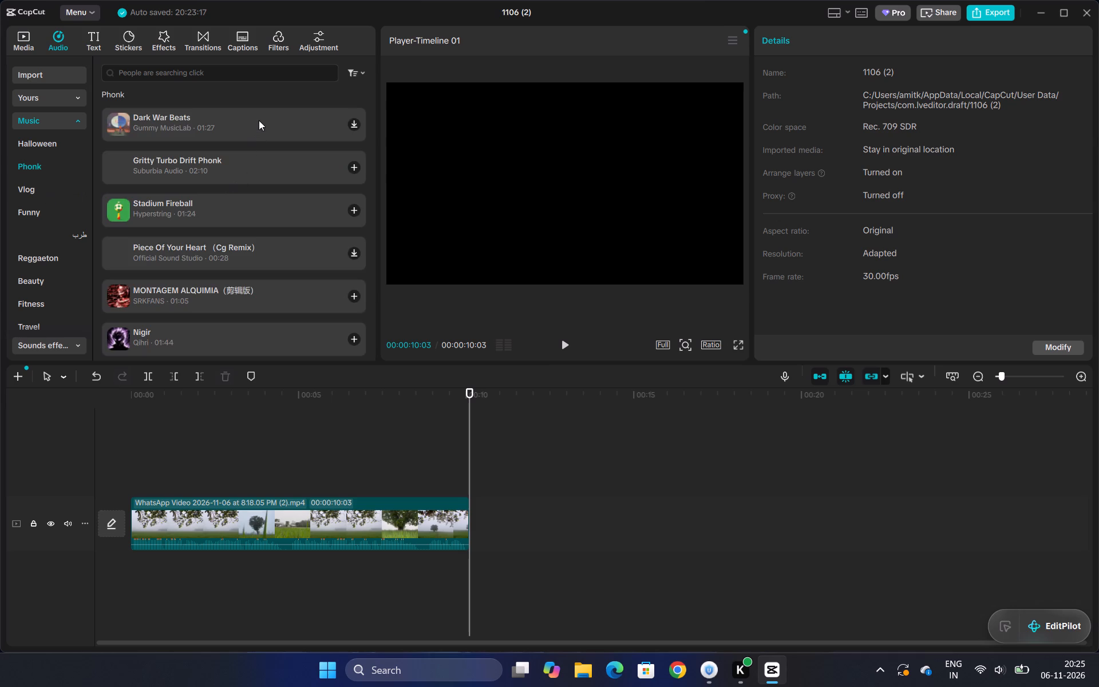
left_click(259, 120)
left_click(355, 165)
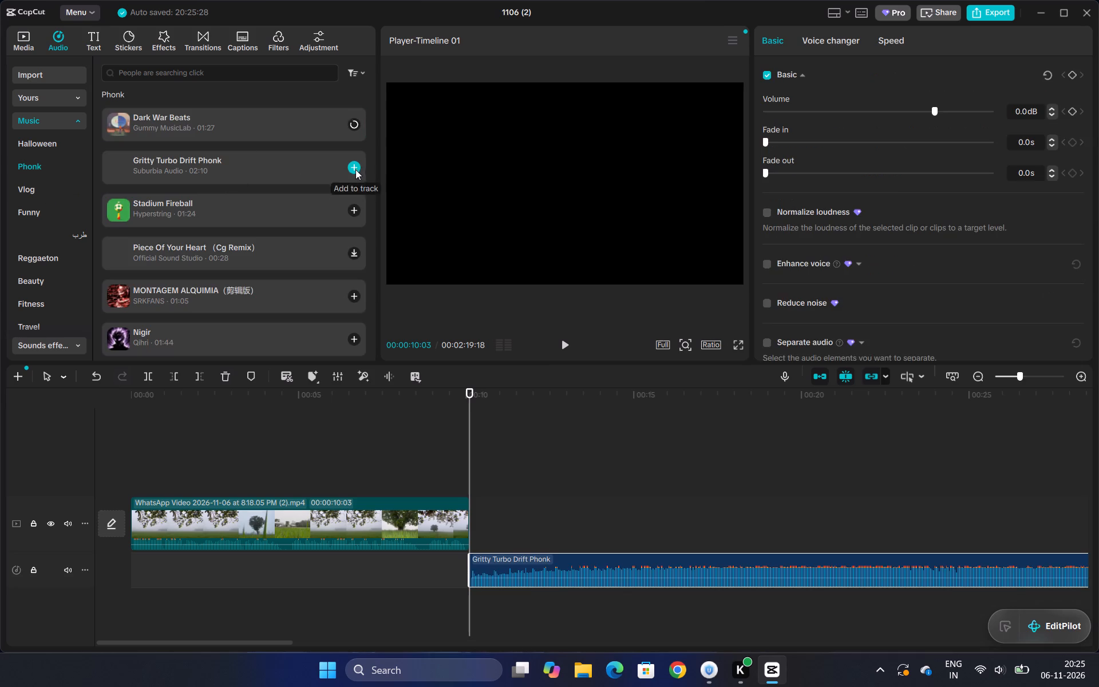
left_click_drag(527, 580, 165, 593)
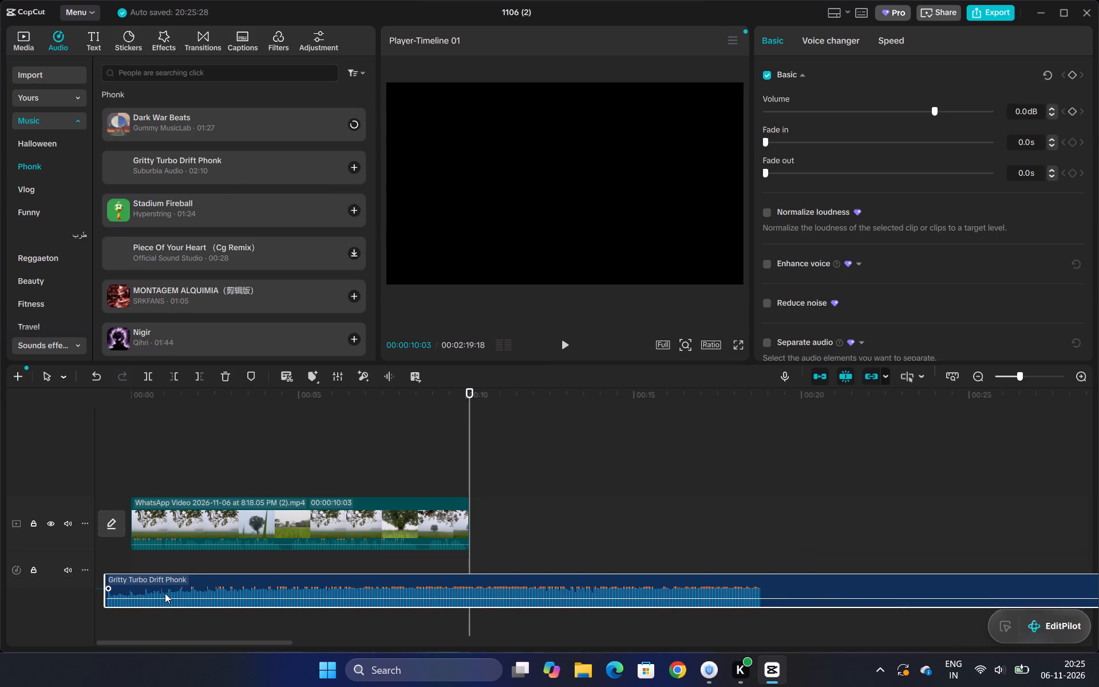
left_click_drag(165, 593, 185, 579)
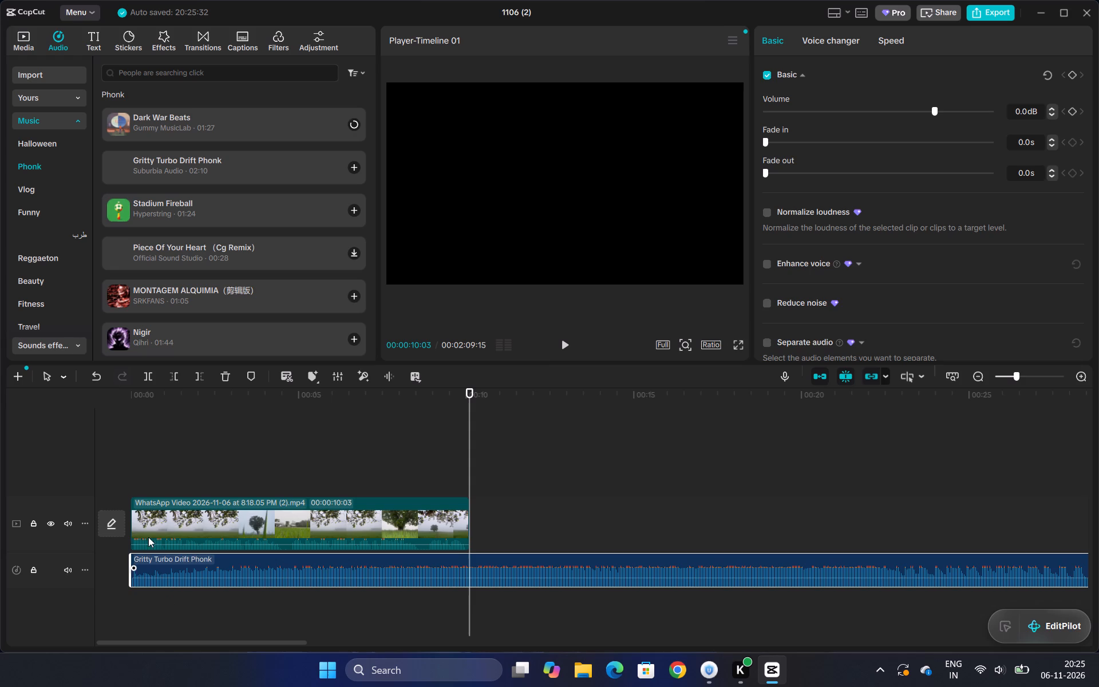
Play the first second of the timeline to hear the music together with the video's own sound.
left_click(128, 460)
left_click(135, 463)
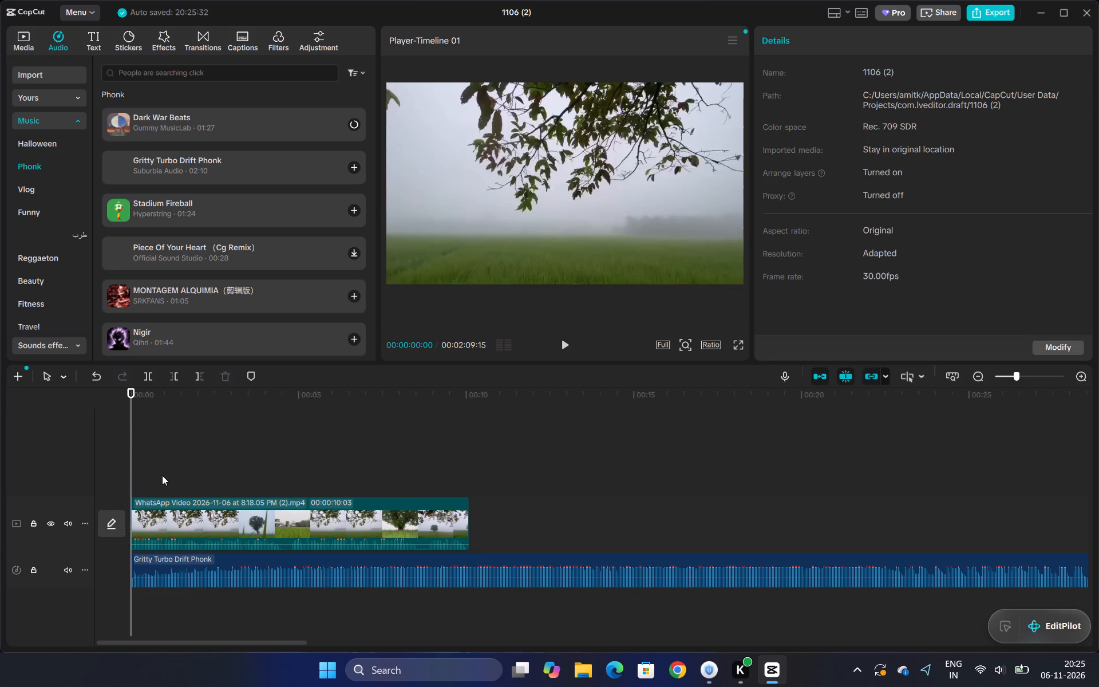
key("space")
key("space")
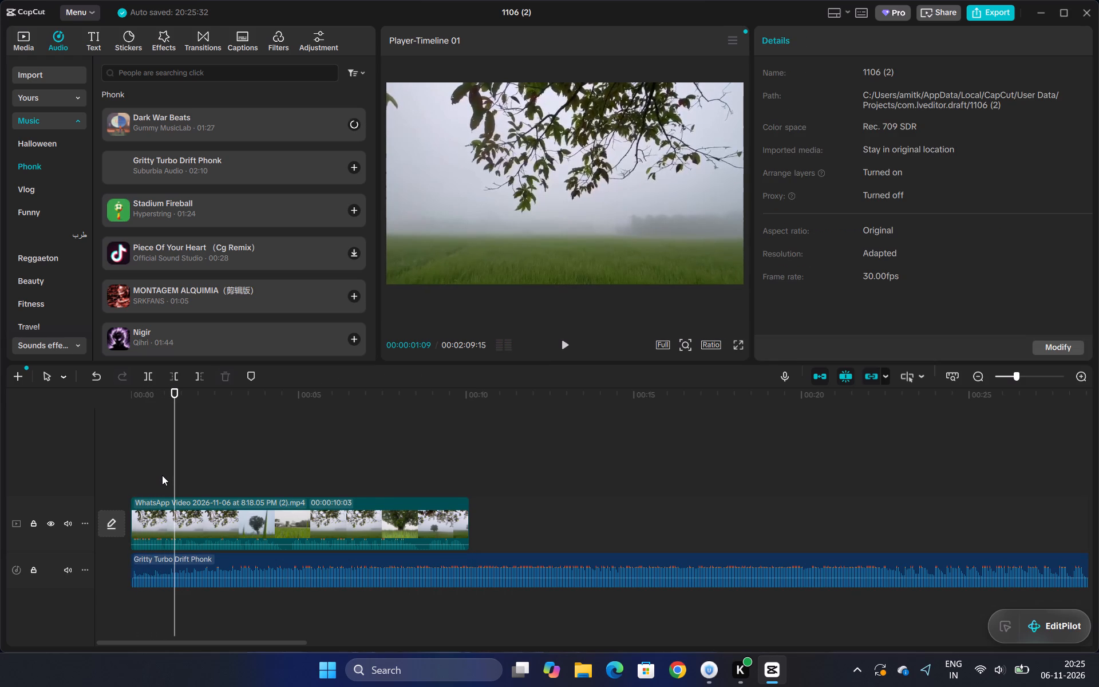
Mute the video clip's track.
left_click(184, 536)
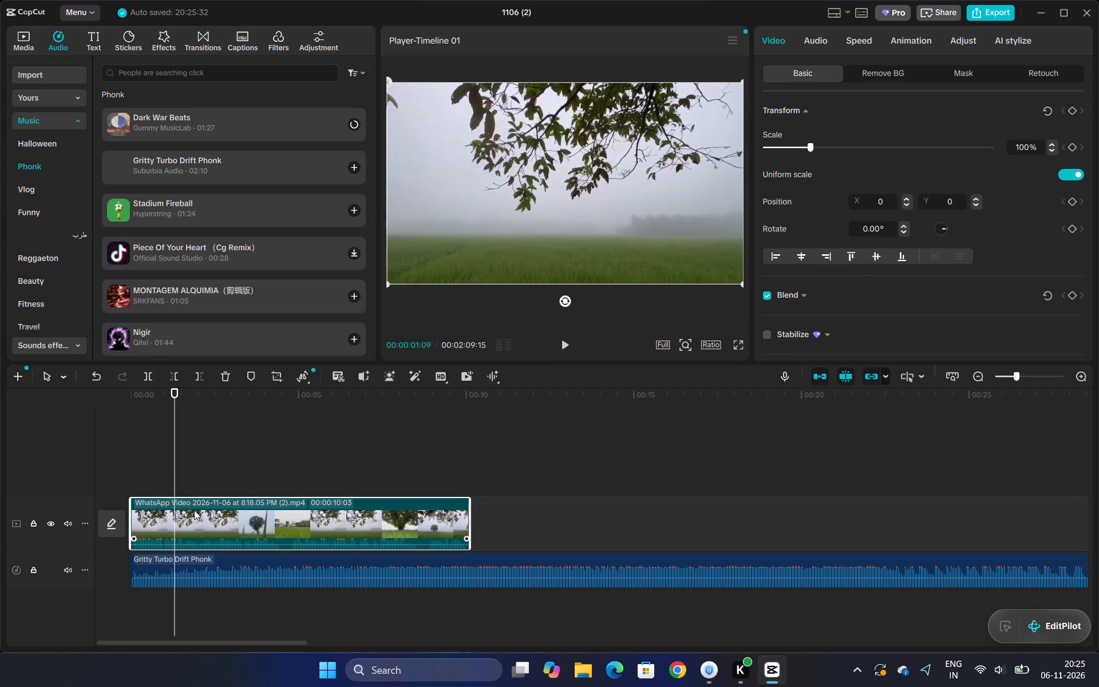
left_click(66, 524)
Play the timeline through to the end of the video clip to judge the phonk music against the footage.
left_click(133, 476)
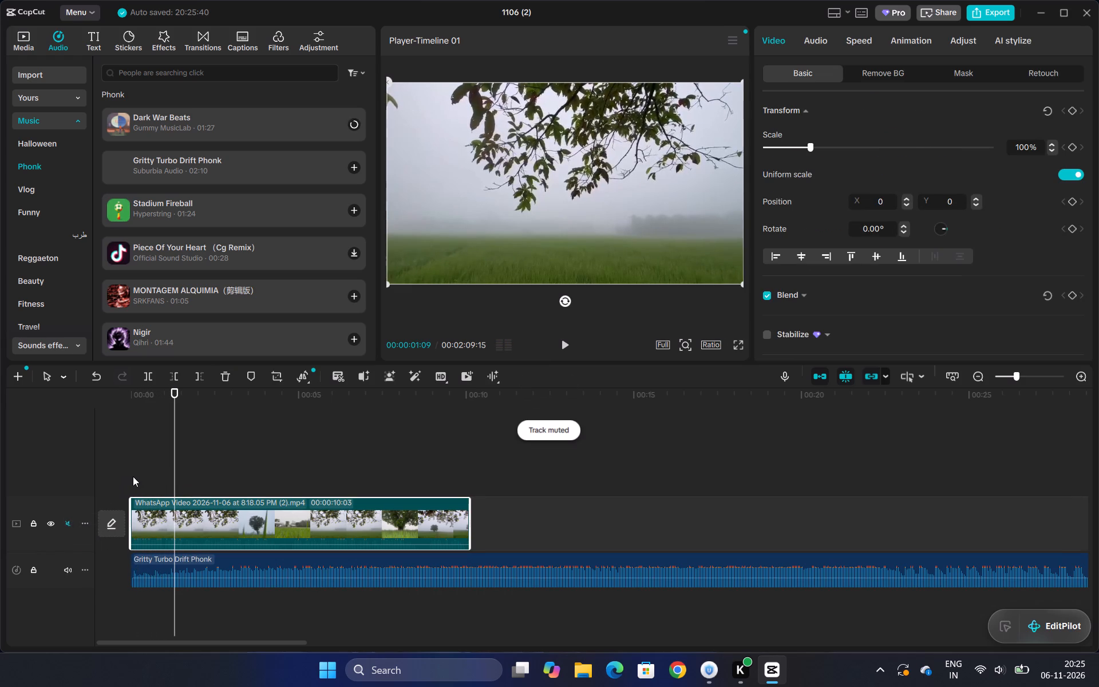
key("space")
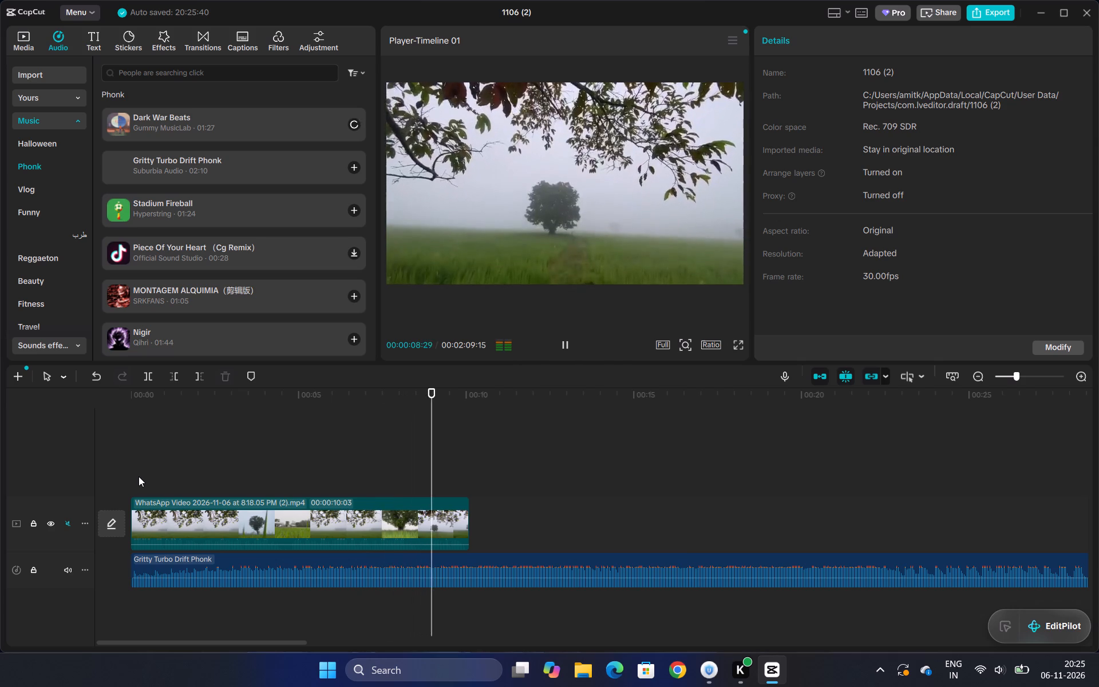
key("space")
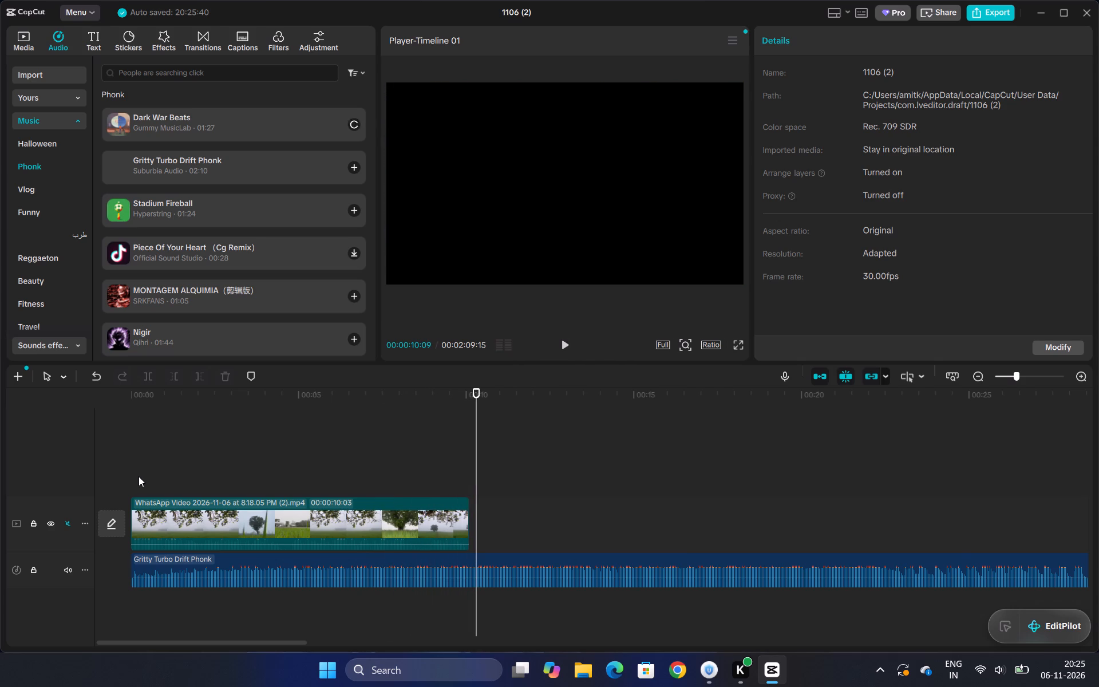
Preview the first Phonk tracks for comparison, including Stadium Fireball, Piece Of Your Heart (Cg Remix), Dark War Beats and MONTAGEM ALQUIMIA by SRKFANS.
left_click(202, 150)
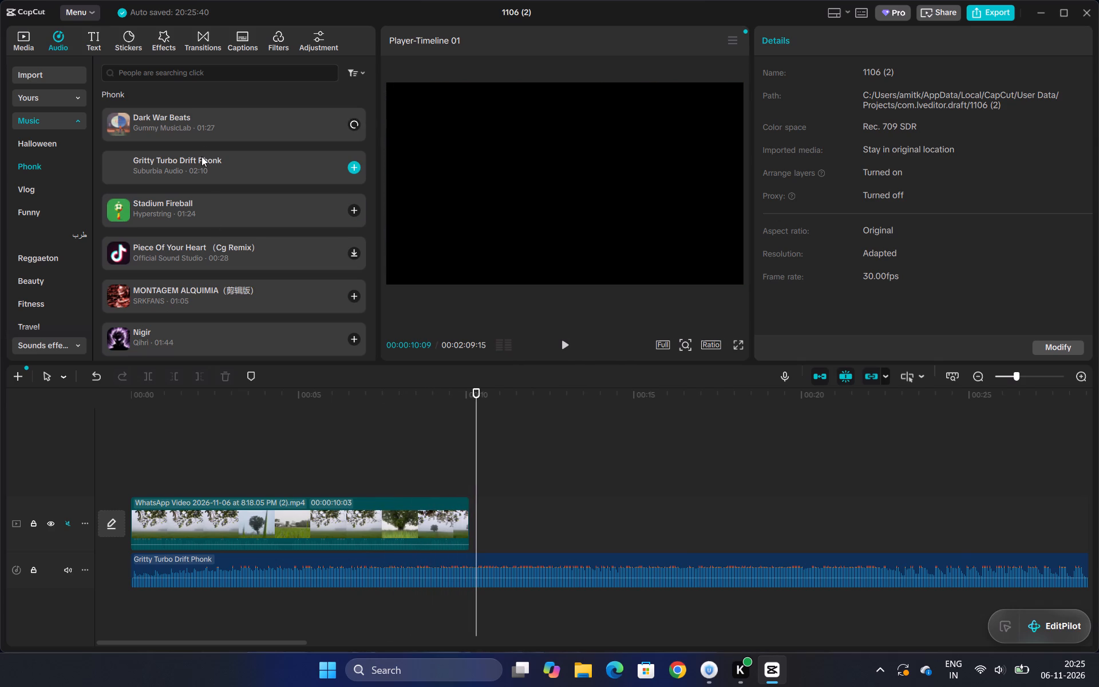
left_click(201, 156)
left_click(136, 479)
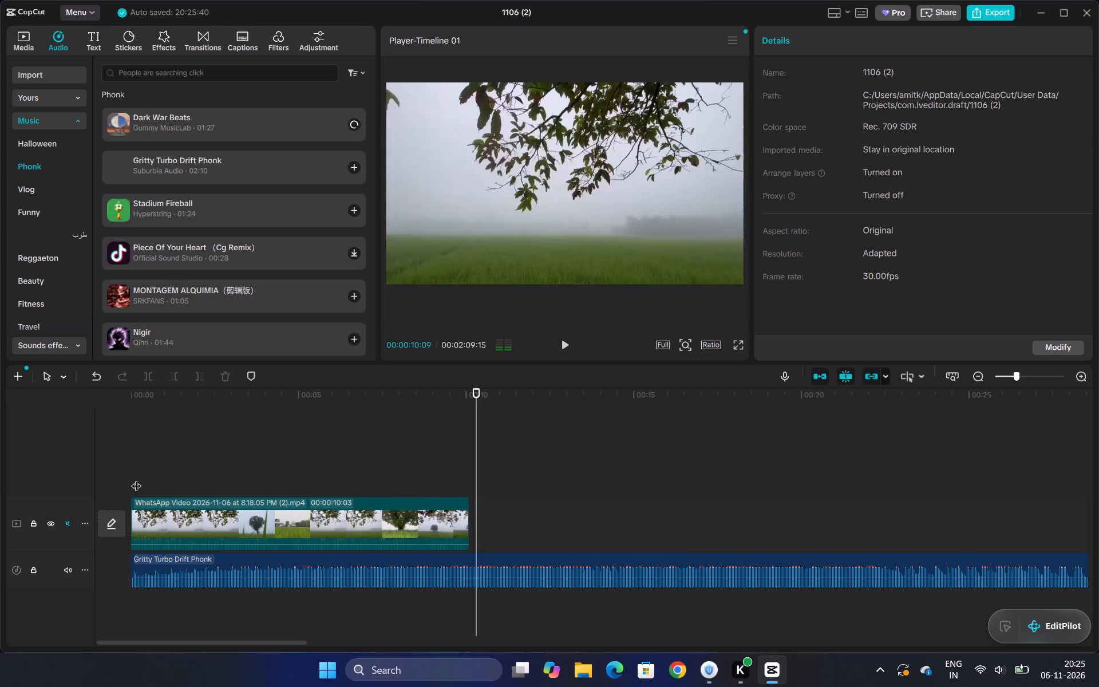
left_click(199, 199)
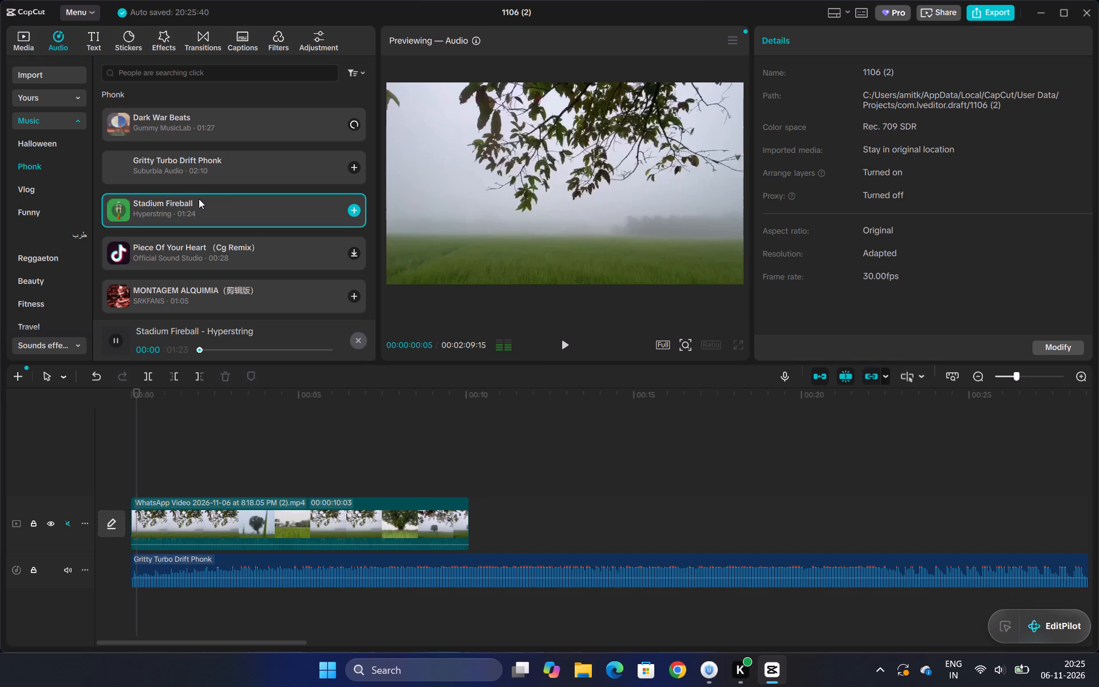
left_click(185, 253)
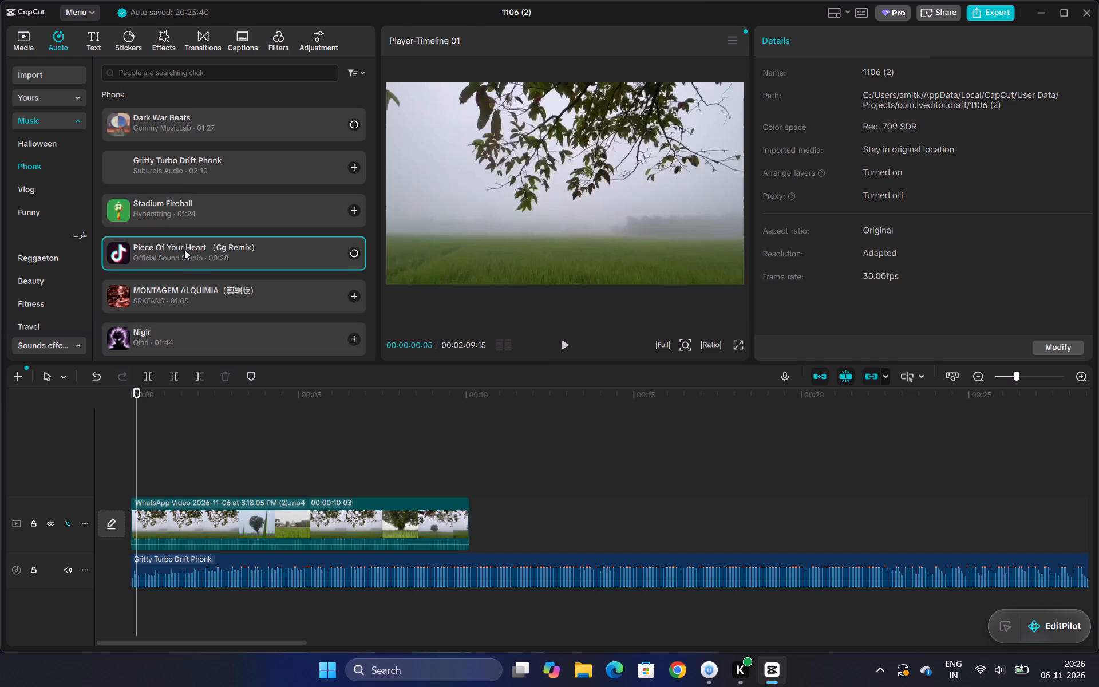
left_click(196, 165)
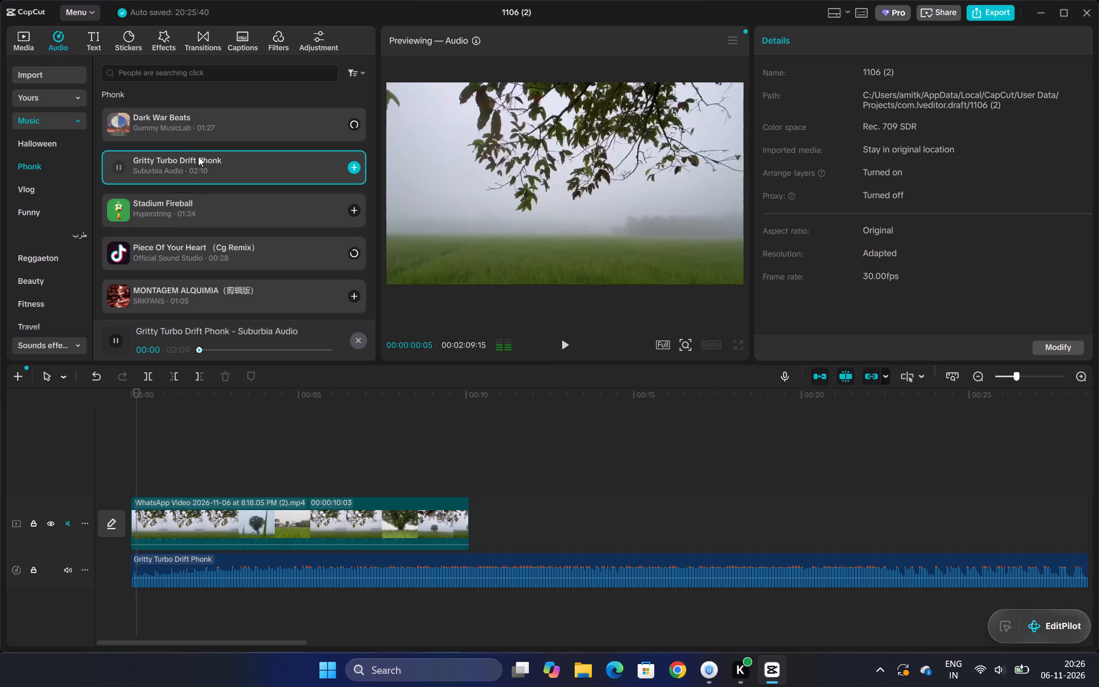
left_click(206, 130)
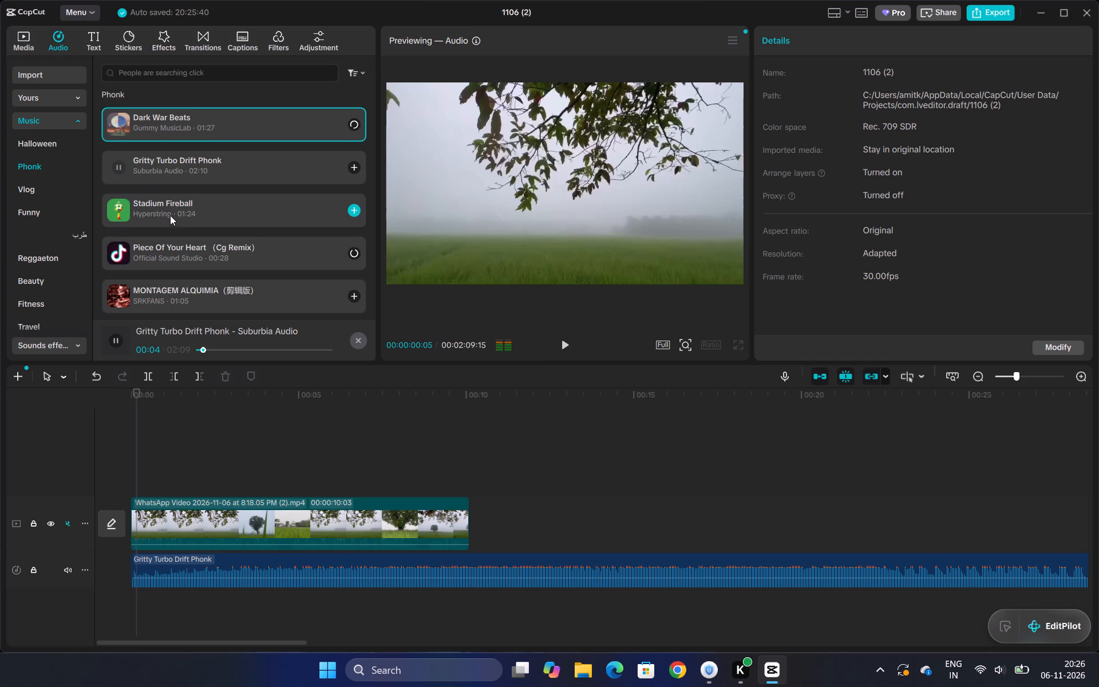
left_click(159, 301)
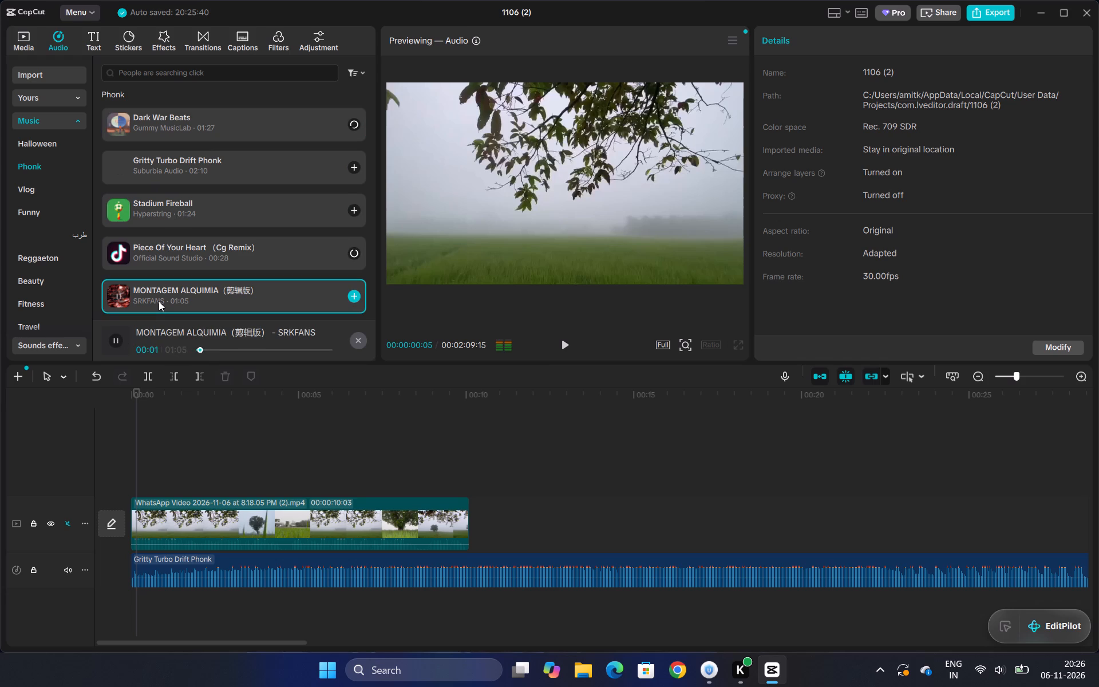
Preview further Phonk tracks, including Nigir, MONTAGEM XONADA FUNK PHONK, MONTAGEM XONADA and MONTAGEM LUZ AGORA.
scroll(159, 300, "down", 2)
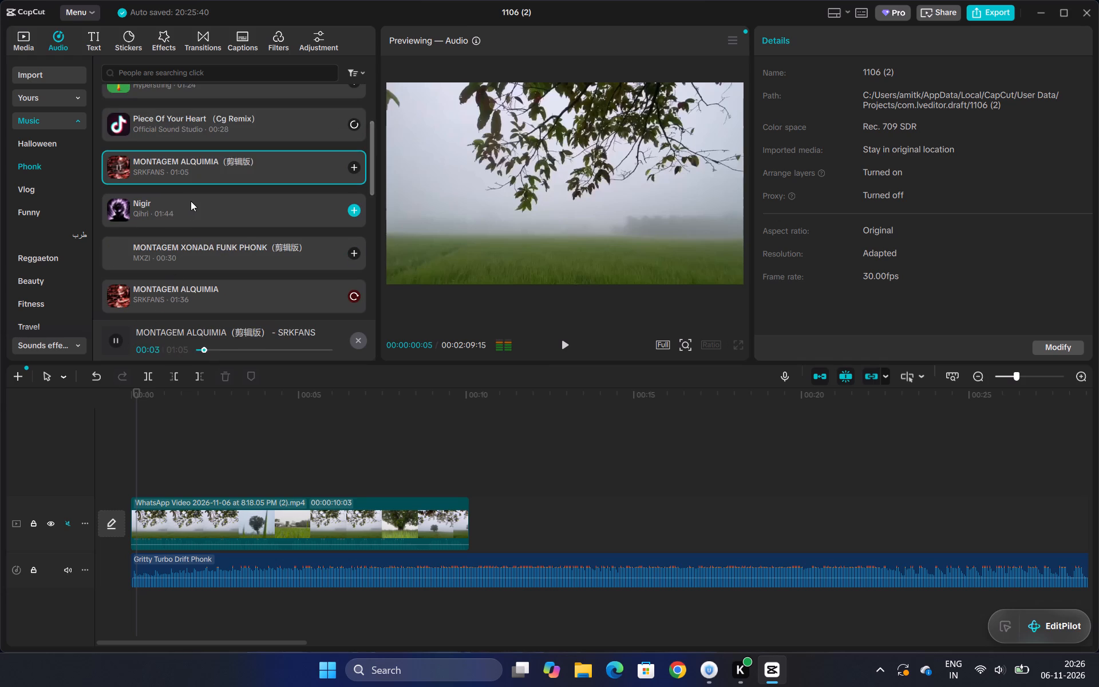
left_click(191, 201)
left_click(205, 298)
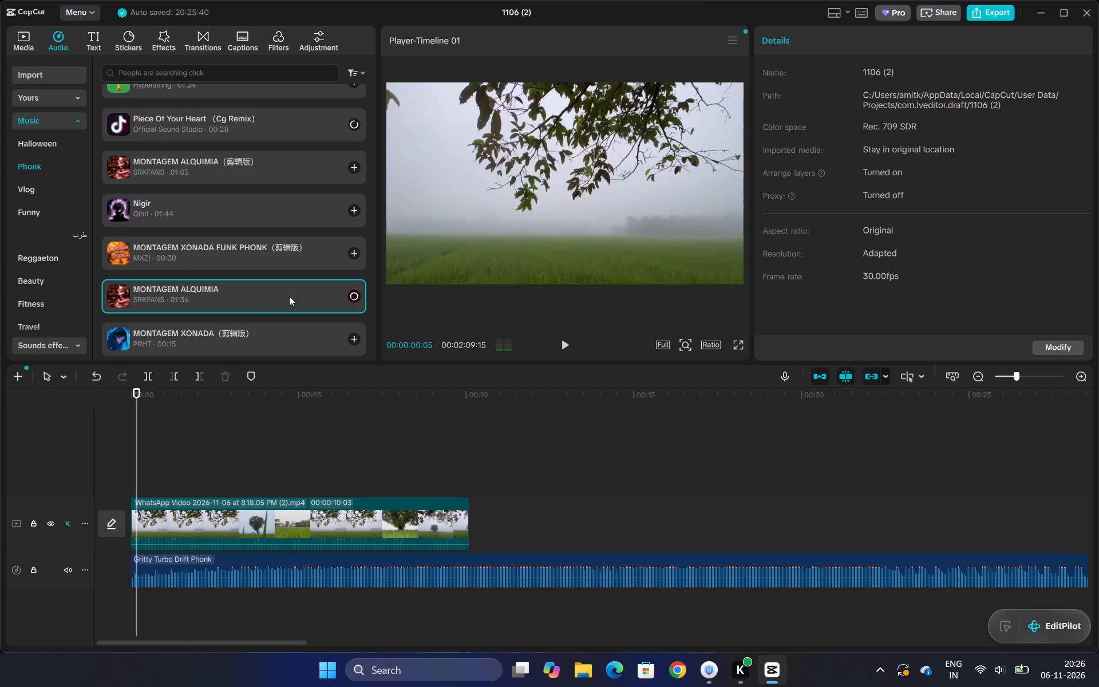
left_click(220, 245)
scroll(203, 247, "down", 1)
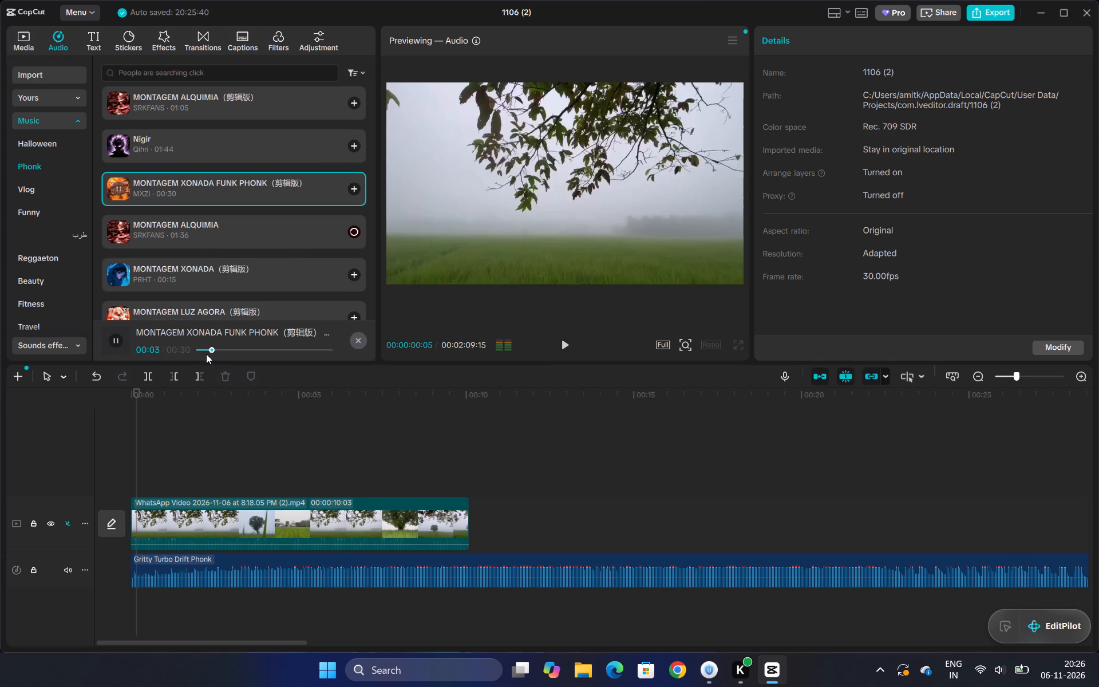
left_click(220, 283)
scroll(220, 281, "down", 1)
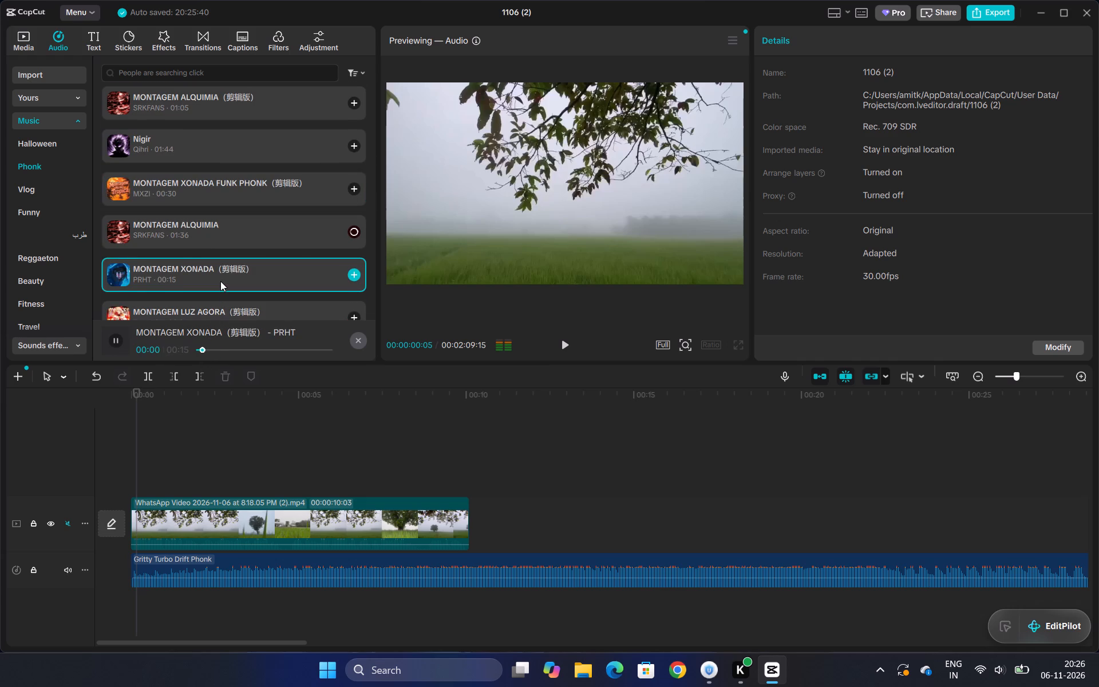
scroll(220, 281, "down", 1)
left_click(205, 188)
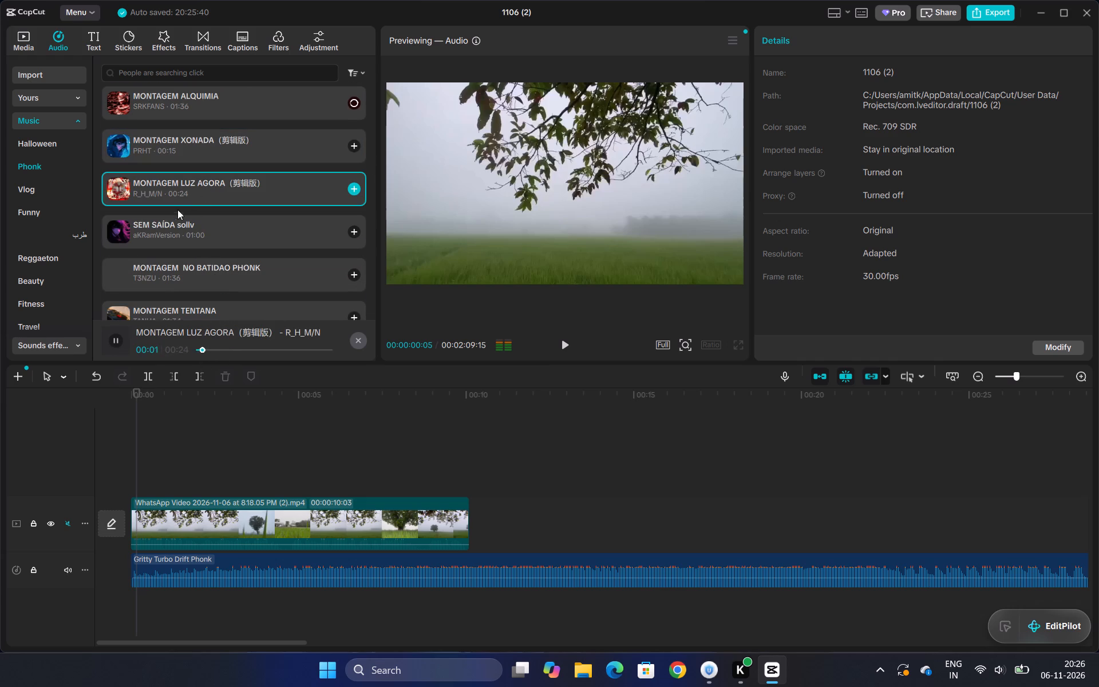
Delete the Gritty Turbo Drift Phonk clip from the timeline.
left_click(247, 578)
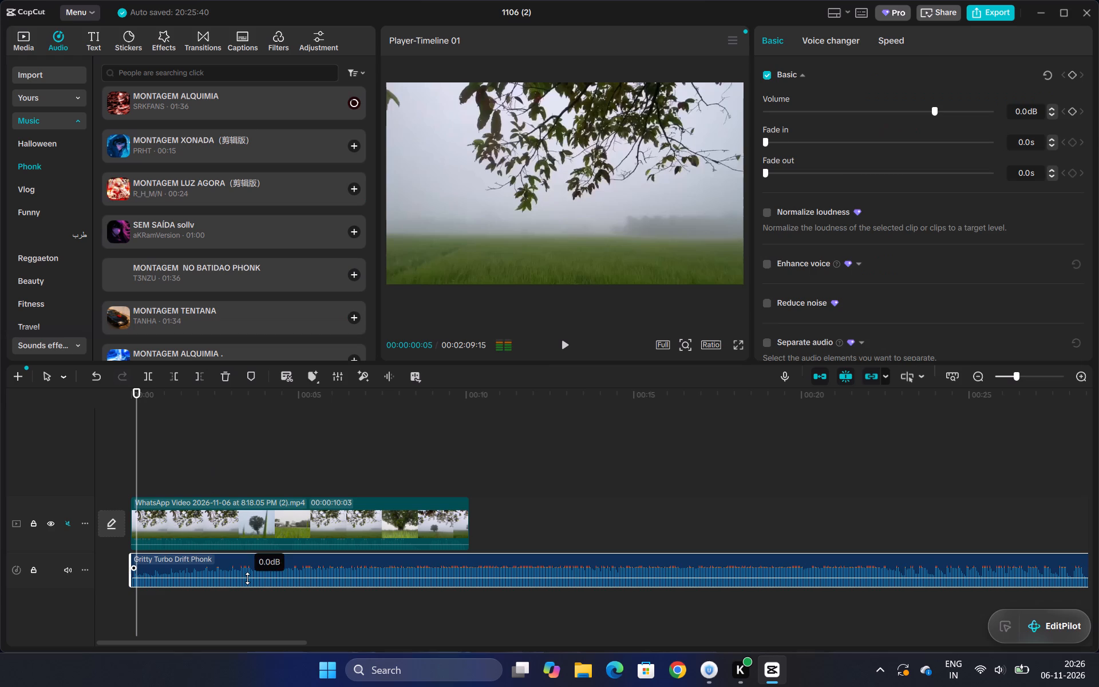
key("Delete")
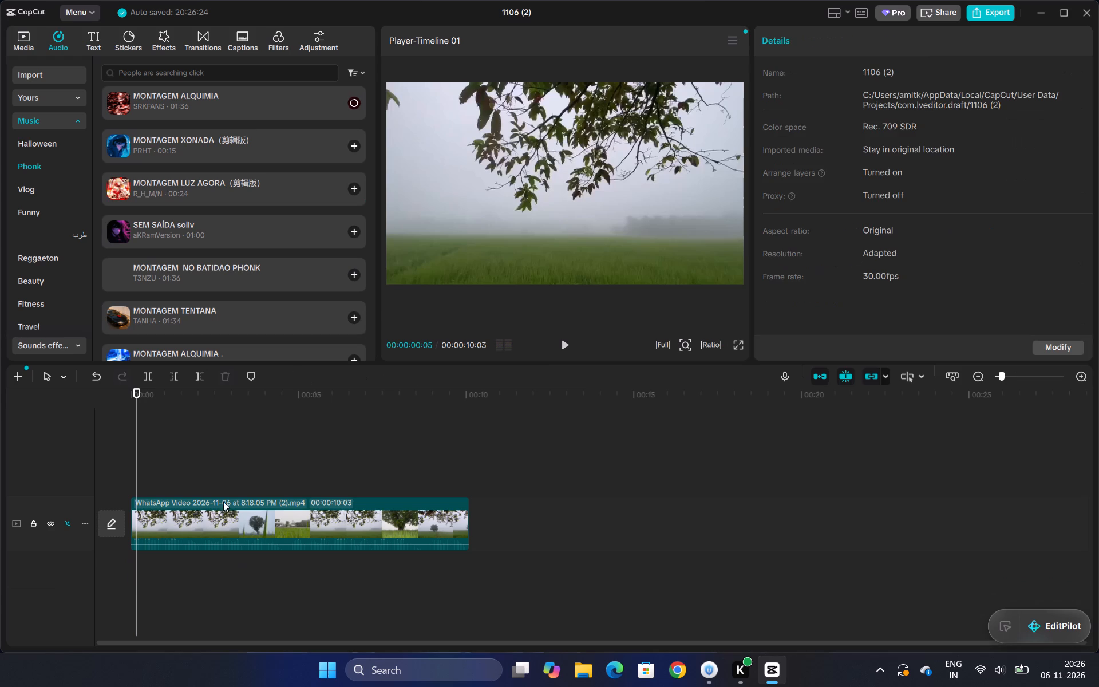
Preview more Phonk tracks, including SEM SAÍDA sollv, MONTAGEM NO BATIDAO PHONK, MONTAGEM TENTANA, Manasha Deep Phonk and NEXT.
left_click(197, 227)
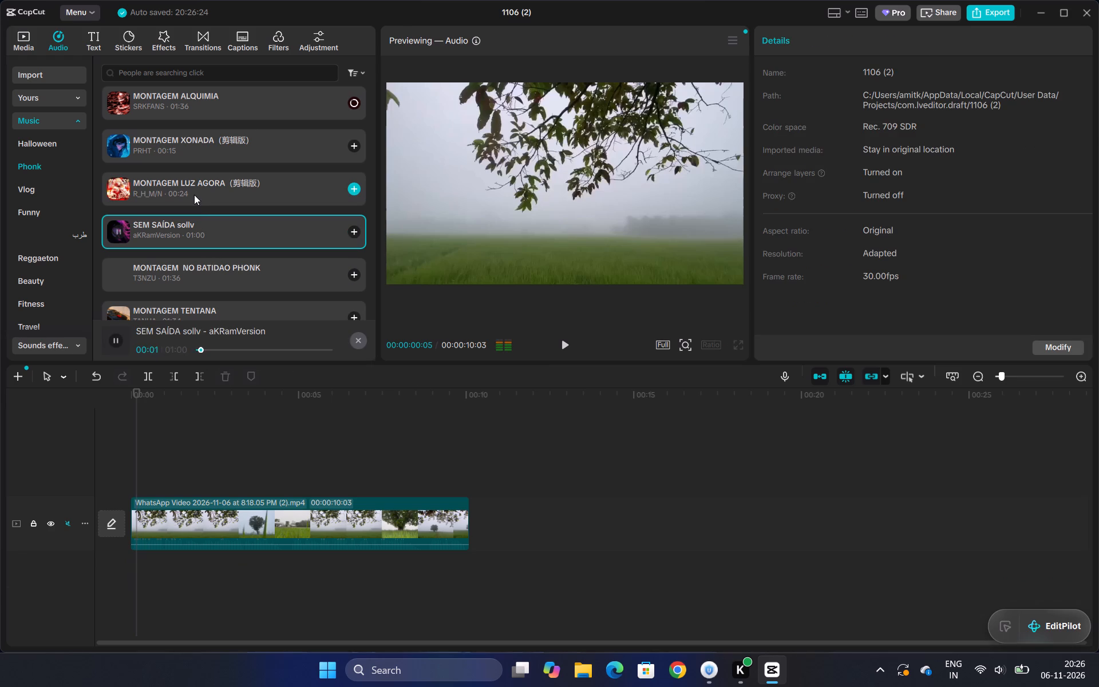
left_click(194, 195)
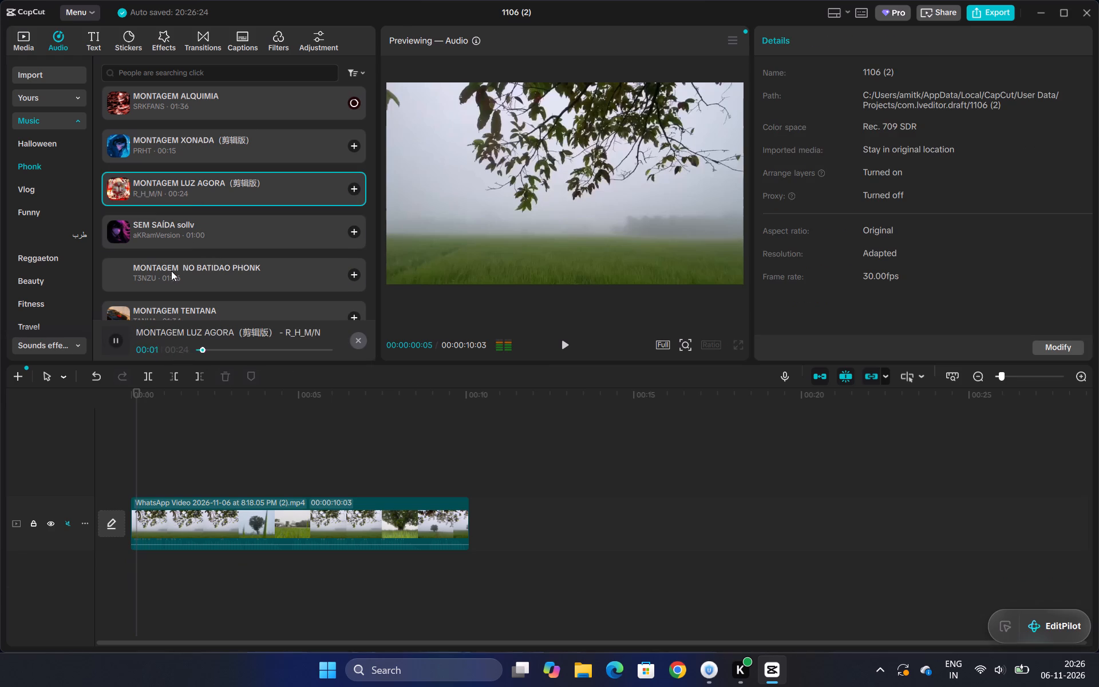
left_click(171, 272)
scroll(155, 310, "down", 1)
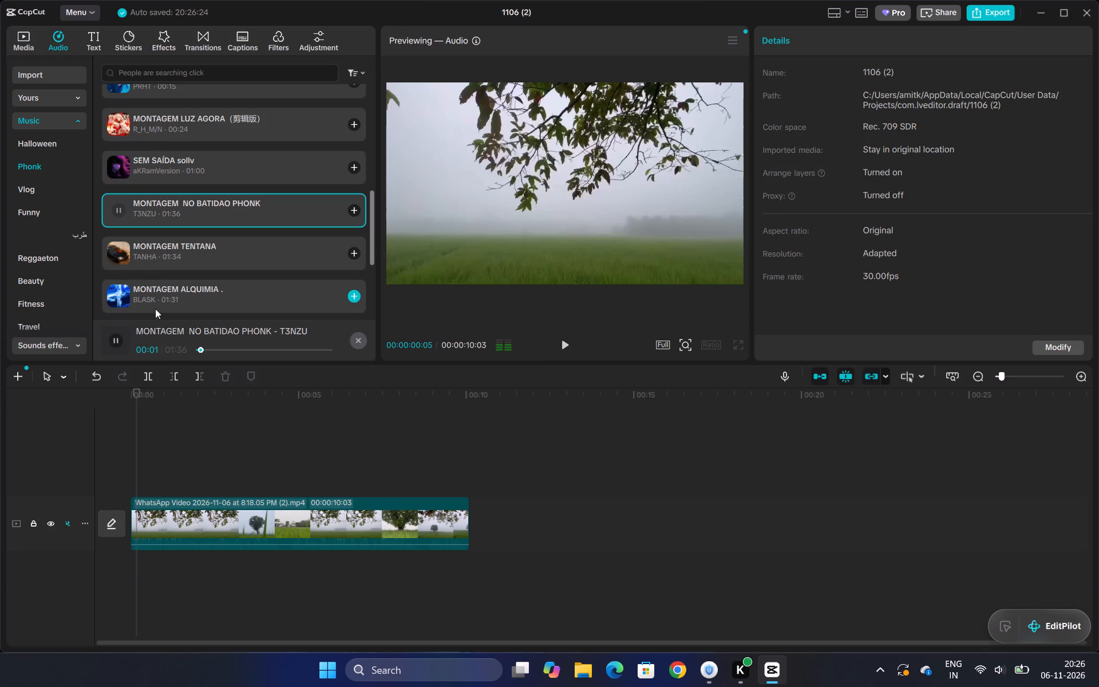
left_click(164, 251)
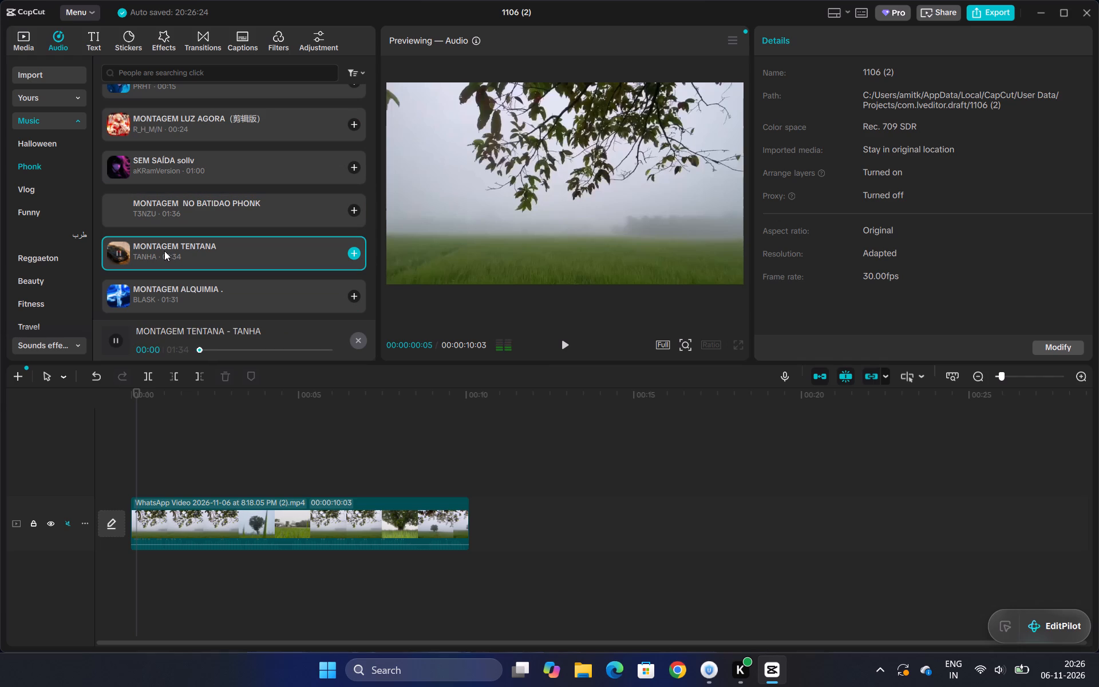
scroll(164, 251, "down", 2)
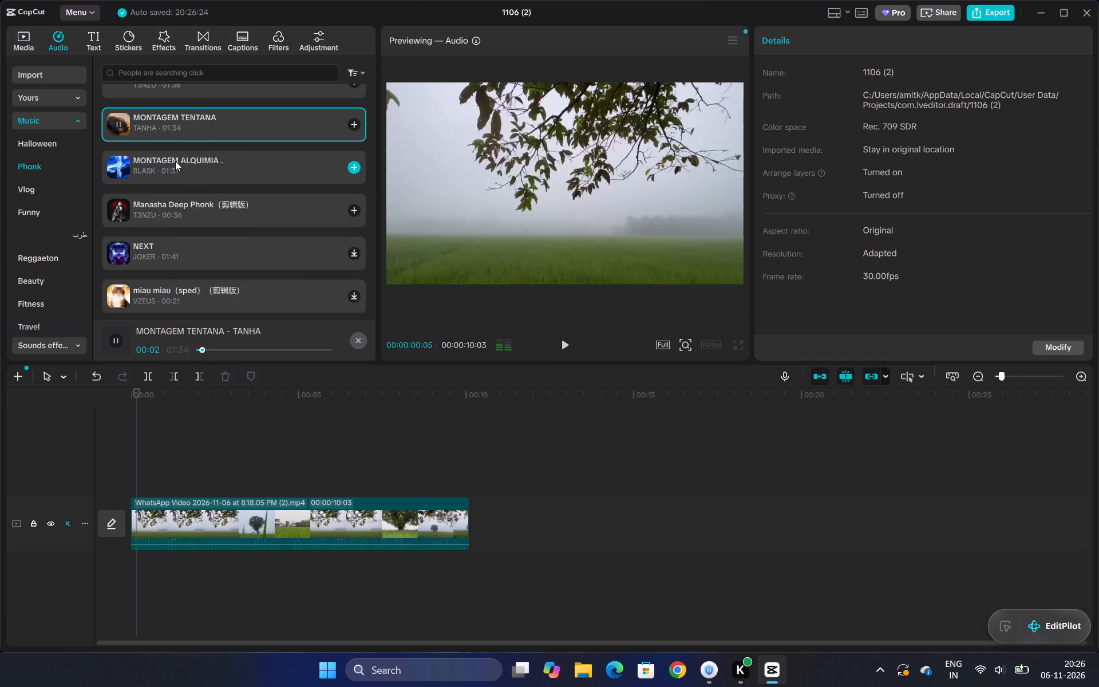
left_click(175, 161)
left_click(170, 213)
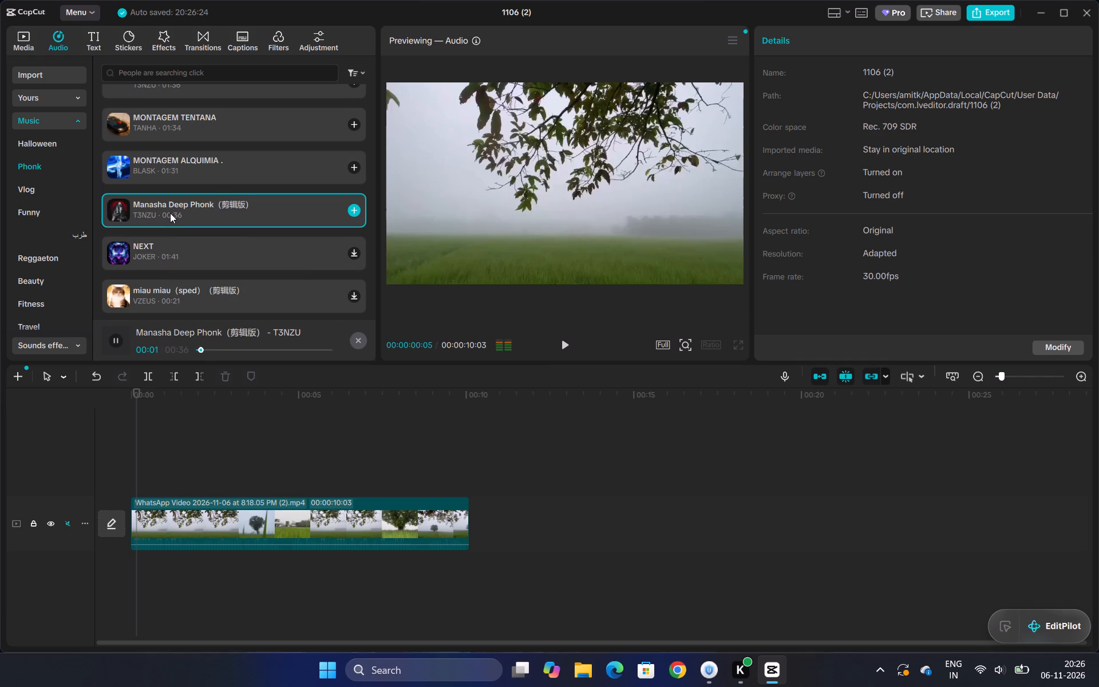
left_click(134, 252)
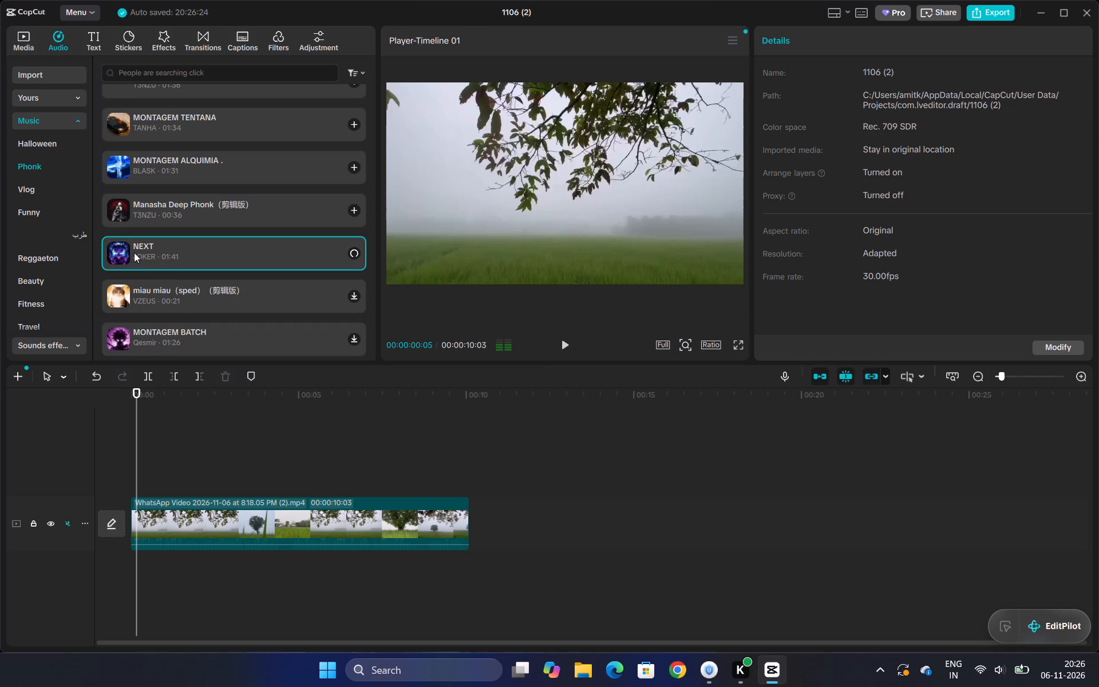
Open the Beauty music category and load its first tracks for preview, from Lounge Fashion Chill down to Mahogany Moon.
left_click(48, 281)
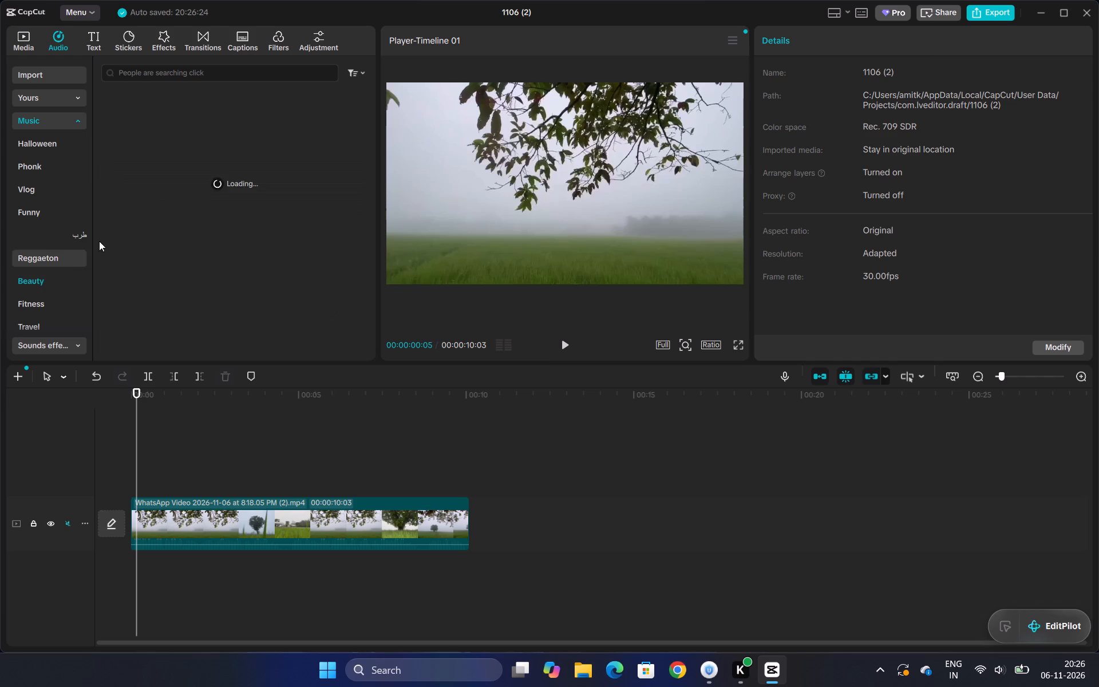
left_click(155, 128)
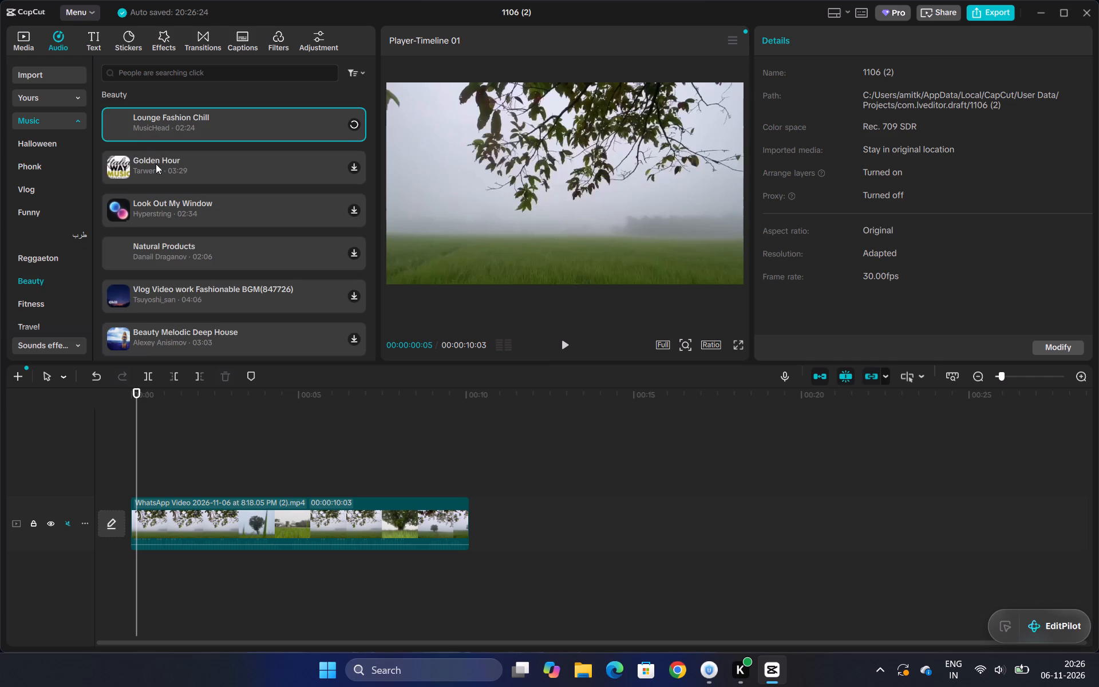
left_click(156, 164)
left_click(160, 199)
left_click(165, 253)
left_click(168, 281)
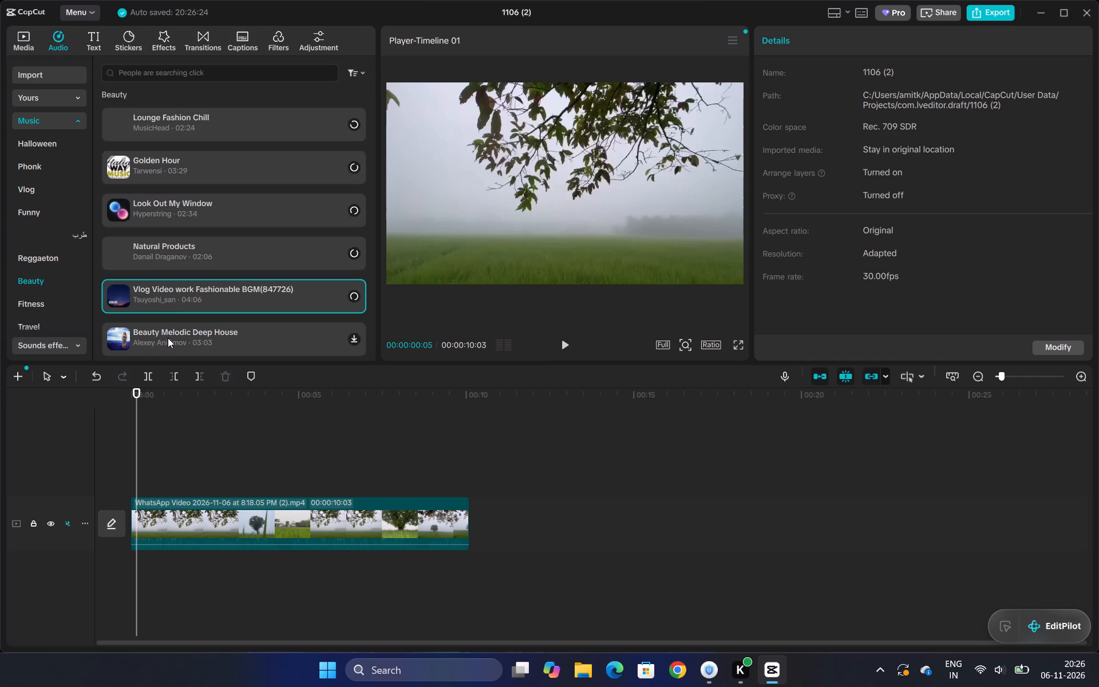
left_click(169, 342)
scroll(177, 303, "down", 2)
left_click(179, 239)
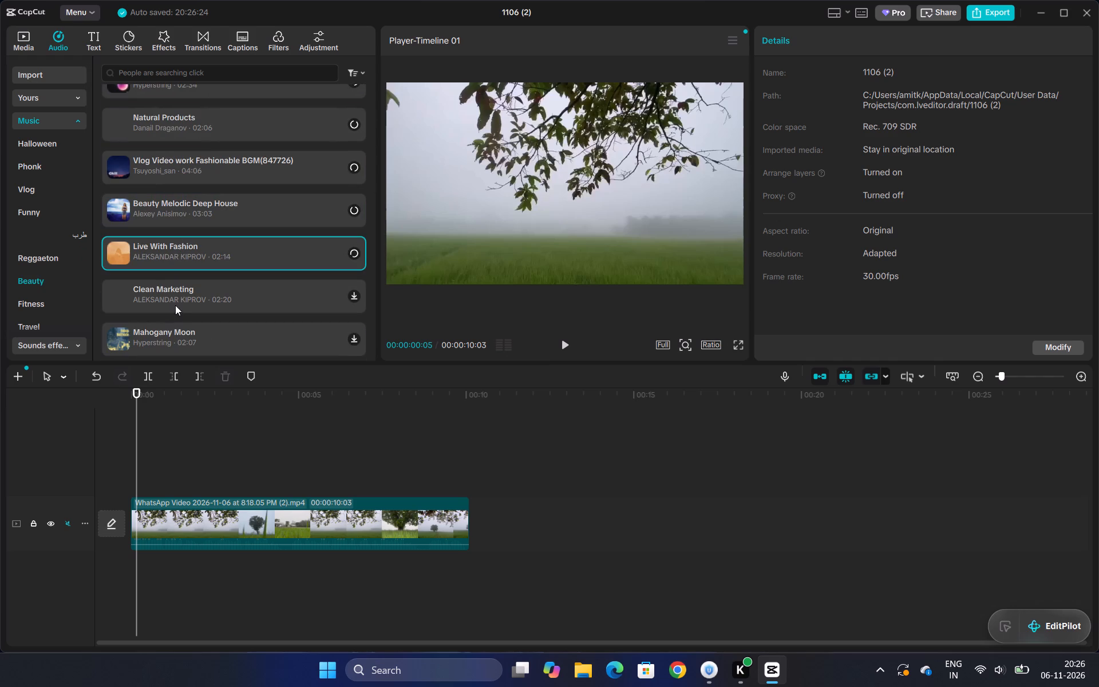
left_click(175, 305)
left_click(173, 331)
Load the following Beauty tracks for preview, from Pop Summer Upbeat Main down to once a girl likes u.
scroll(173, 327, "down", 4)
left_click(176, 116)
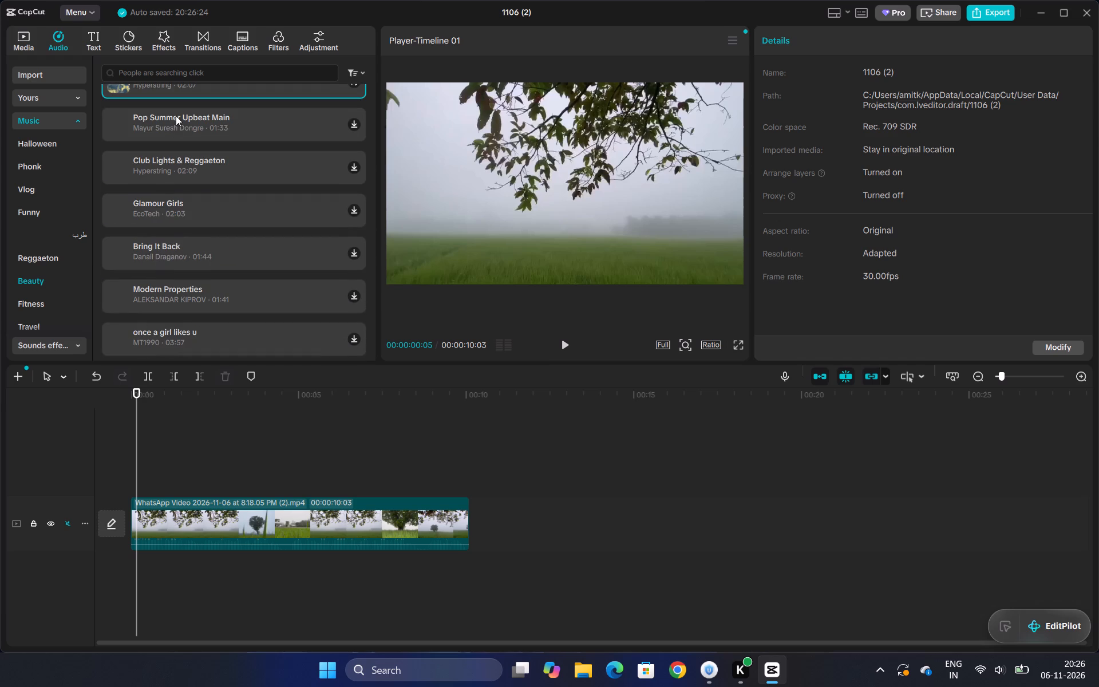
left_click(183, 177)
left_click(184, 218)
left_click(185, 262)
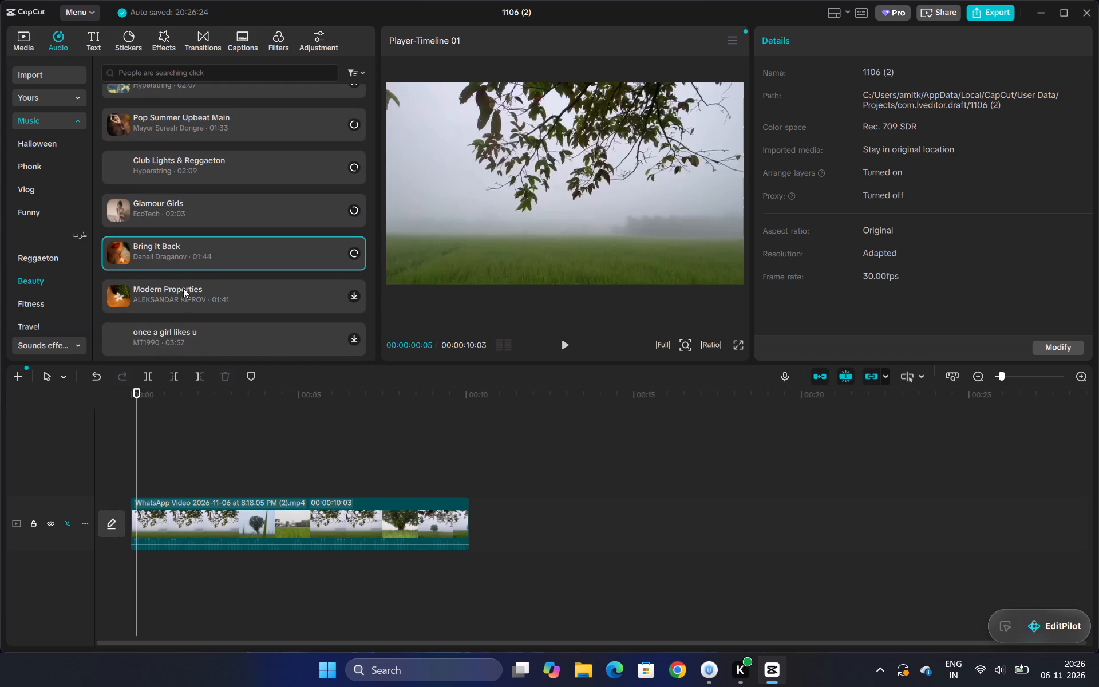
left_click(183, 300)
left_click(188, 348)
Preview Lounge Fashion Chill, Golden Hour, Look Out My Window, Natural Products and Vlog Video work Fashionable BGM(847726) from the start of the Beauty list.
scroll(177, 289, "up", 7)
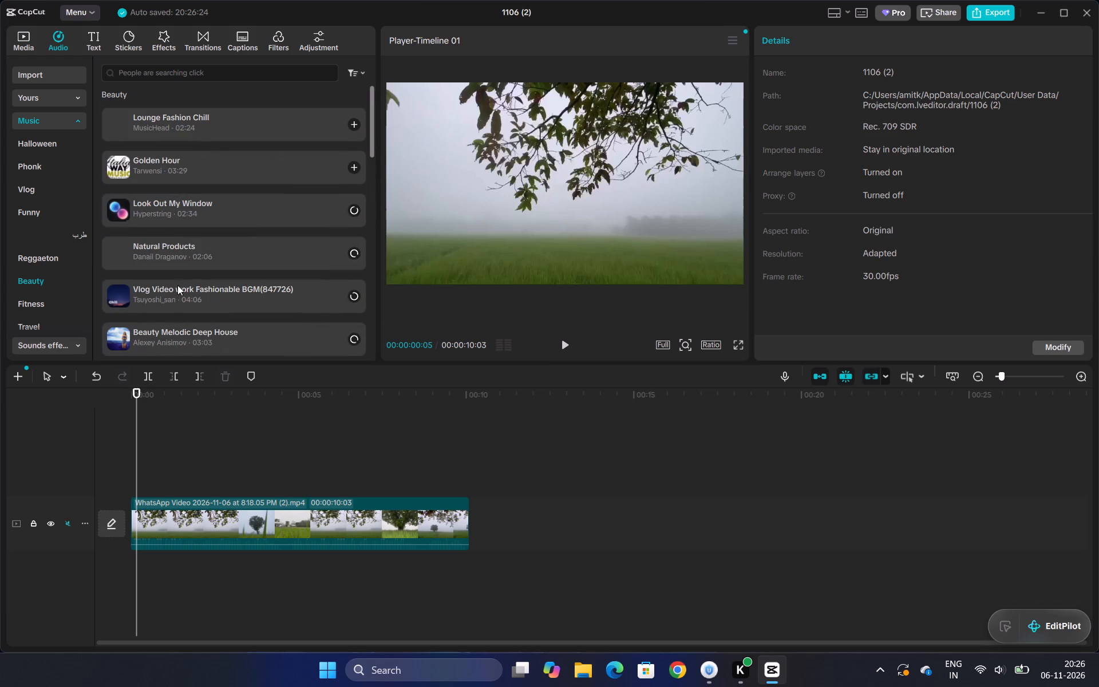
left_click(195, 125)
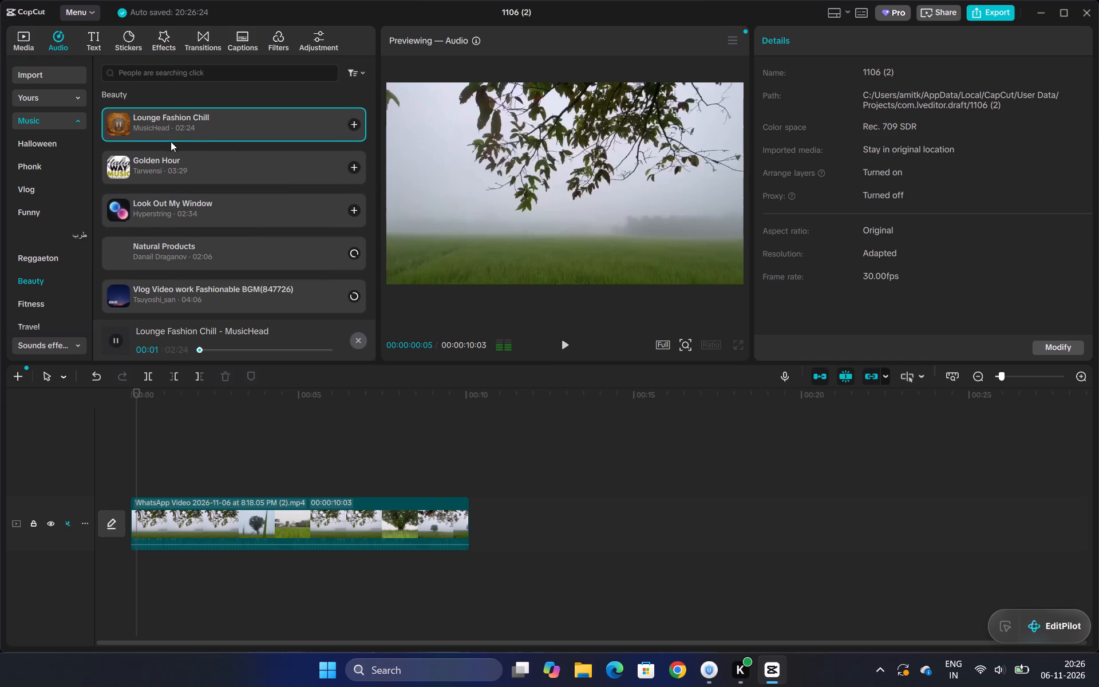
left_click(168, 161)
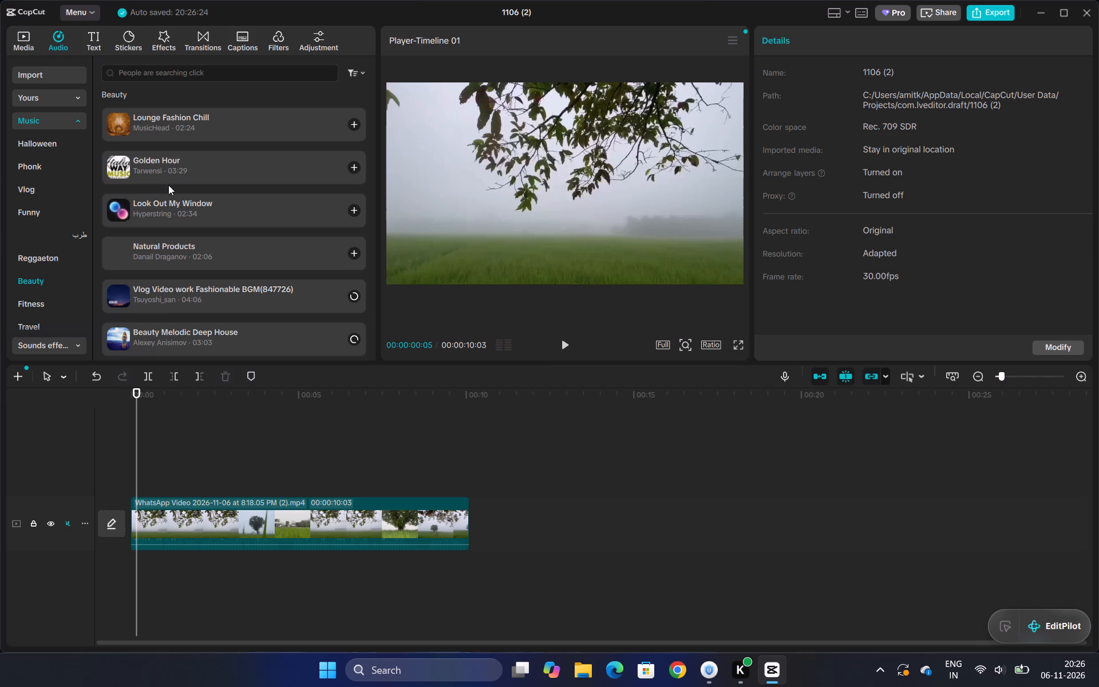
left_click(170, 170)
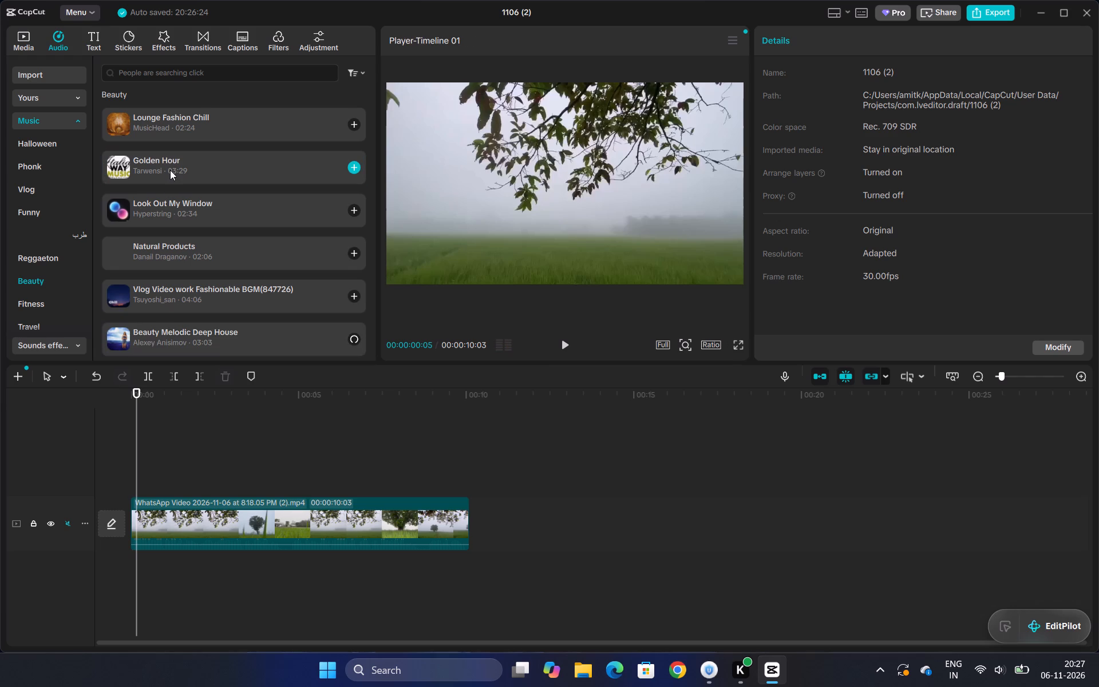
left_click(175, 169)
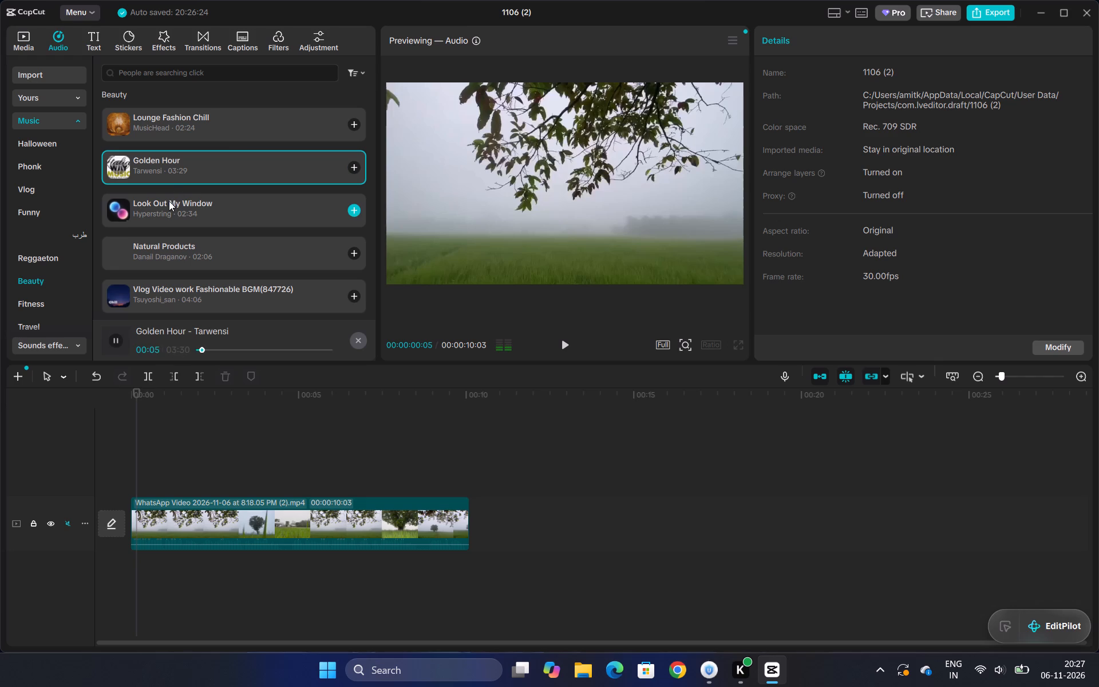
left_click(155, 208)
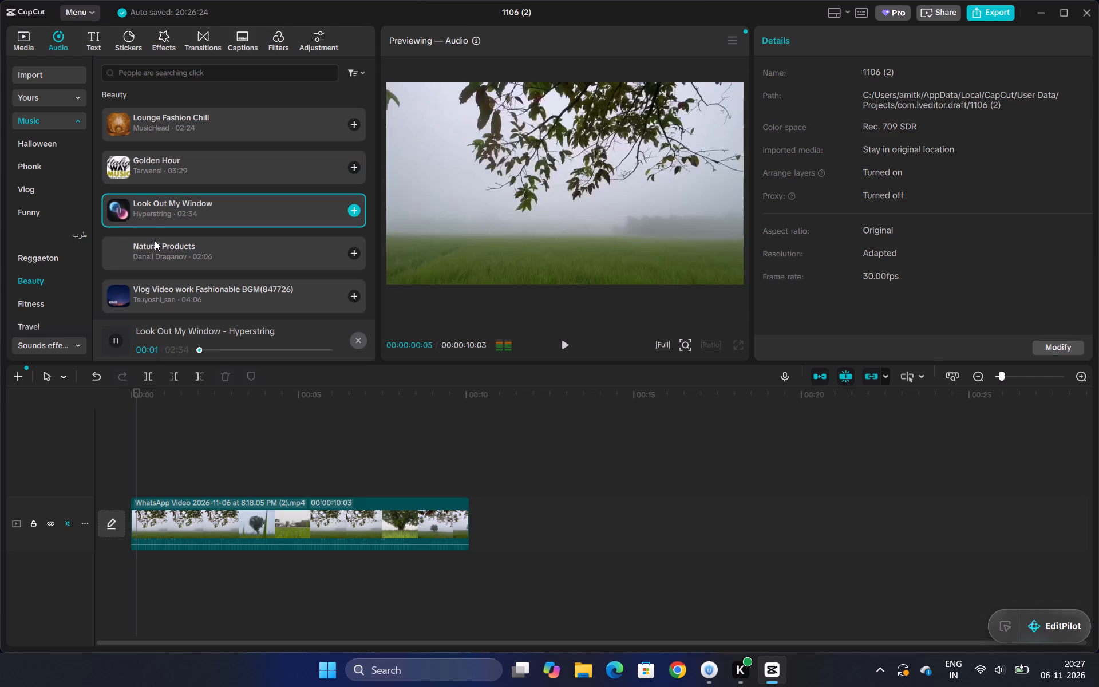
left_click(155, 241)
scroll(155, 243, "down", 1)
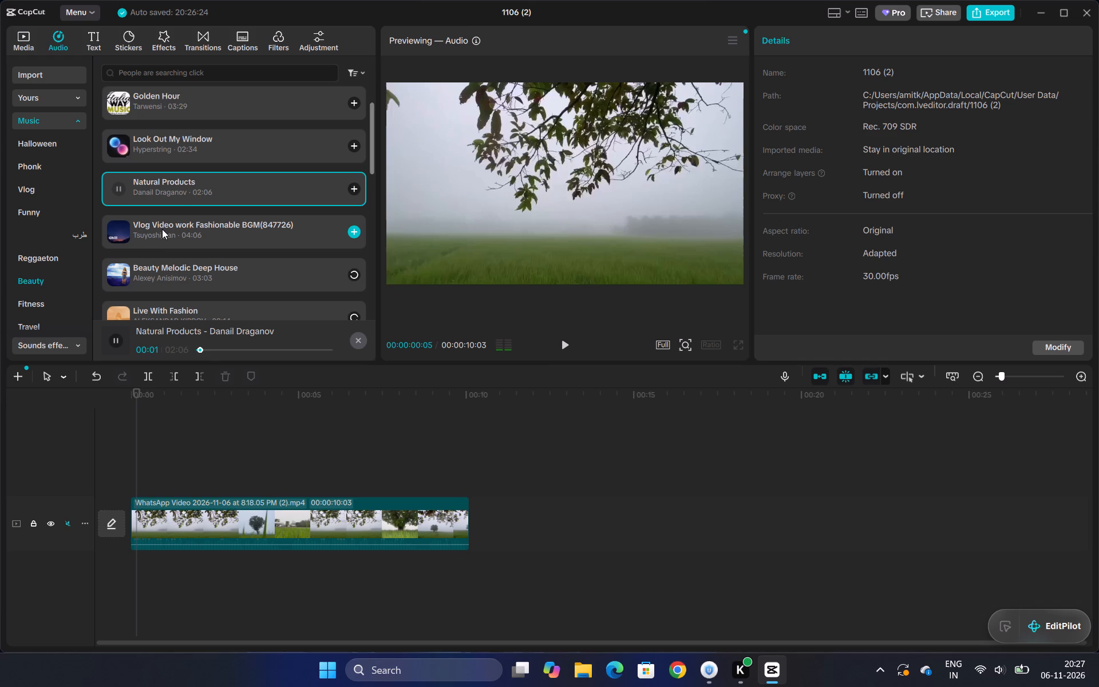
left_click(162, 229)
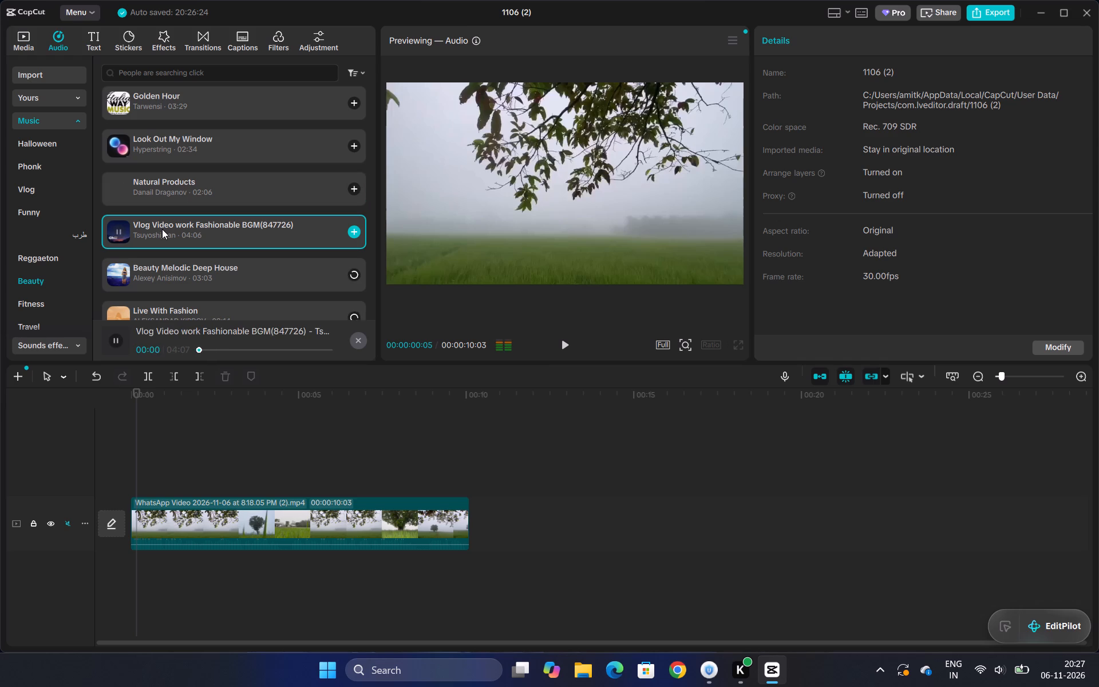
Try the Beauty tracks Beauty Melodic Deep House and Live With Fashion to compare their sound.
left_click(167, 273)
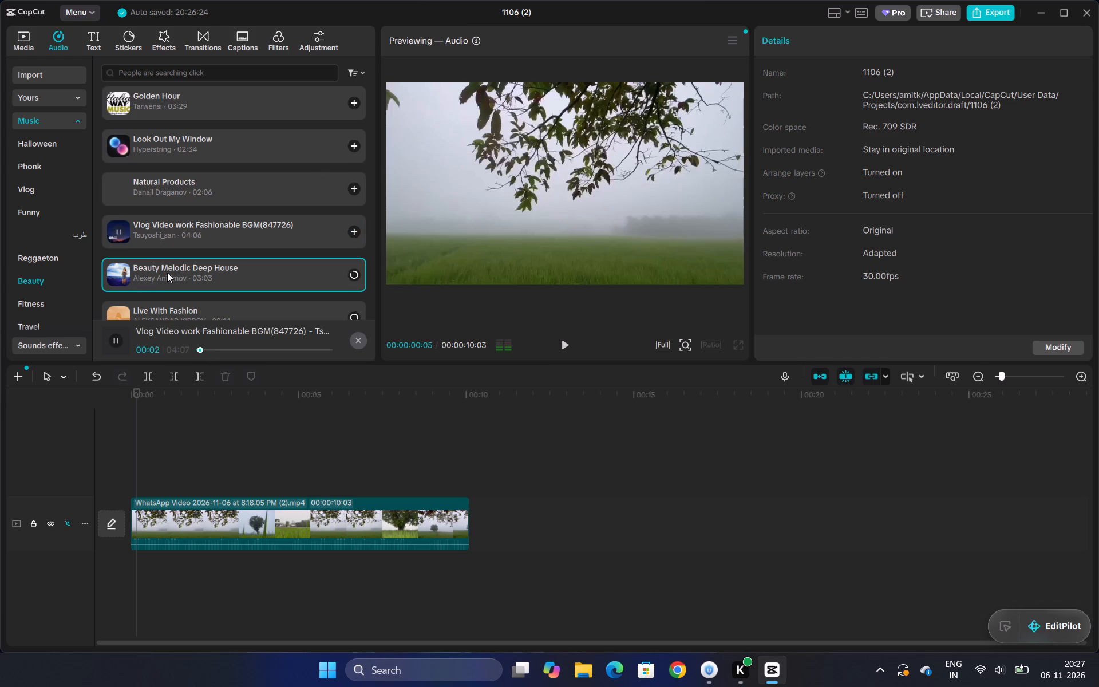
scroll(167, 273, "down", 1)
left_click(169, 255)
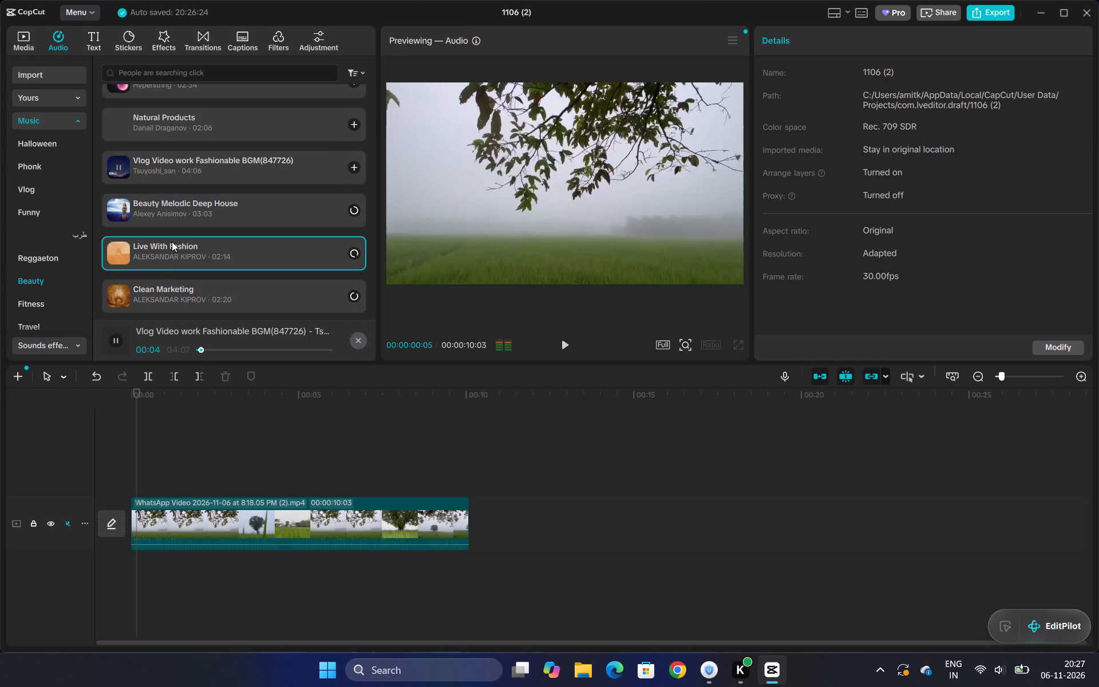
left_click(177, 213)
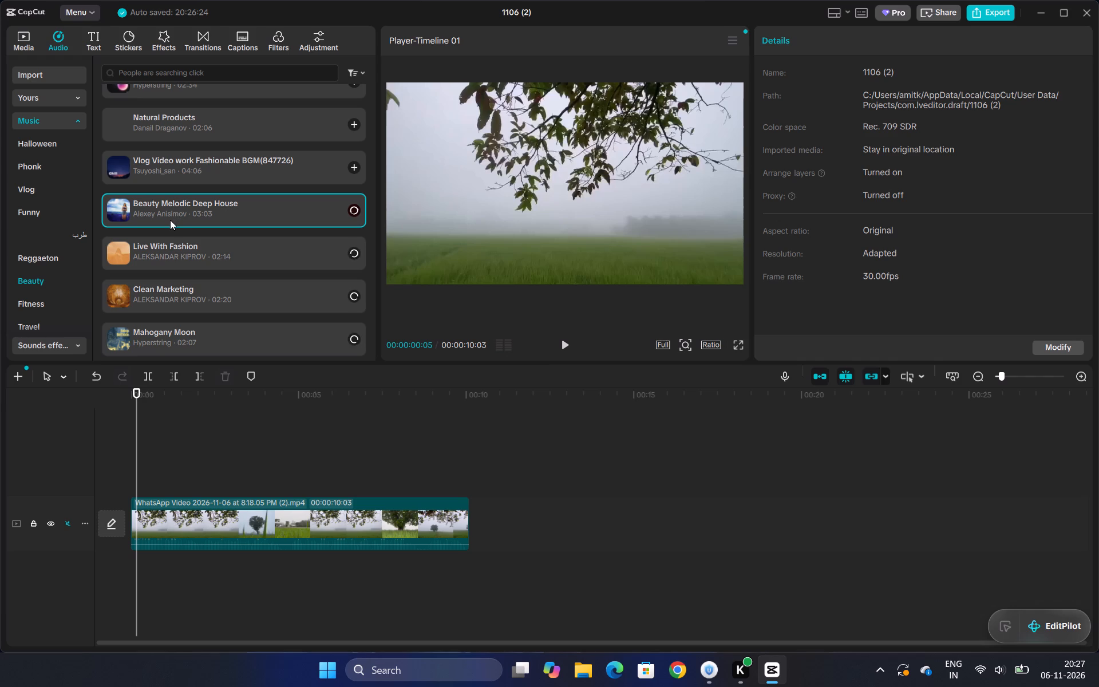
scroll(159, 240, "down", 2)
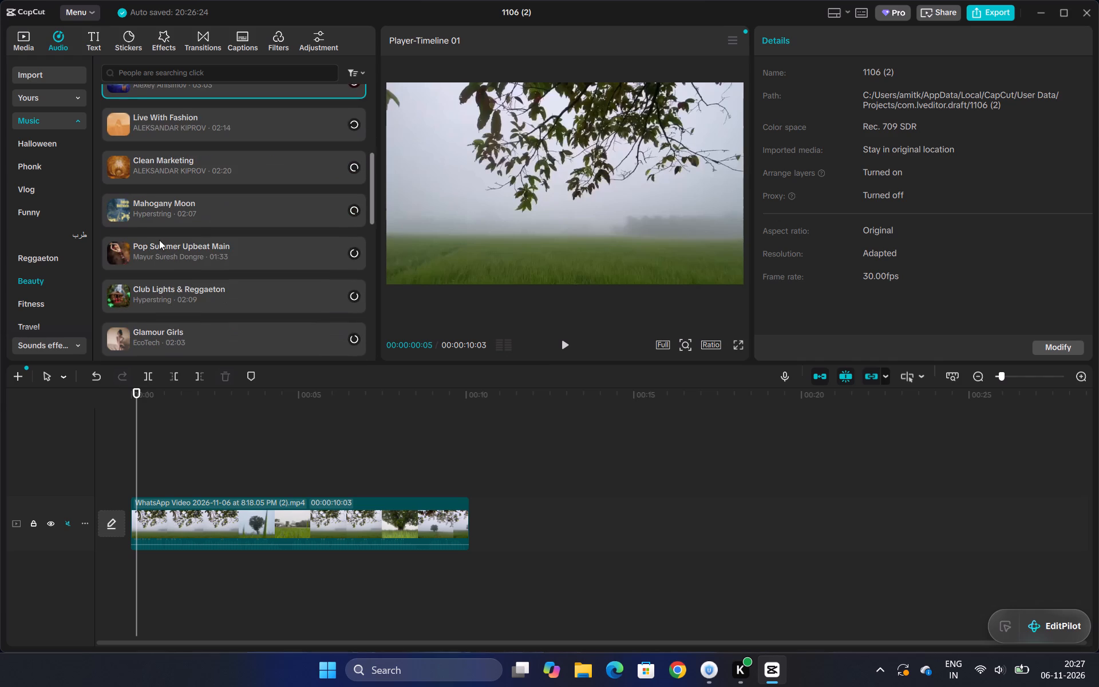
scroll(157, 244, "down", 3)
scroll(157, 244, "up", 5)
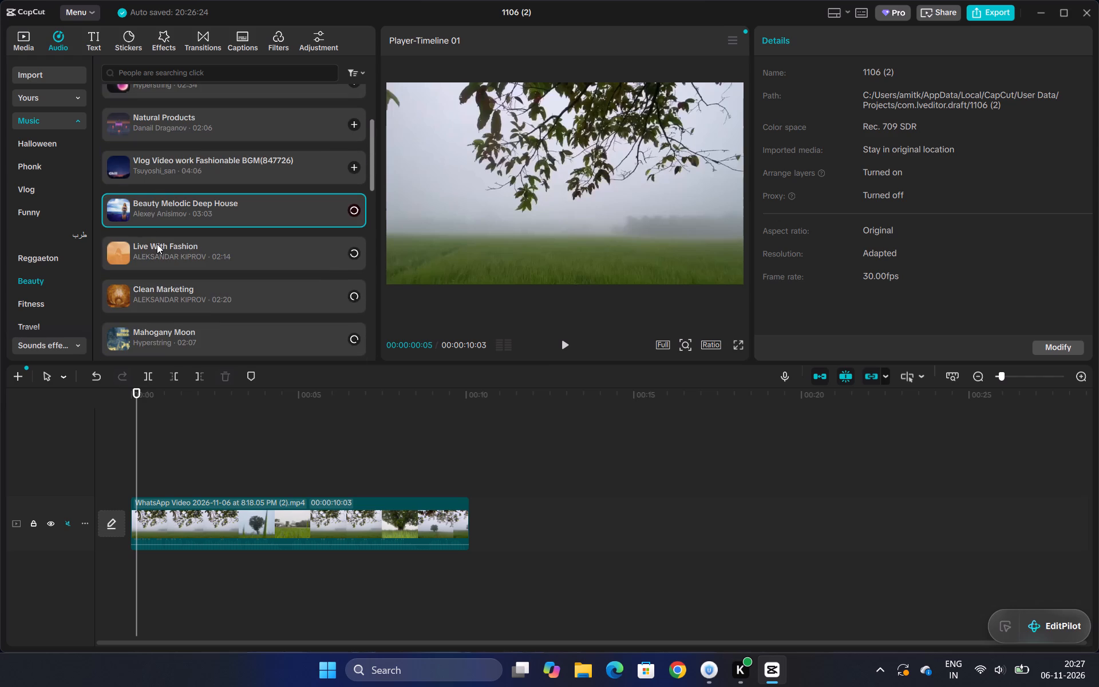
left_click(185, 249)
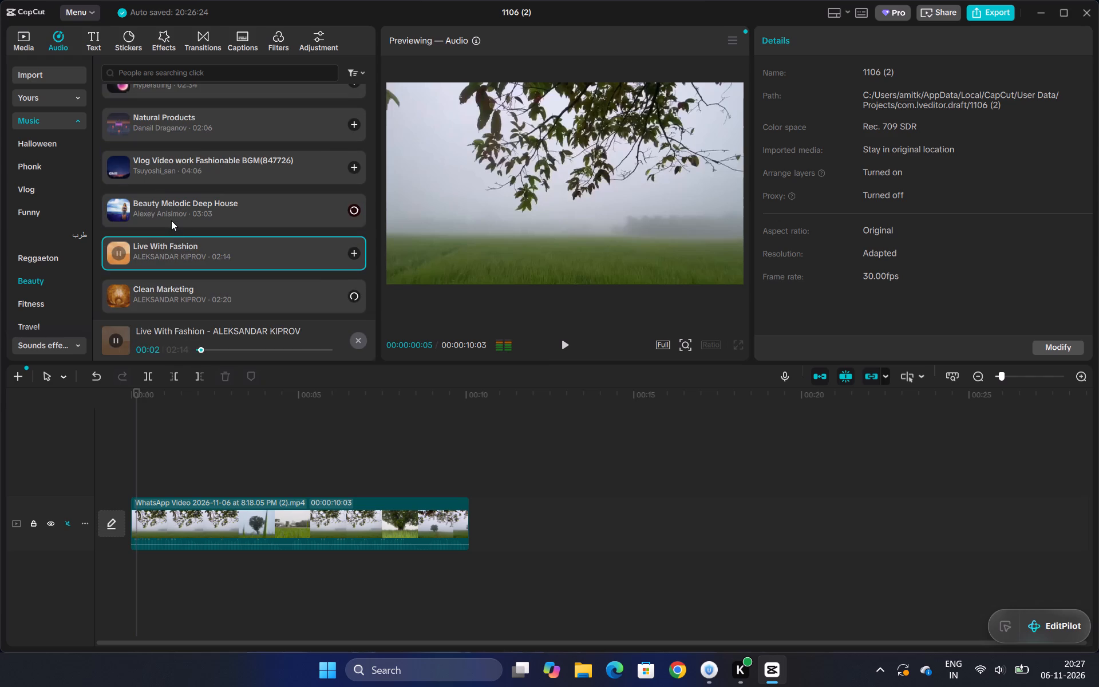
Browse the Fitness, Travel and Epic music categories for a track that suits the nature video.
left_click(42, 306)
left_click(42, 327)
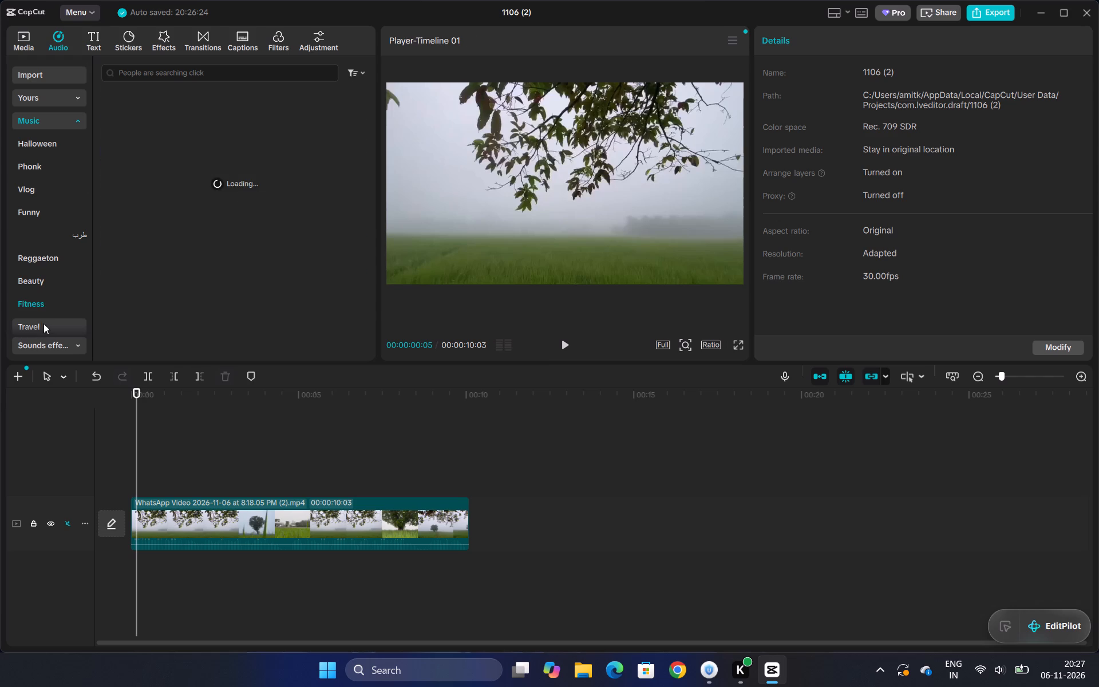
scroll(44, 323, "down", 1)
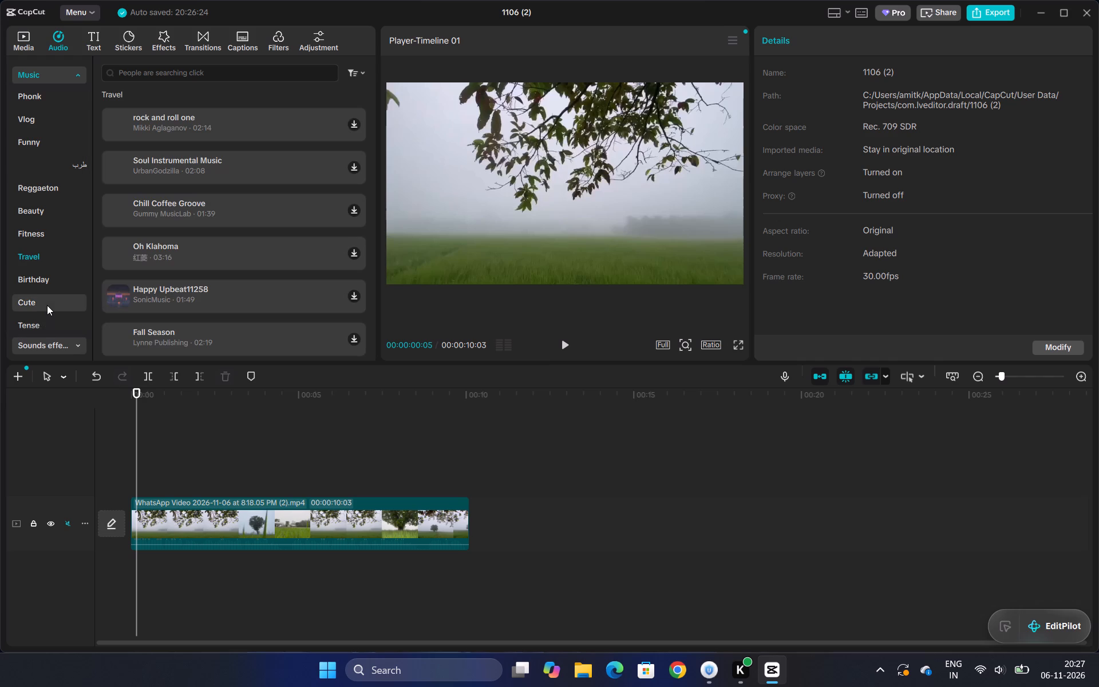
scroll(47, 305, "down", 2)
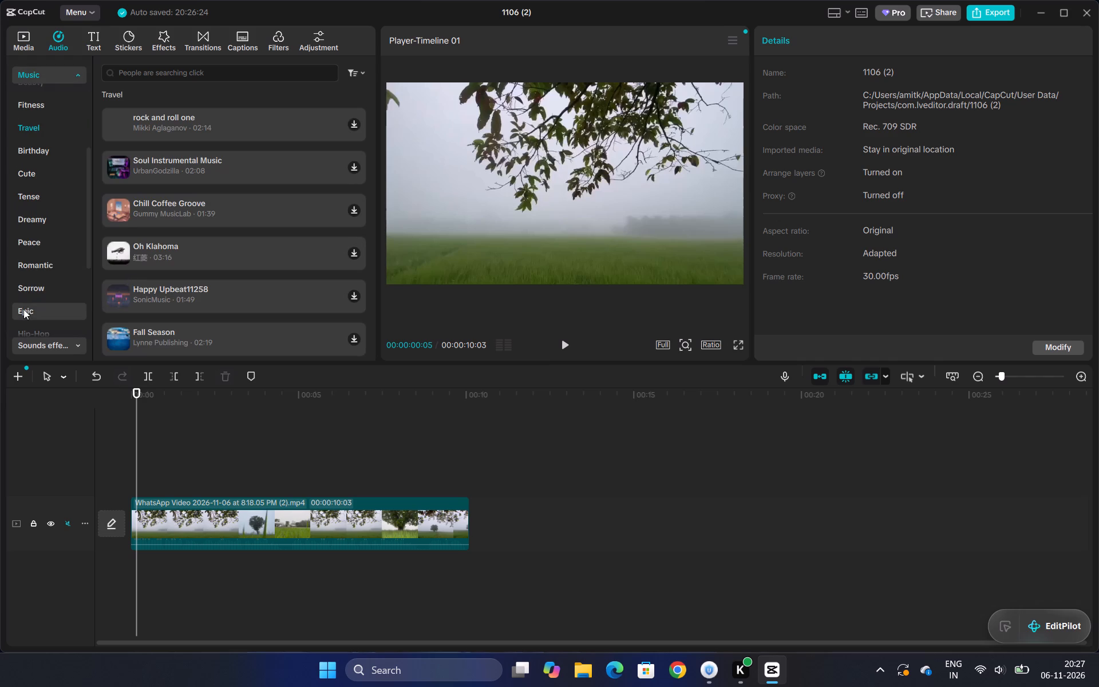
left_click(23, 309)
Open the Romantic music category and load Patterop sound etc for preview.
scroll(48, 258, "down", 1)
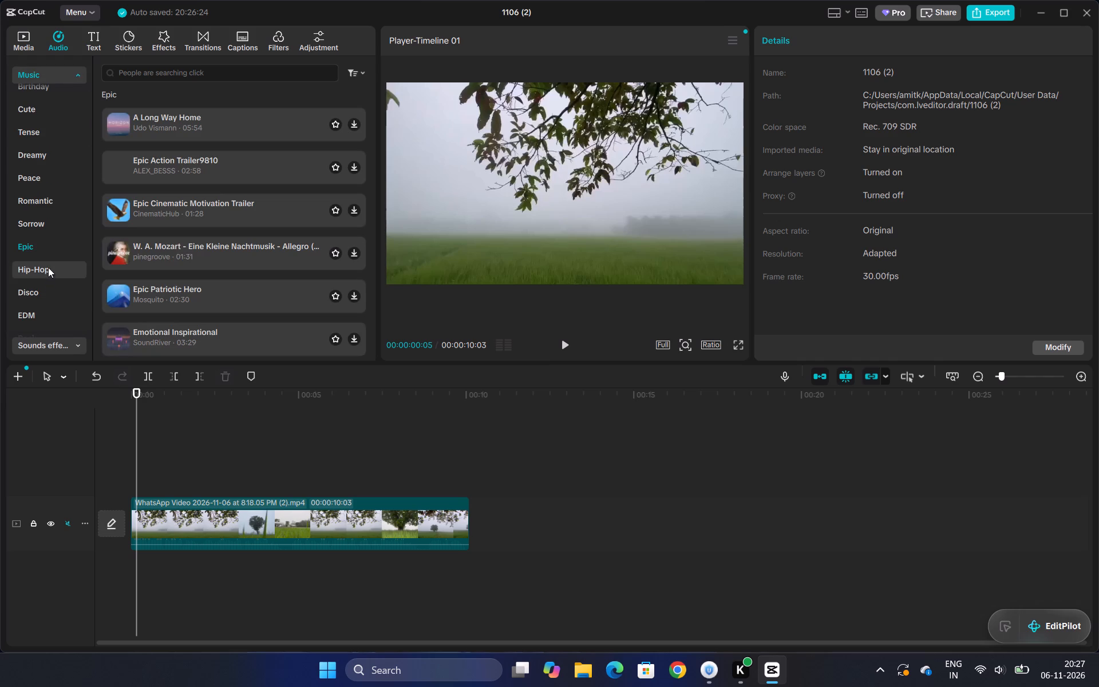
left_click(64, 207)
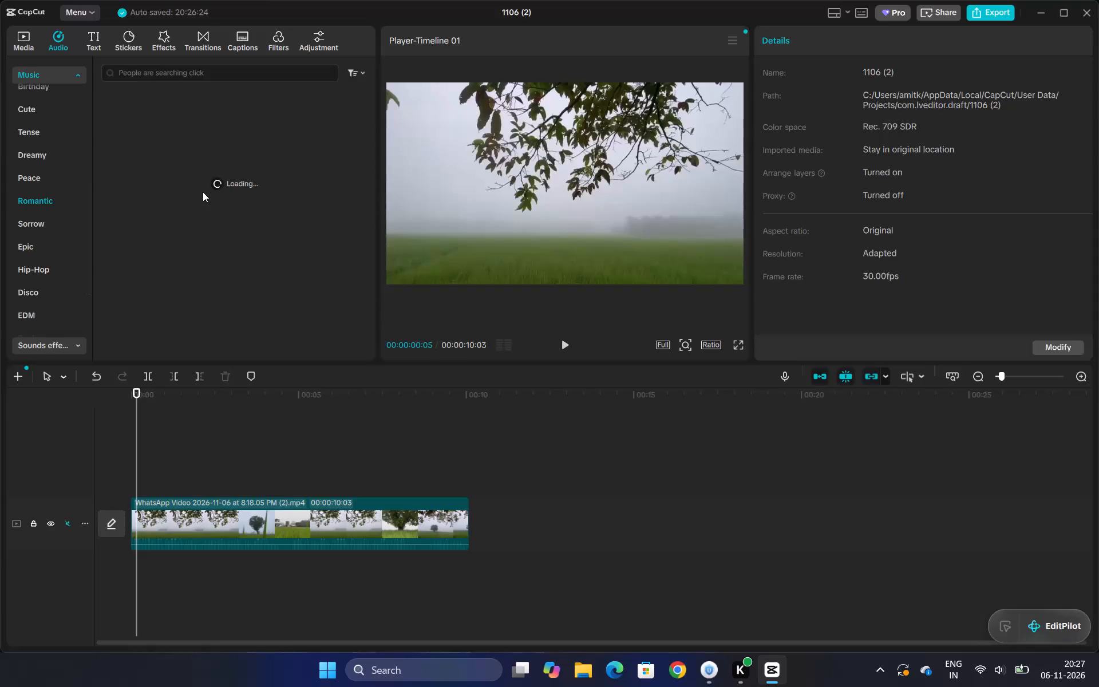
left_click(167, 220)
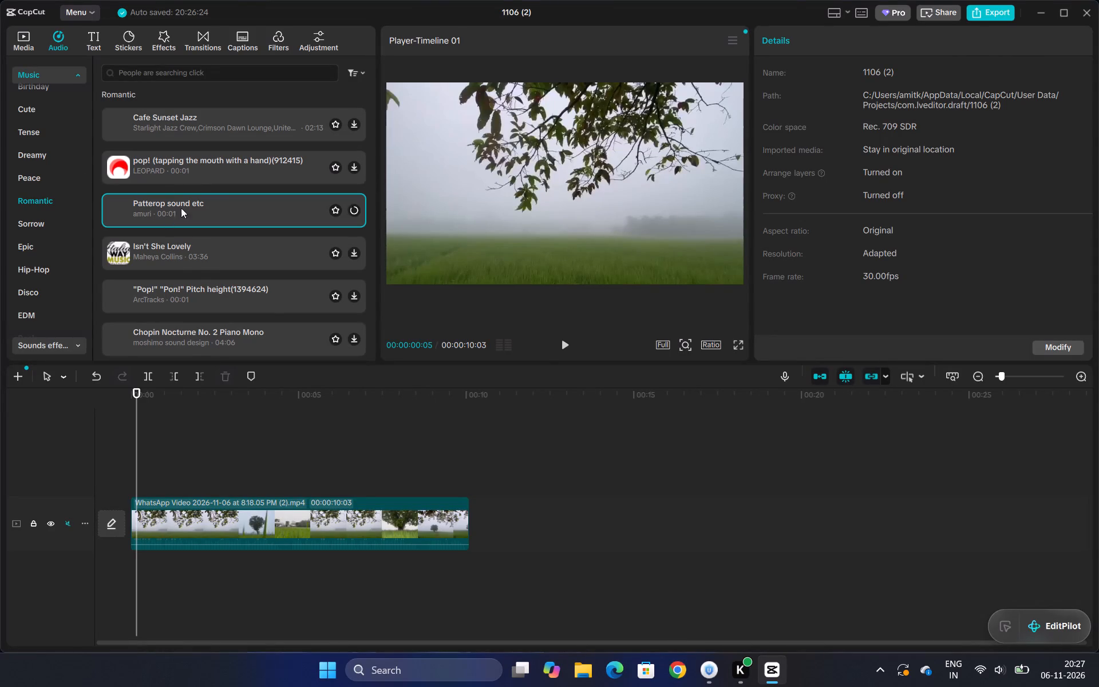
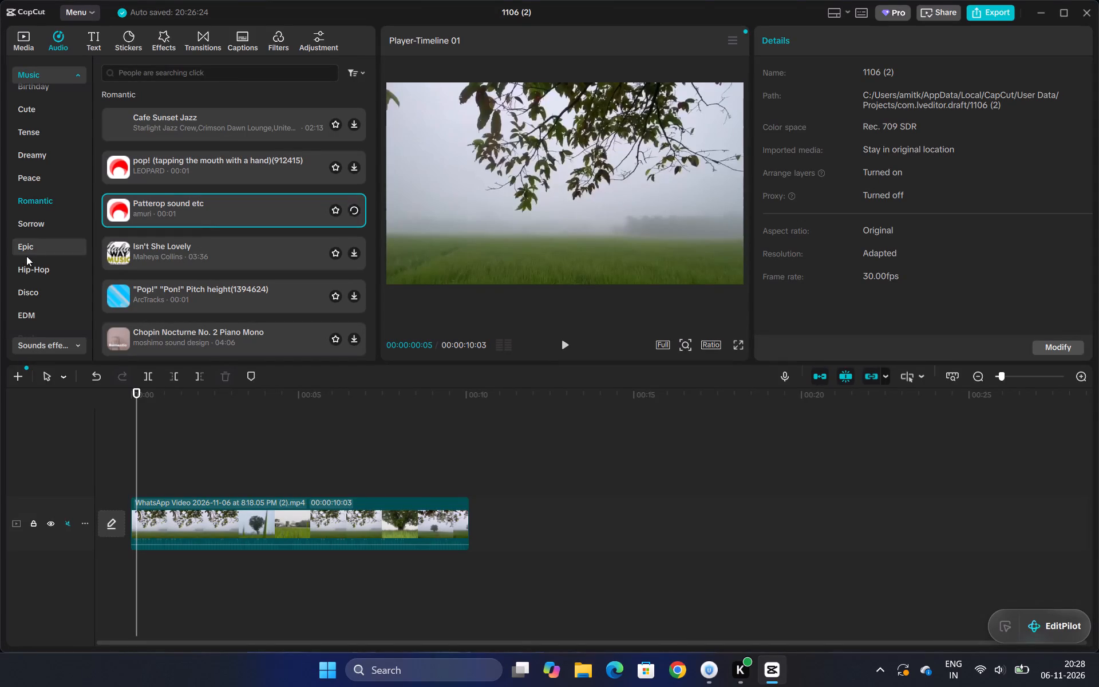
Open the Classical music category and load Epic Cinematic Inspiration722 for preview.
scroll(29, 261, "down", 3)
left_click(53, 283)
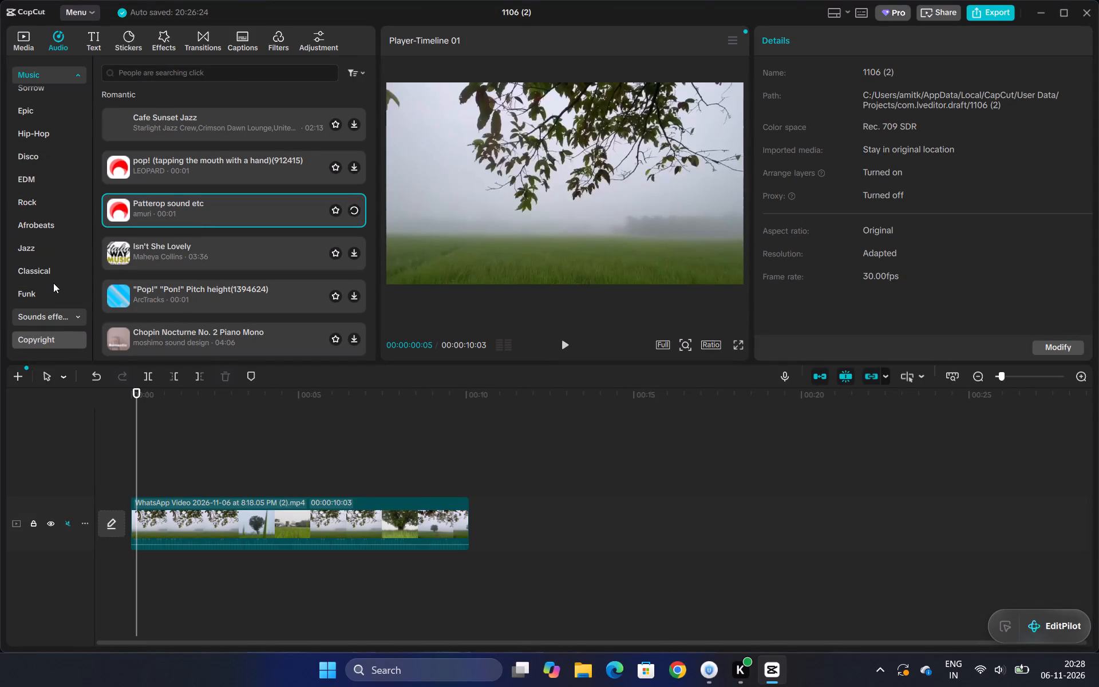
left_click(56, 270)
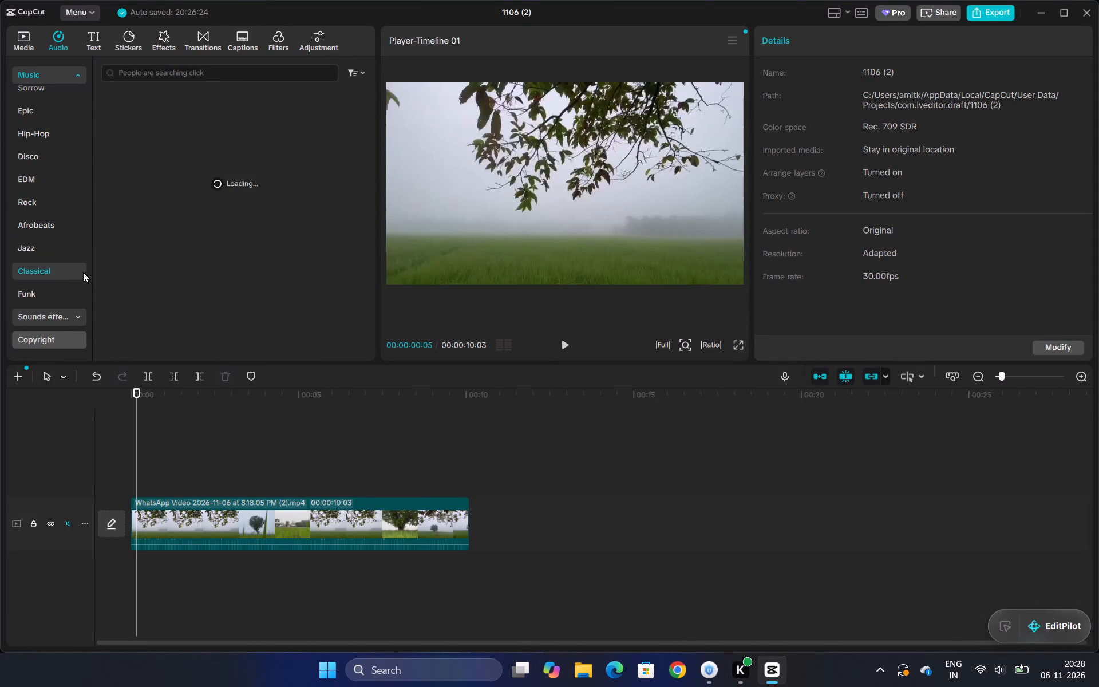
left_click(197, 155)
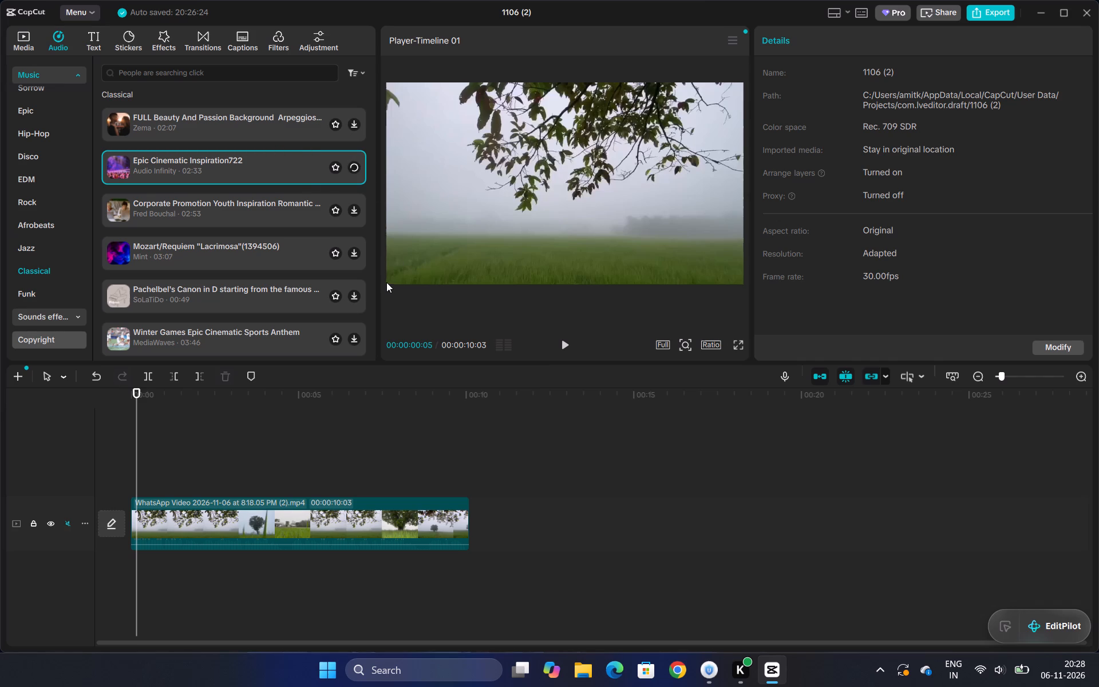
Search the music library for "indila song".
left_click(250, 73)
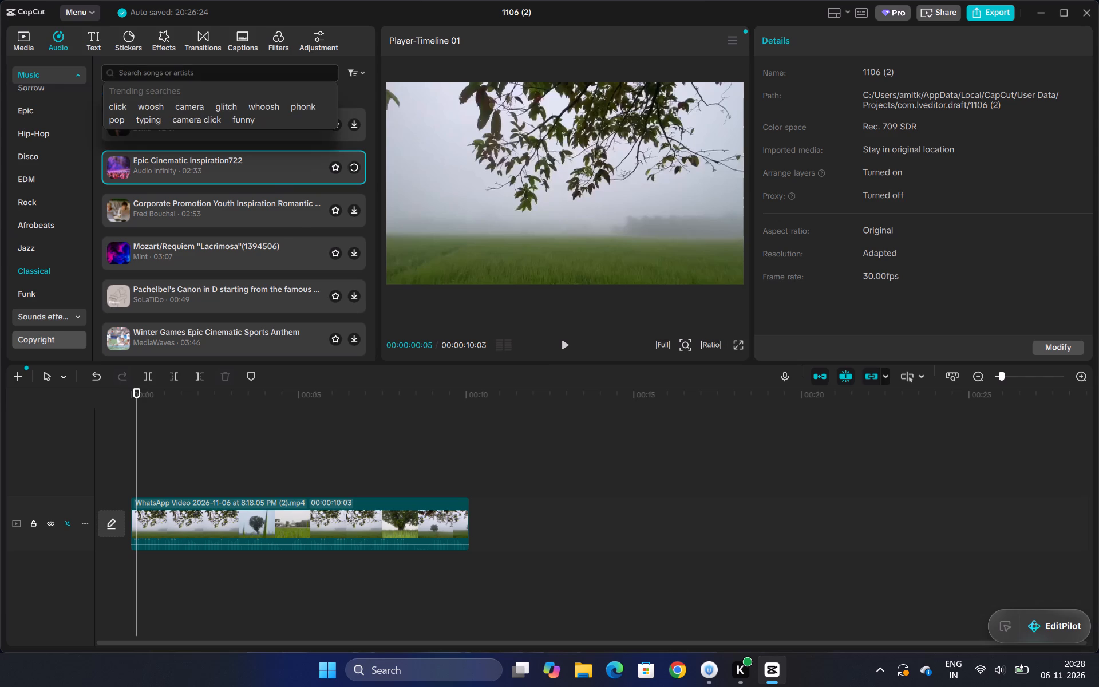
type("indila")
key("space")
type("song")
key("Return")
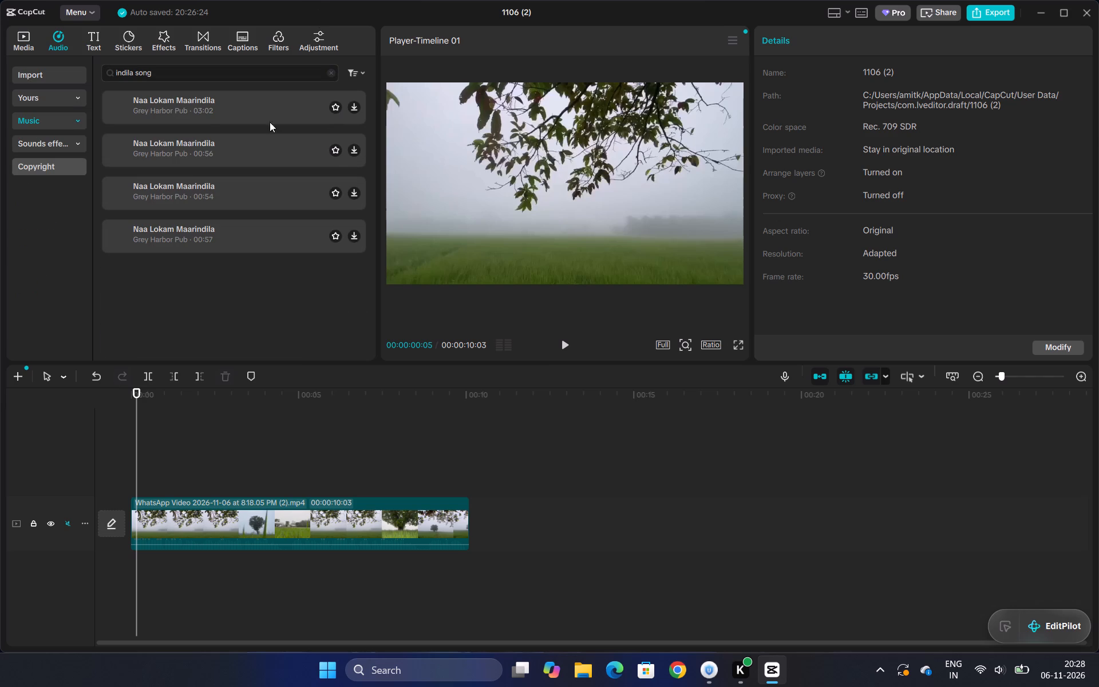
Try the 03:02, 00:56 and 00:57 versions of Naa Lokam Maarindila from the search results.
left_click(216, 116)
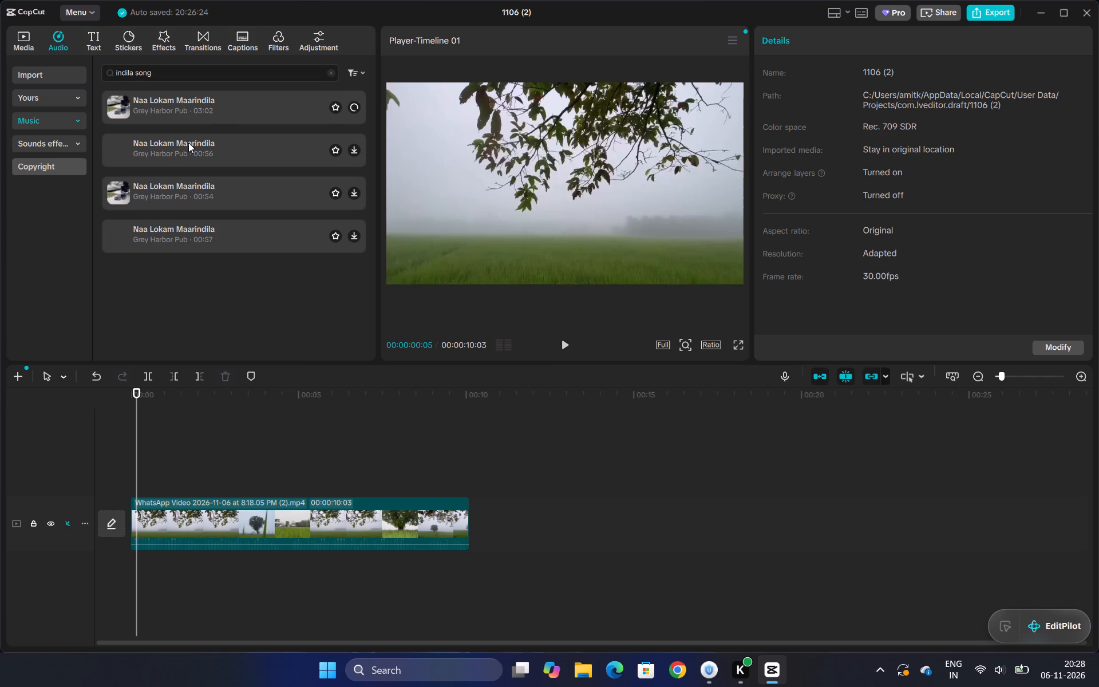
left_click(188, 143)
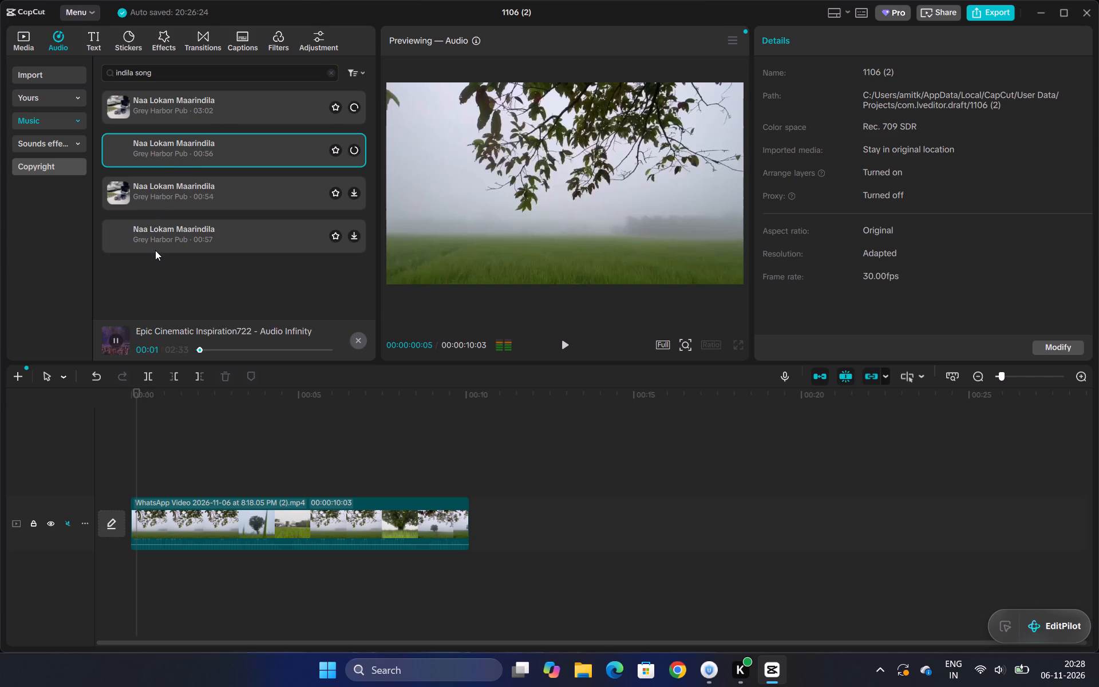
left_click(177, 117)
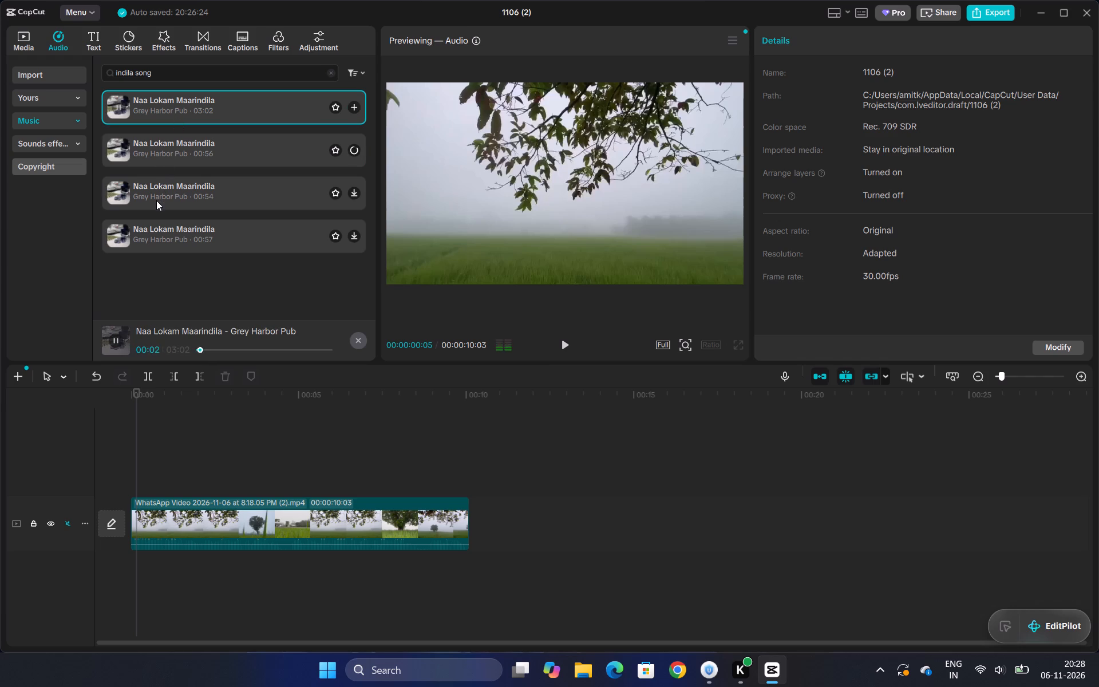
left_click(152, 227)
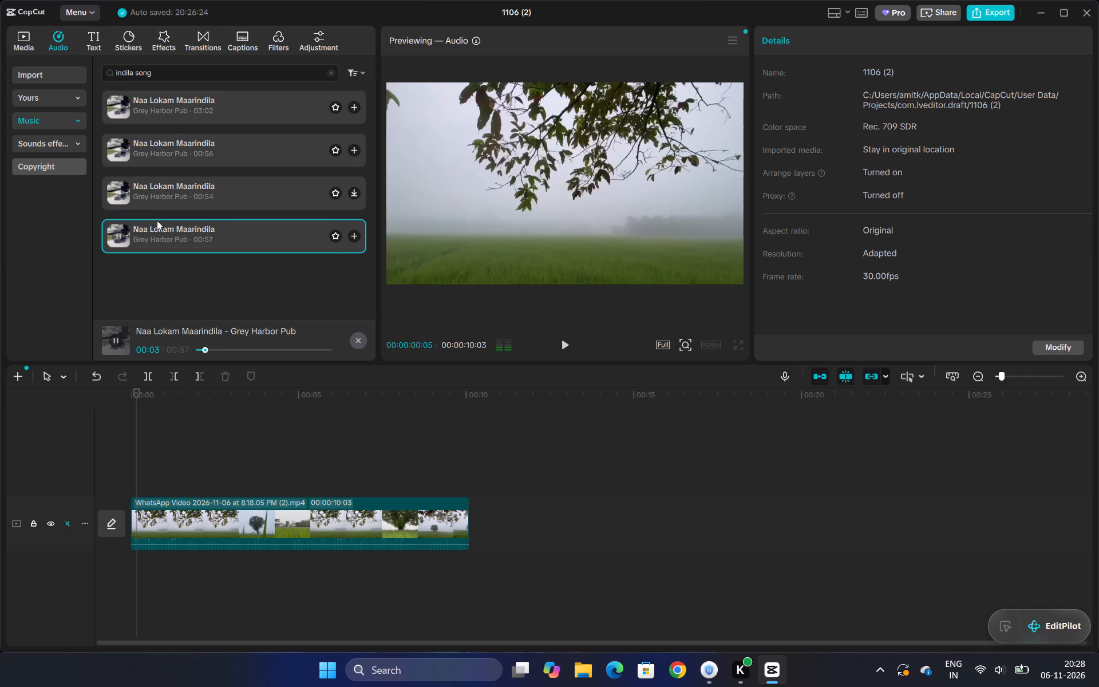
Preview MusicEffectLatinJ SDT056202 and Impactful epic jingle(891109) from the Music Clip sound effects.
left_click(74, 142)
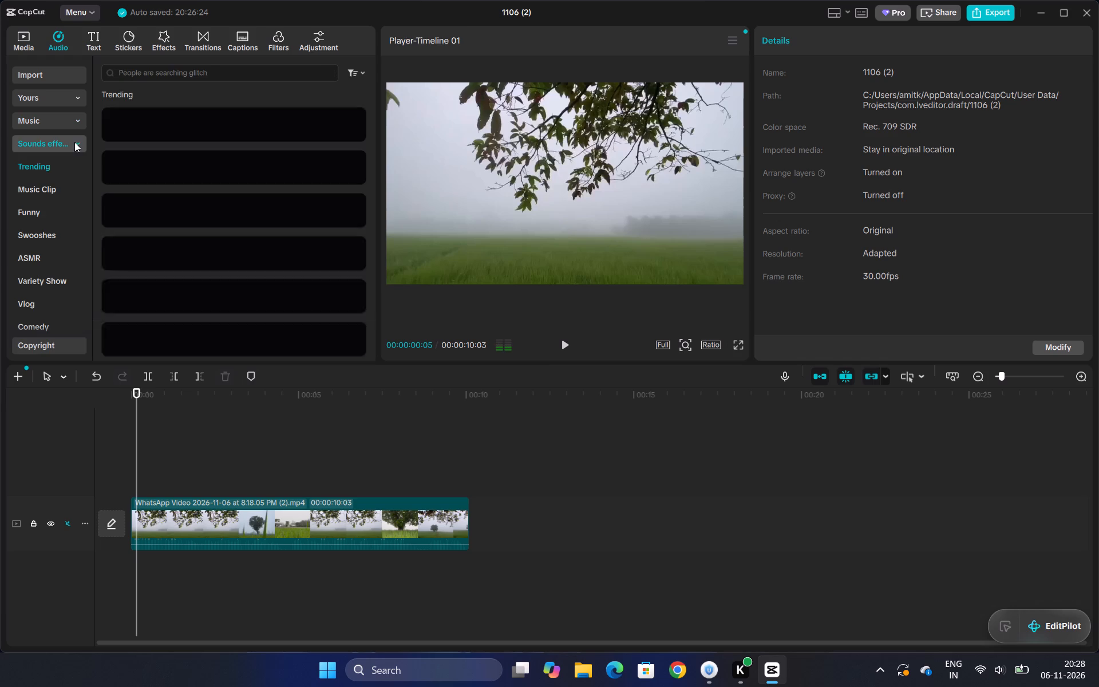
left_click(49, 193)
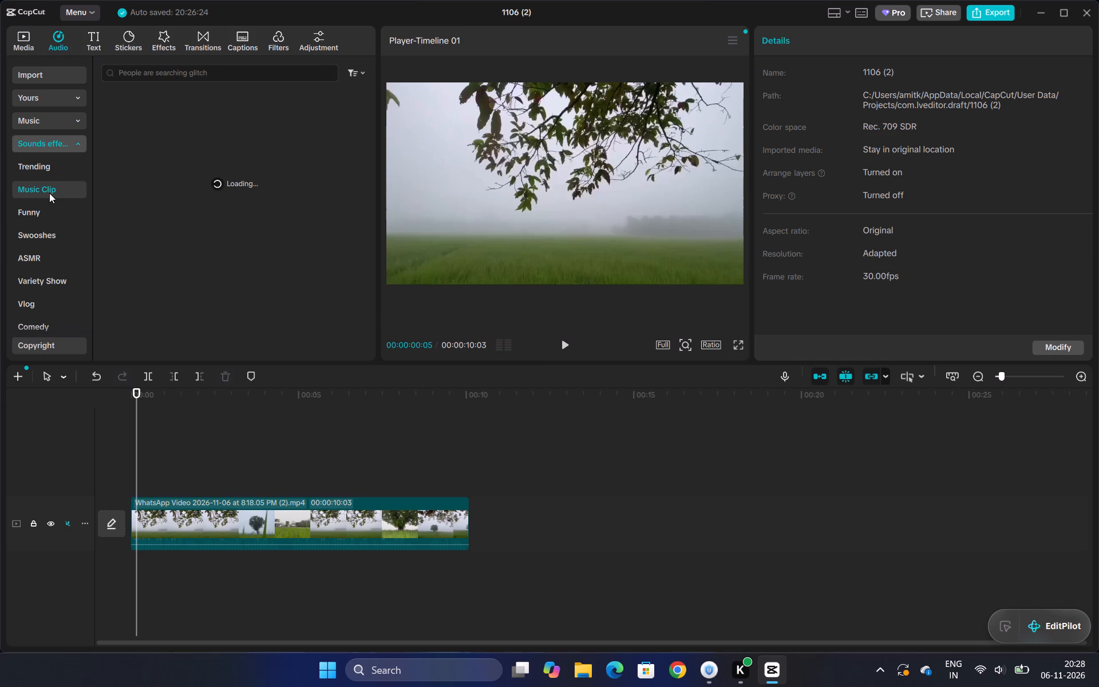
left_click(175, 172)
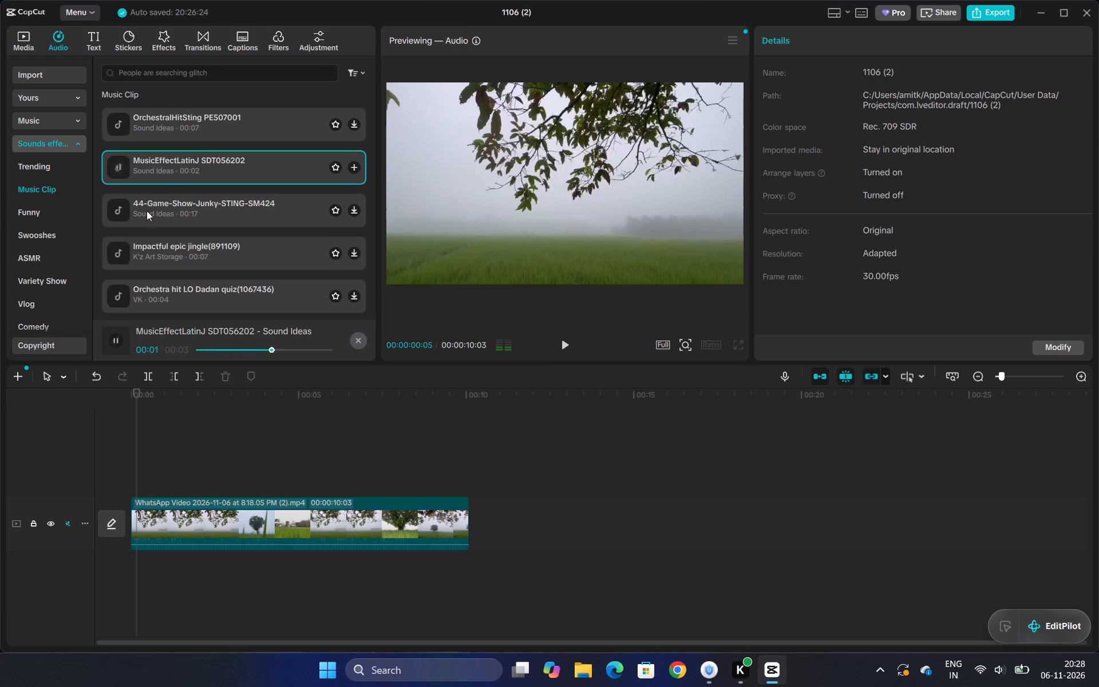
left_click(149, 249)
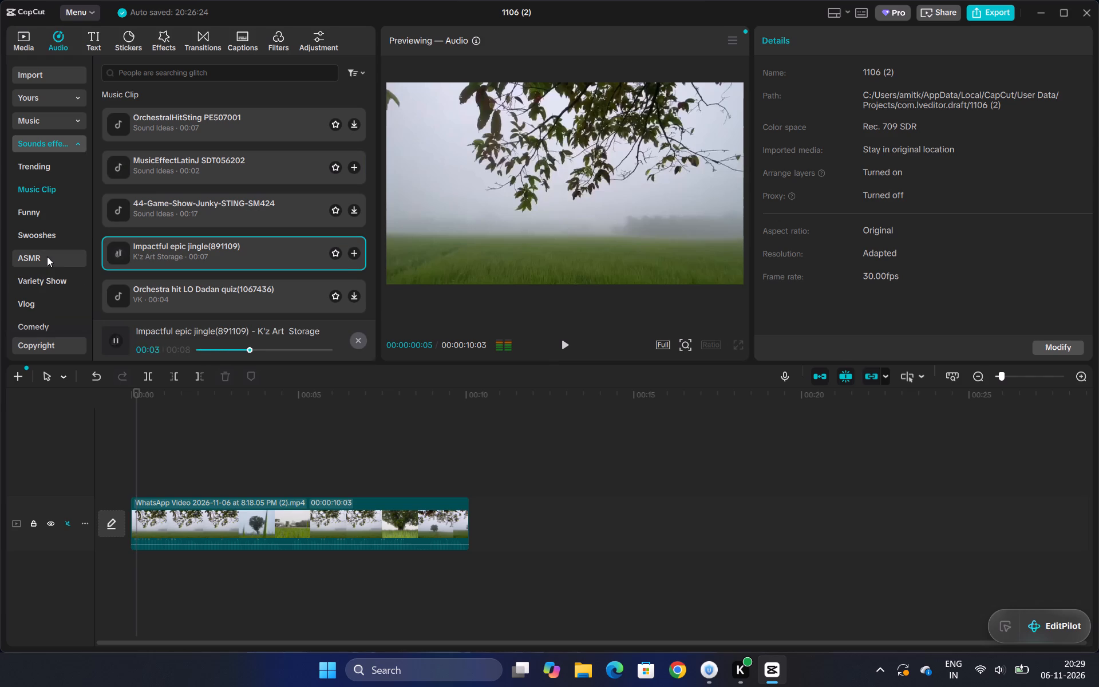
Try three ASMR sound effects, including the 00:15 Subtle sounds of ocean waves and Moderate ASMR with a cotton swab(1471966).
left_click(47, 256)
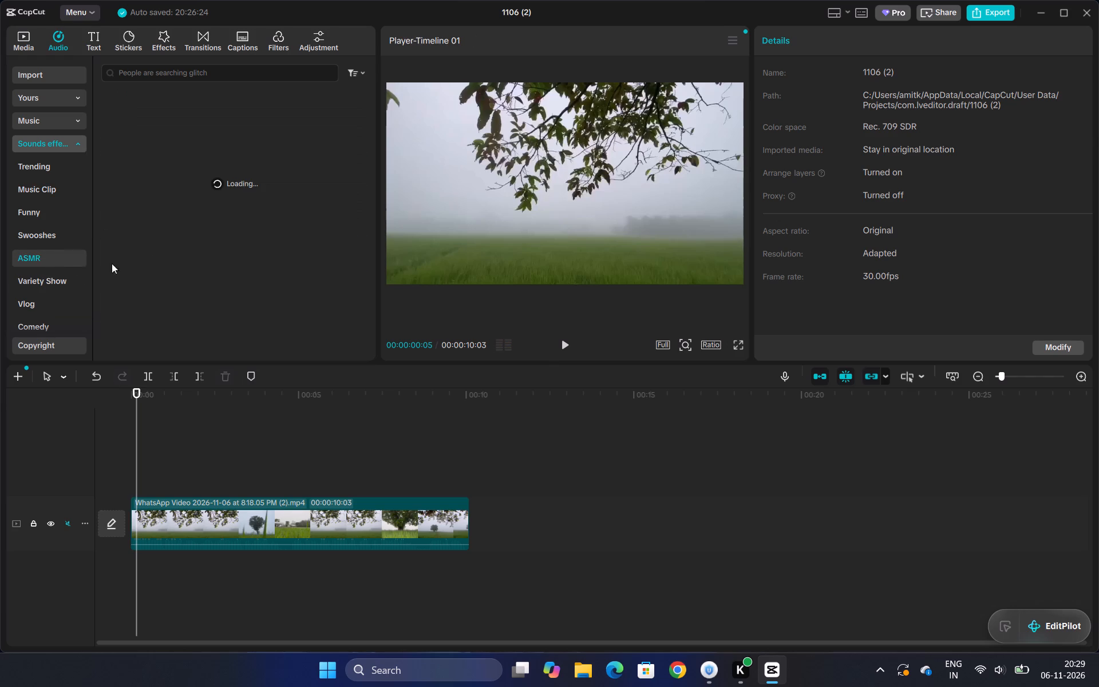
left_click(175, 197)
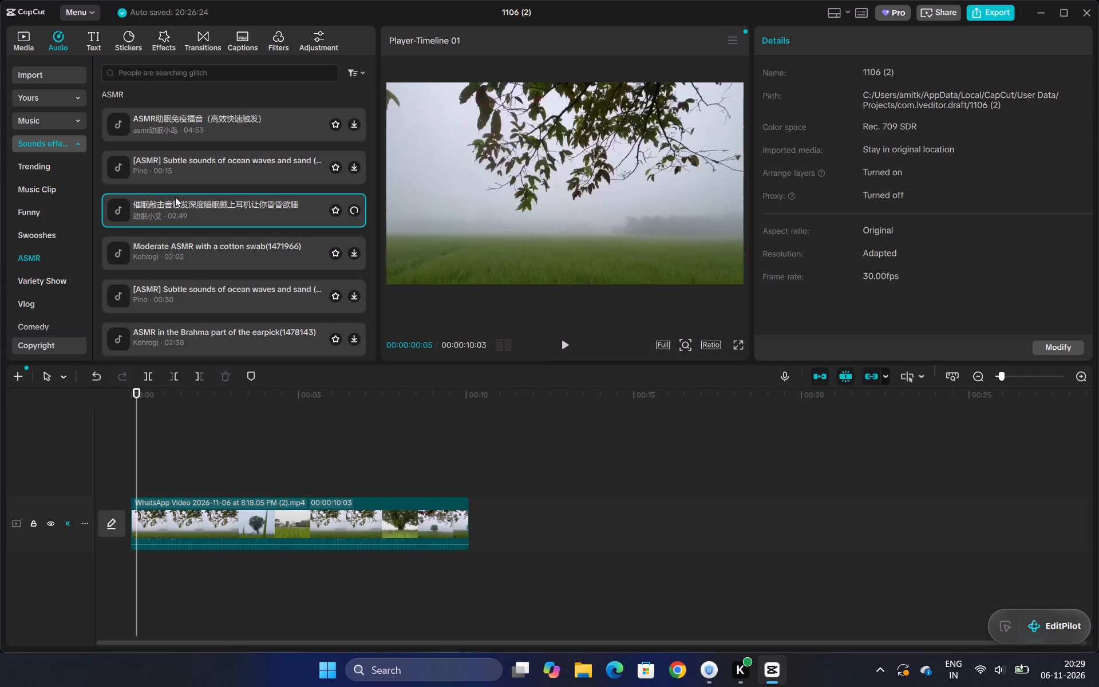
left_click(189, 169)
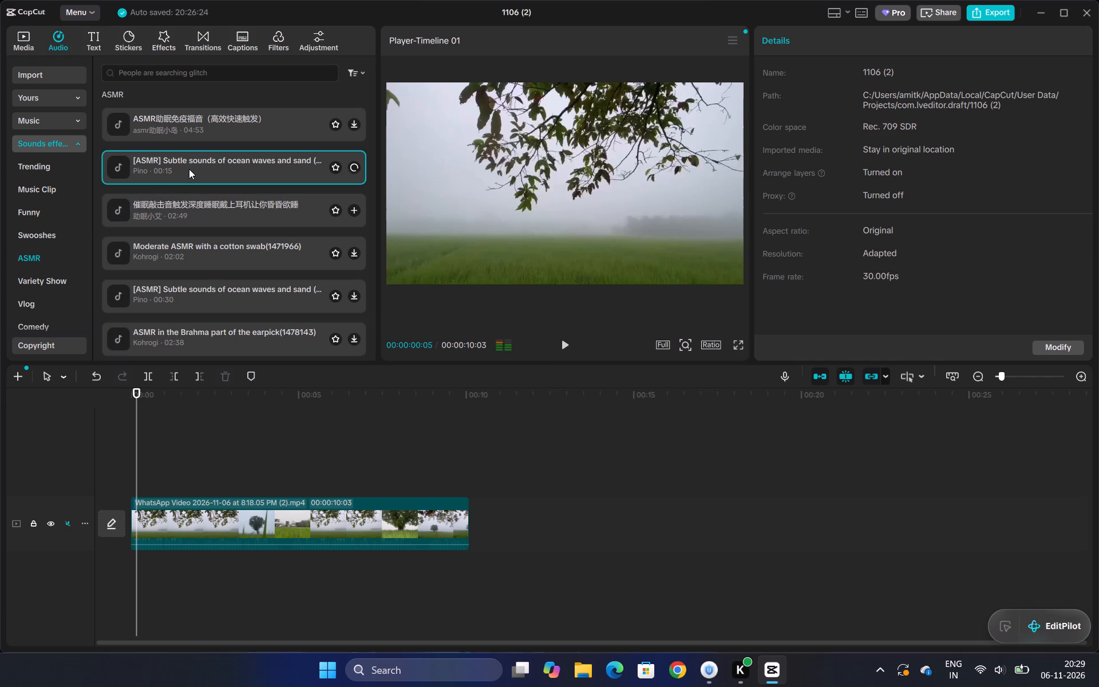
left_click(175, 260)
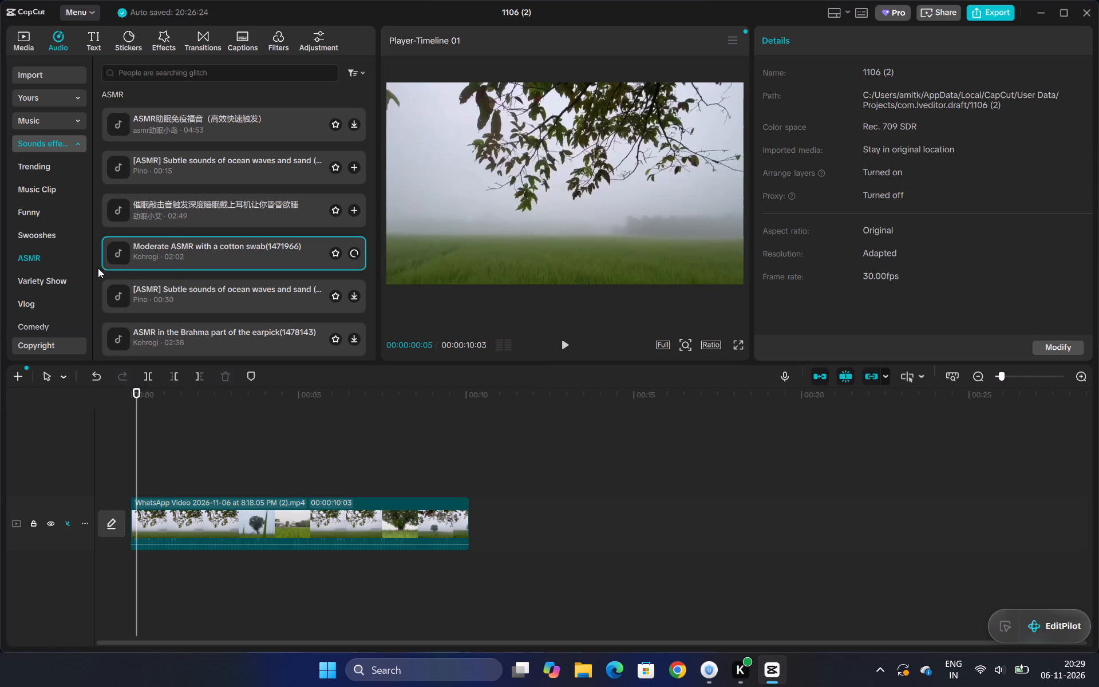
Preview the Trending sound effects pop! (tapping the mouth with a hand)(912415) and Realistic sound effects for typing on keyboards.
left_click(57, 169)
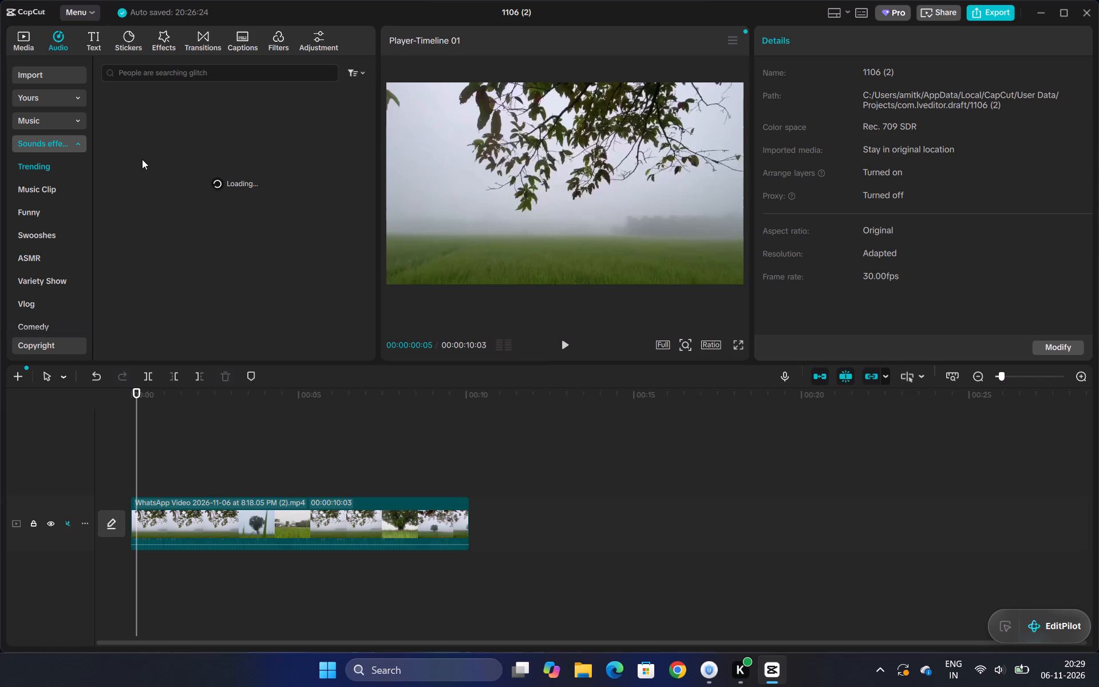
left_click(143, 126)
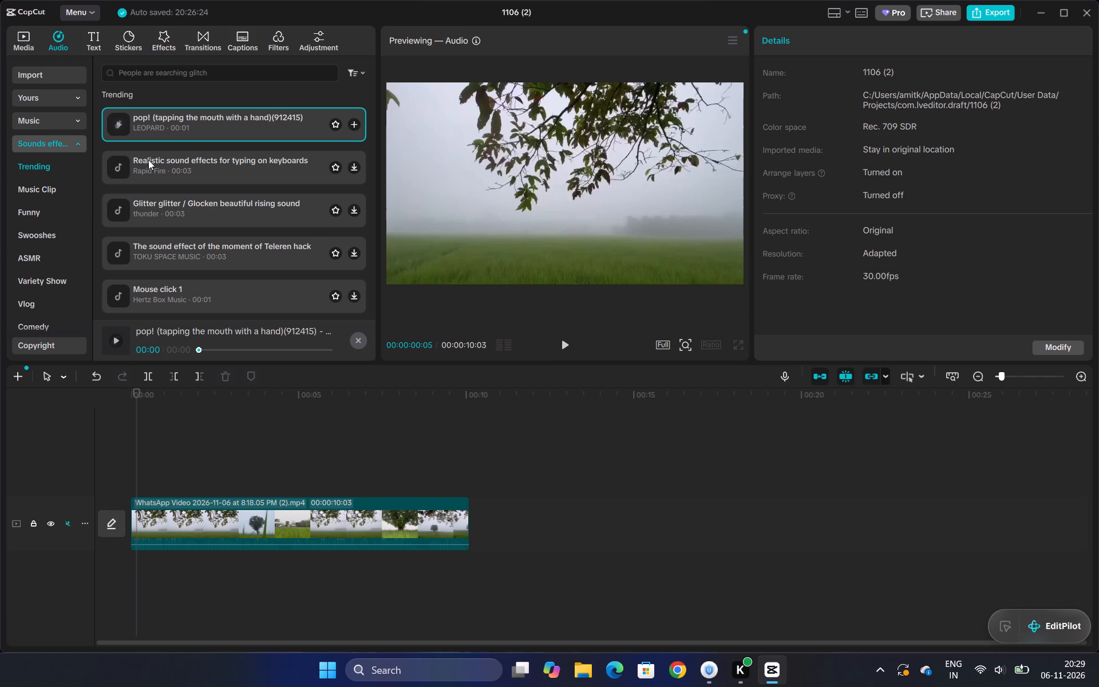
left_click(148, 163)
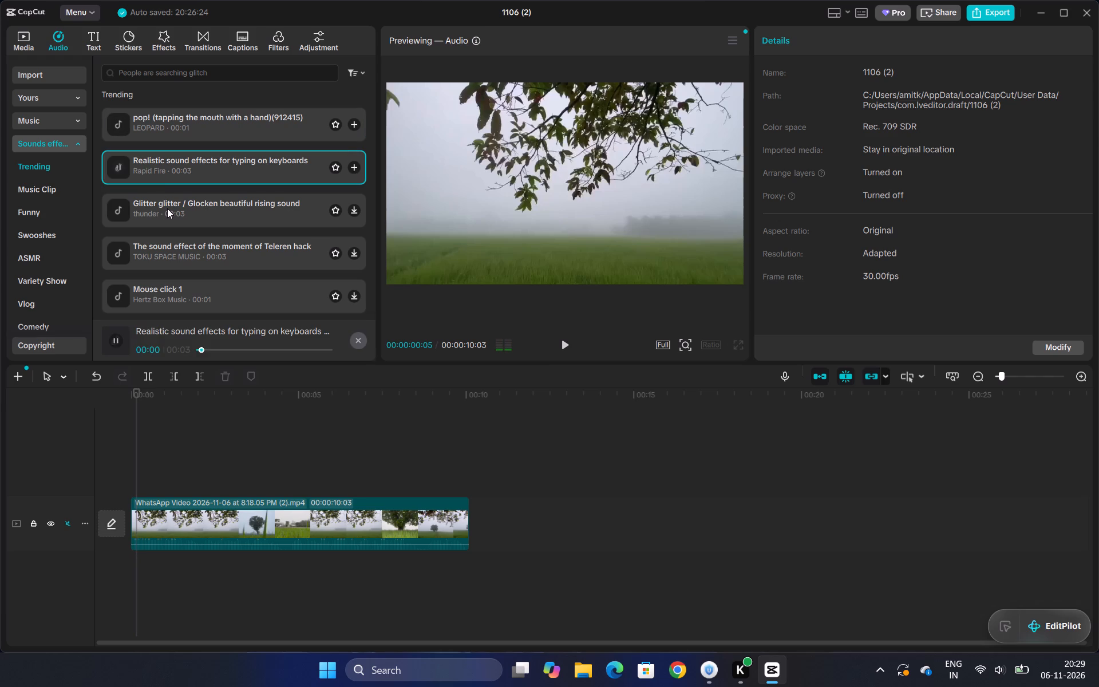
Preview Halloween music tracks, including Kids Halloween Candy Party, Dark Halloween Fairytale, Halloween Background and A Ghostly Halloween.
left_click(59, 125)
left_click(53, 151)
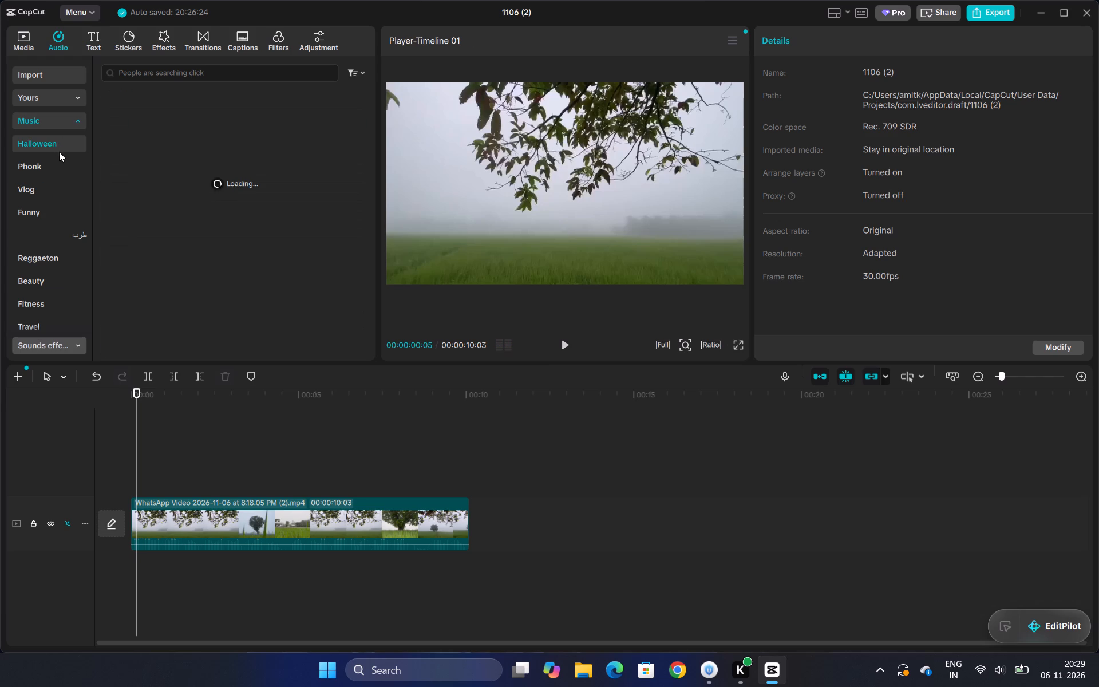
left_click(160, 159)
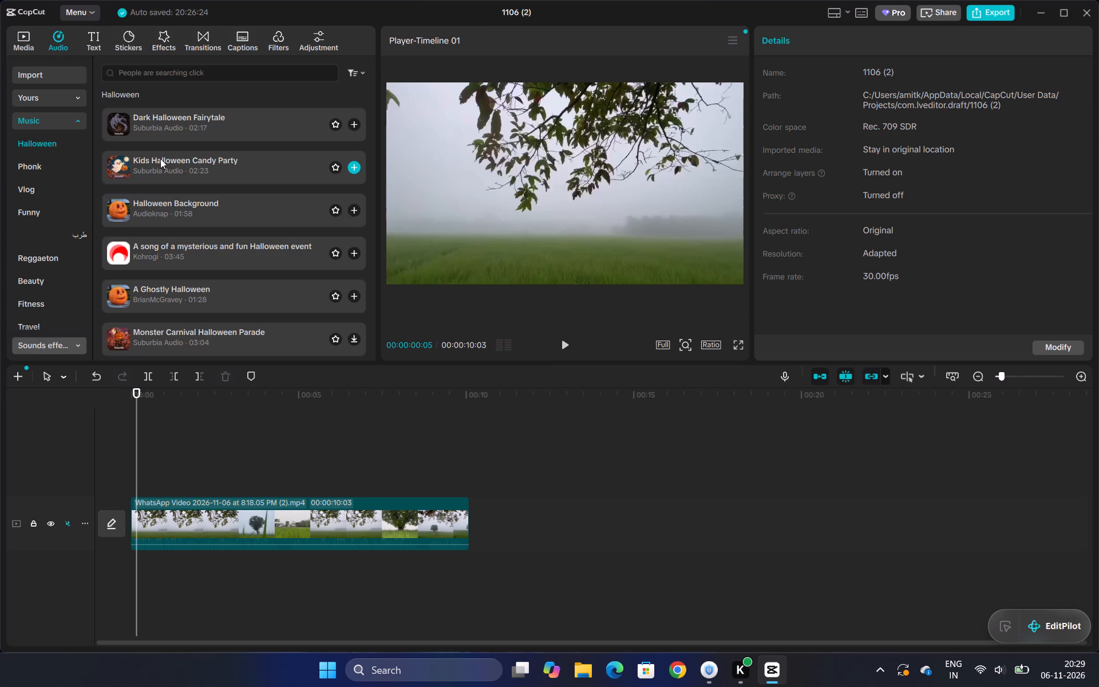
left_click(171, 124)
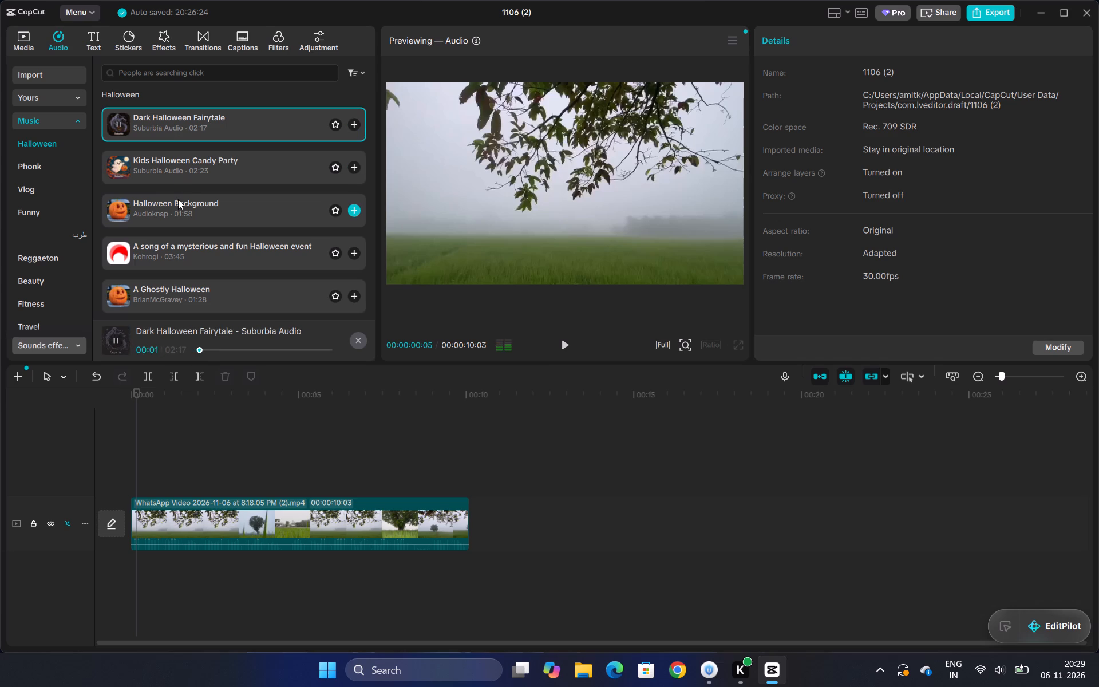
left_click(178, 200)
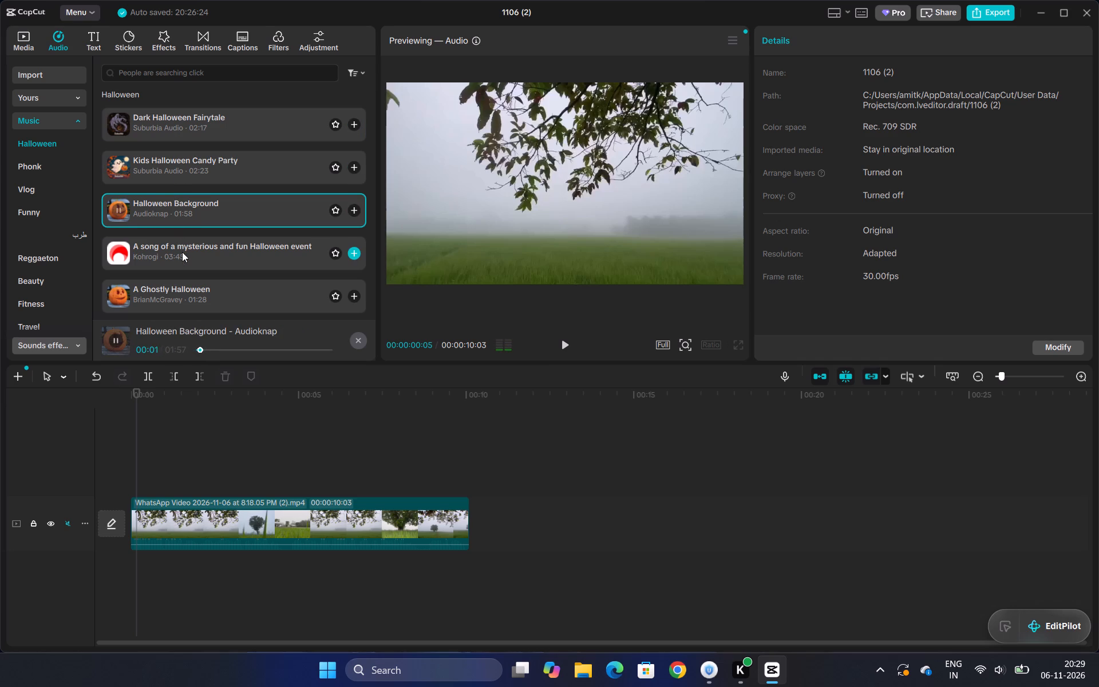
scroll(187, 241, "down", 2)
left_click(210, 114)
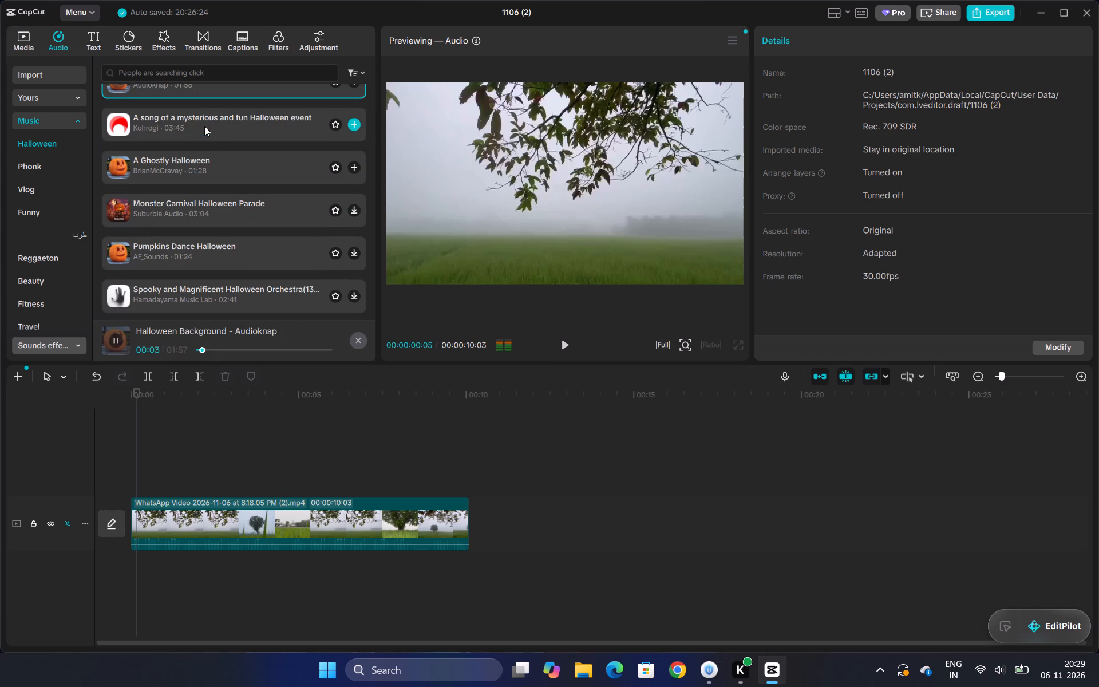
left_click(181, 161)
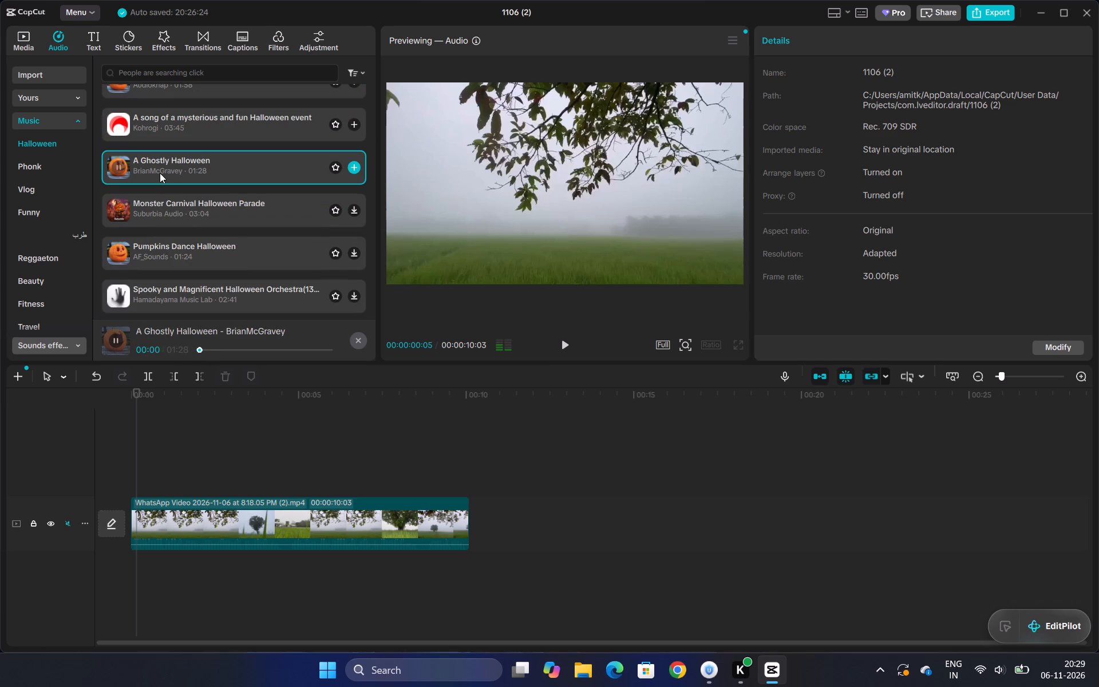
Try Dark War Beats, Gritty Turbo Drift Phonk, Stadium Fireball and Piece Of Your Heart (Cg Remix) from the Phonk music category.
left_click(35, 166)
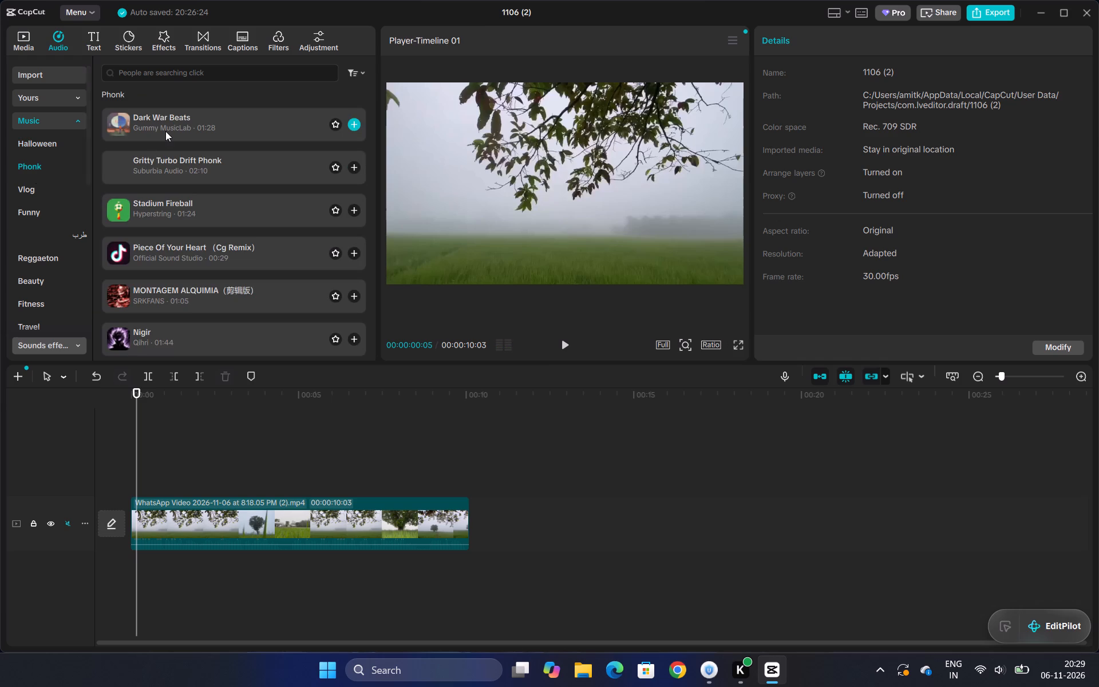
left_click(165, 131)
left_click(167, 169)
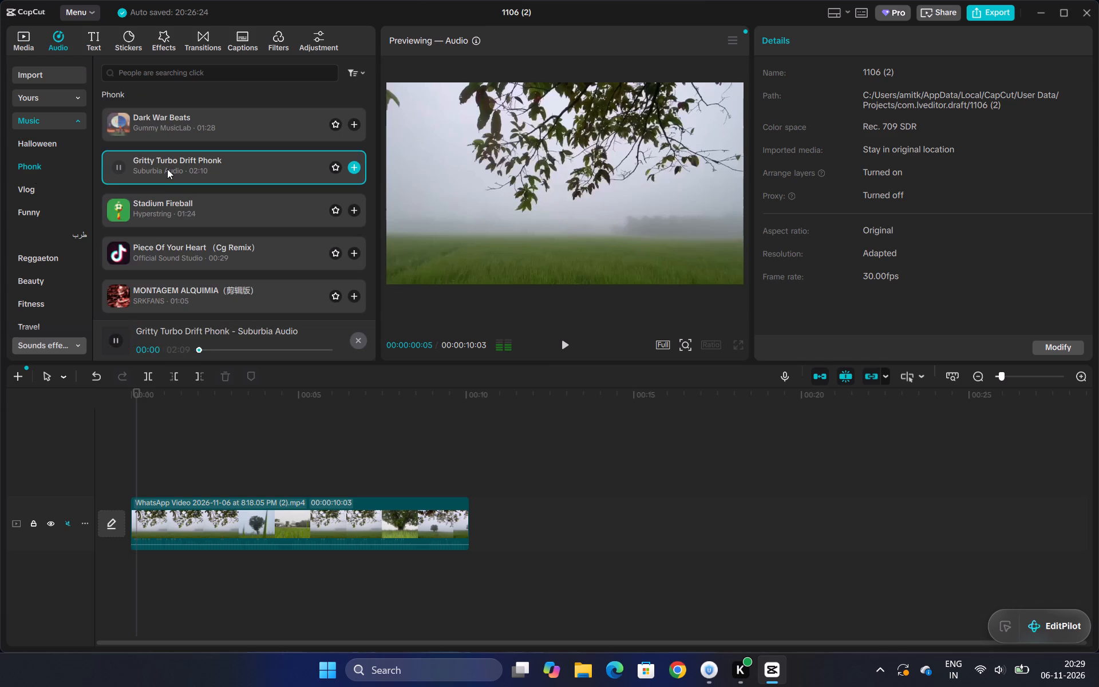
left_click(154, 200)
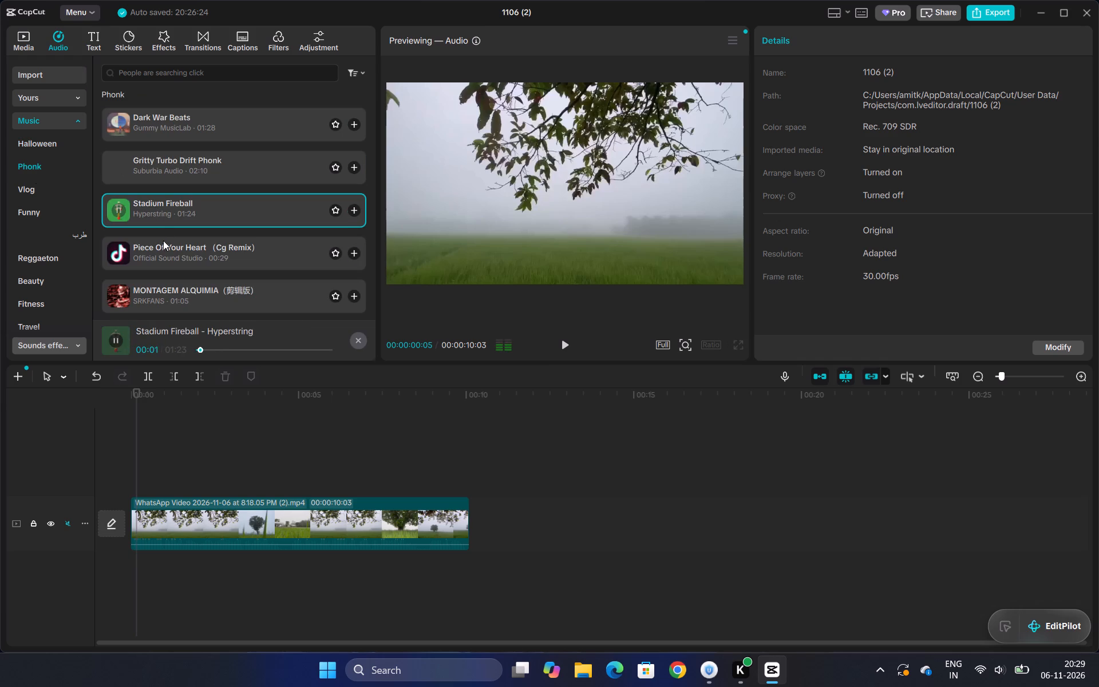
left_click(165, 239)
Preview MONTAGEM ALQUIMIA (01:05), Nigir and MONTAGEM XONADA FUNK PHONK in the Phonk category, then try the 01:36 MONTAGEM ALQUIMIA.
scroll(169, 267, "down", 1)
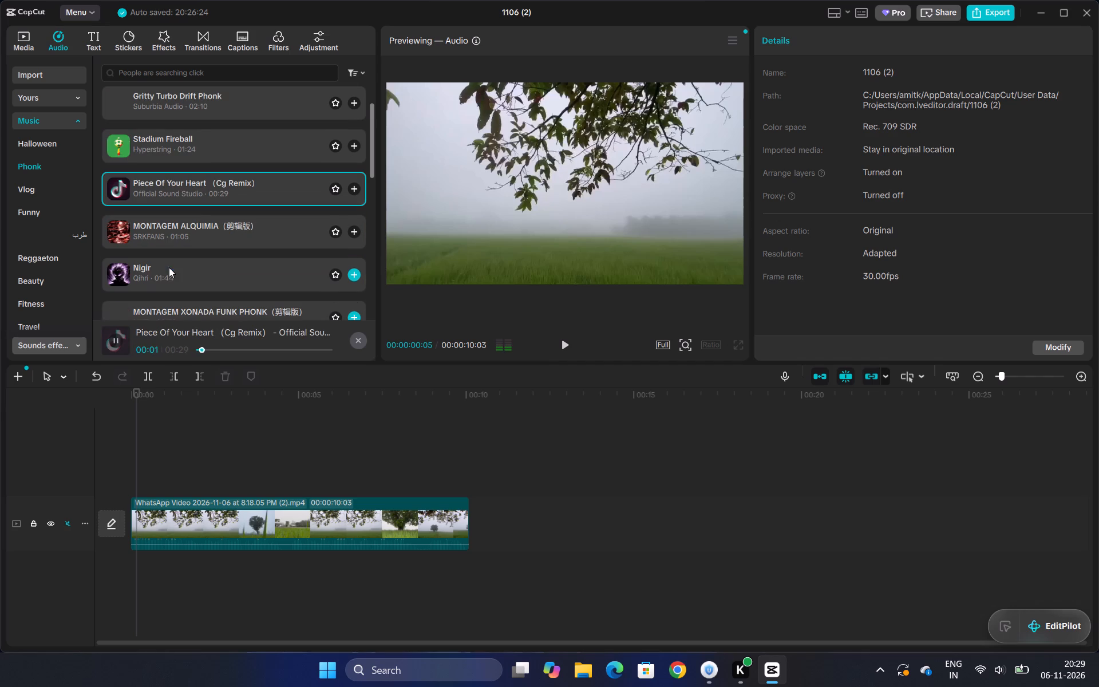
left_click(191, 230)
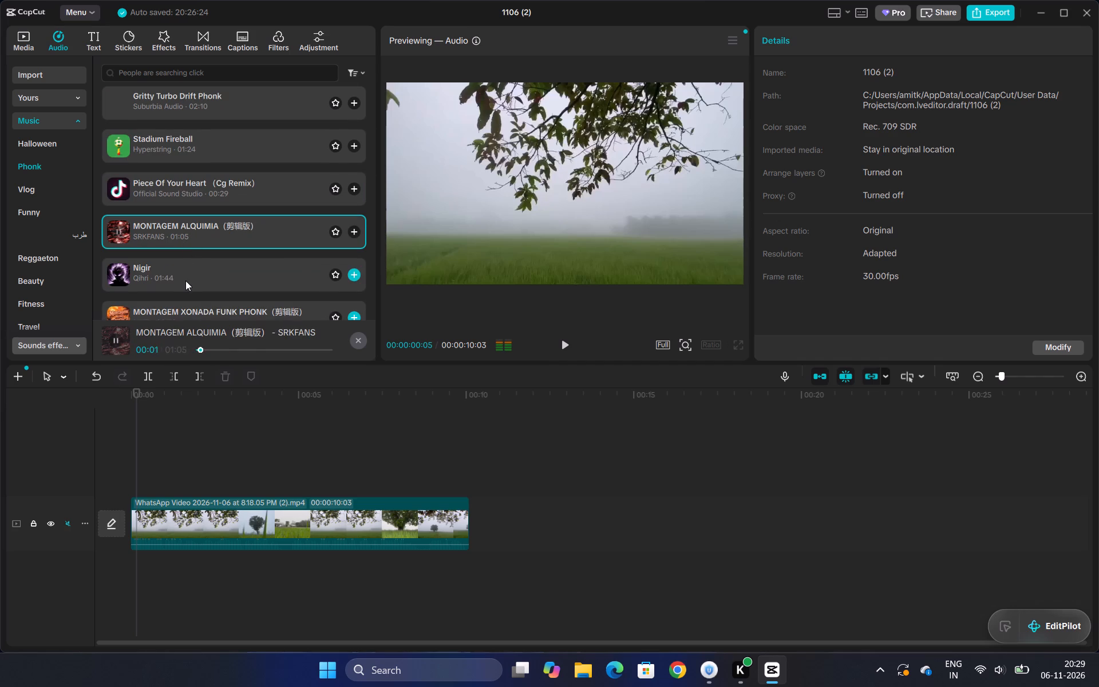
left_click(185, 281)
scroll(186, 279, "down", 1)
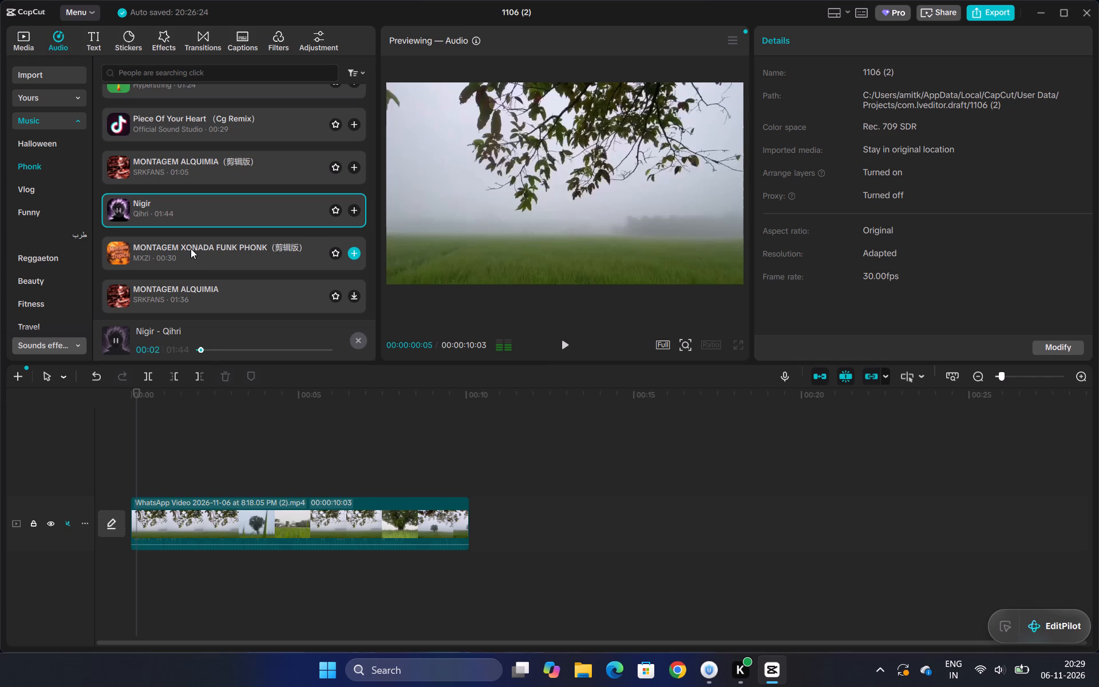
left_click(191, 248)
scroll(191, 248, "down", 1)
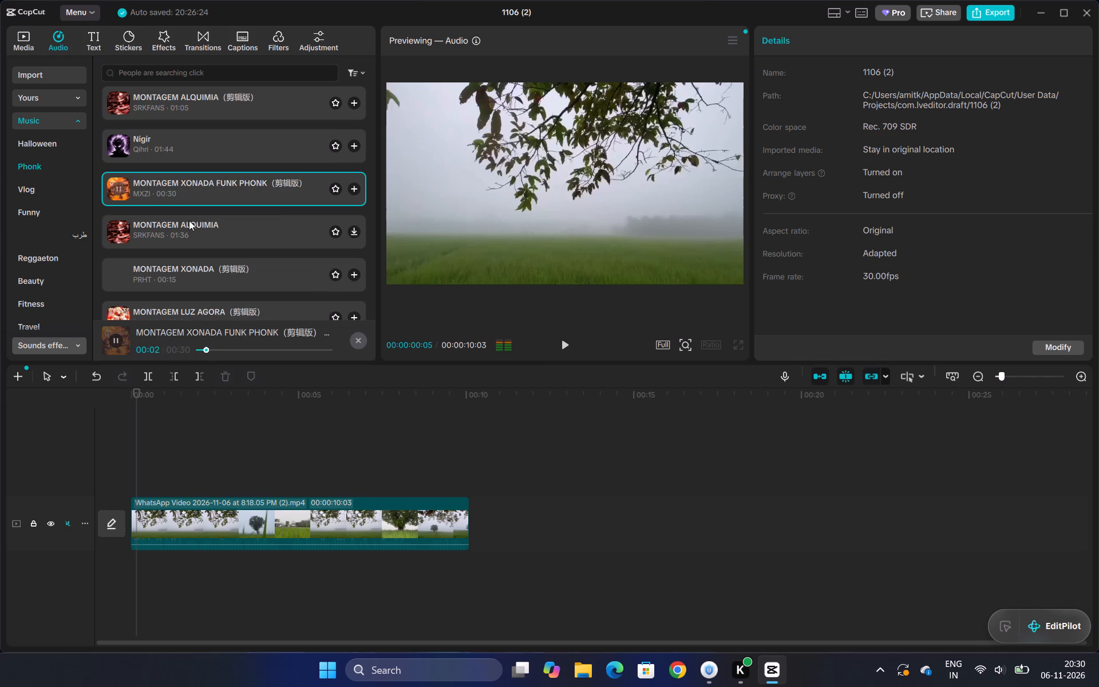
left_click(274, 222)
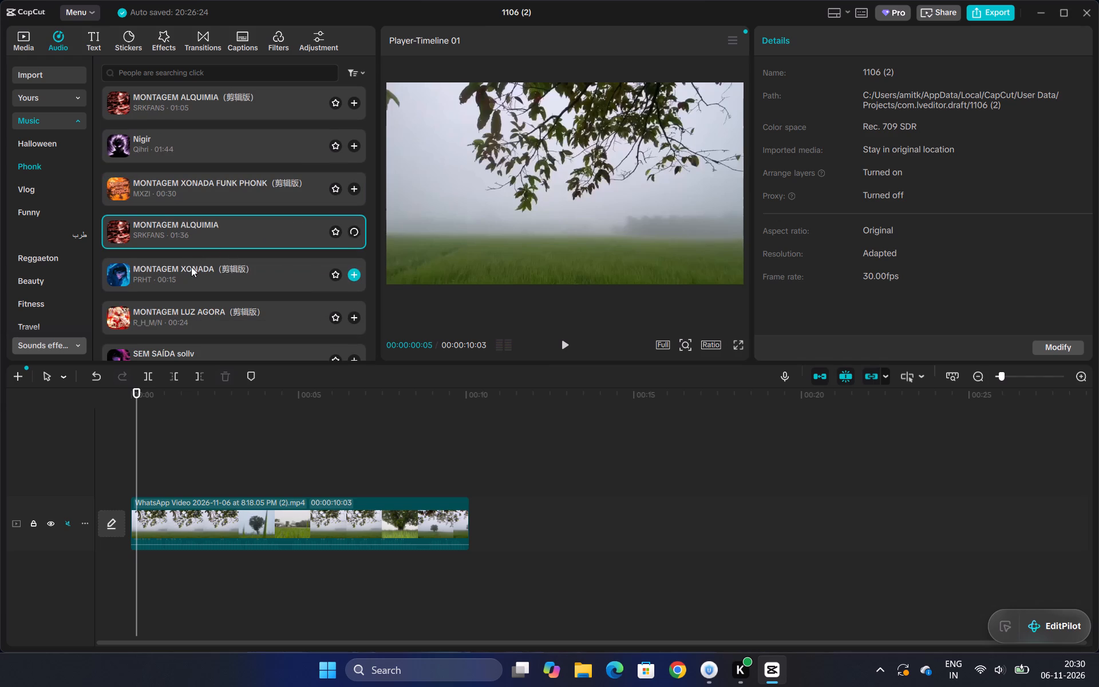
Preview the Phonk tracks MONTAGEM XONADA (00:15), MONTAGEM LUZ AGORA, SEM SAÍDA sollv, MONTAGEM NO BATIDAO PHONK and MONTAGEM TENTANA.
scroll(191, 267, "down", 2)
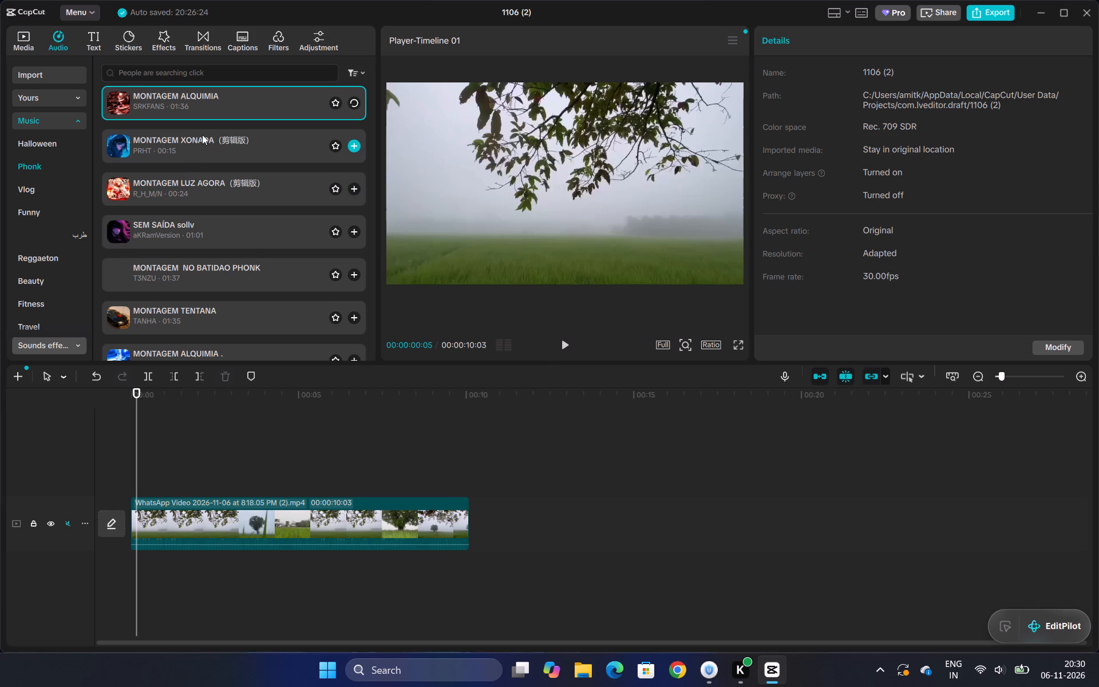
left_click(202, 135)
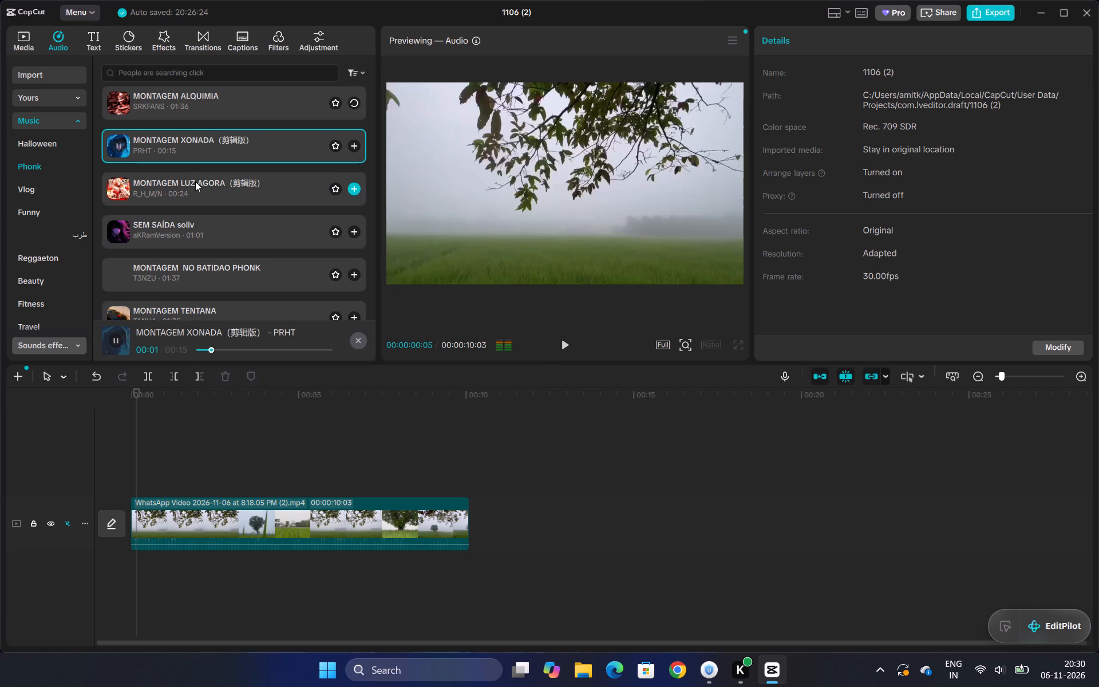
left_click(195, 181)
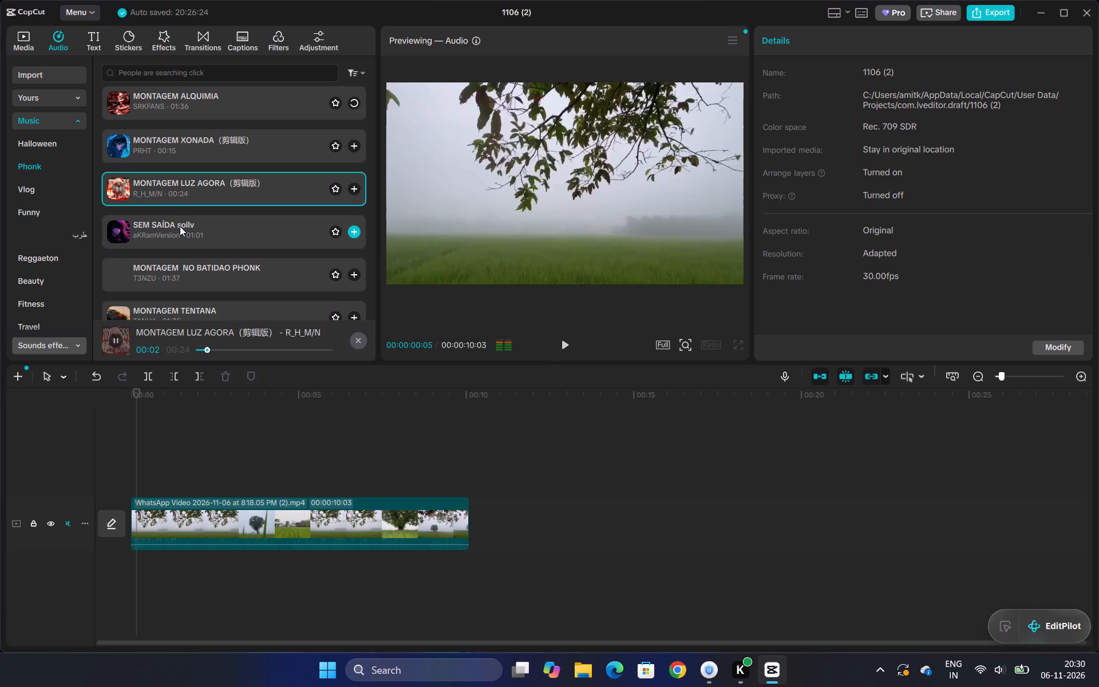
left_click(180, 226)
left_click(150, 107)
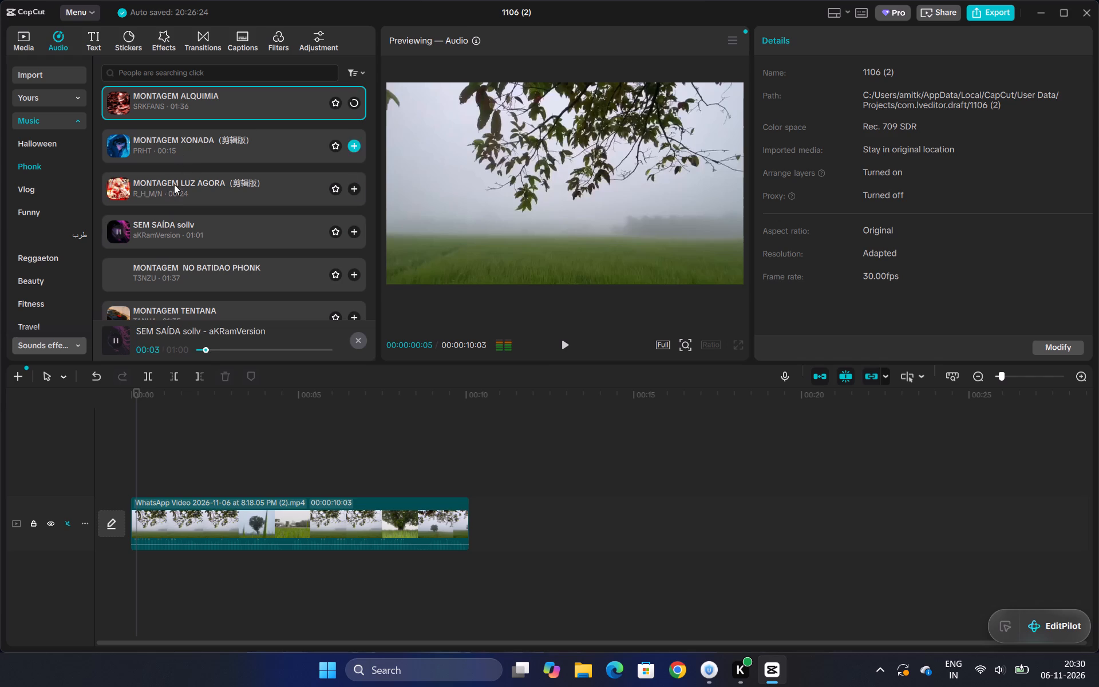
left_click(175, 230)
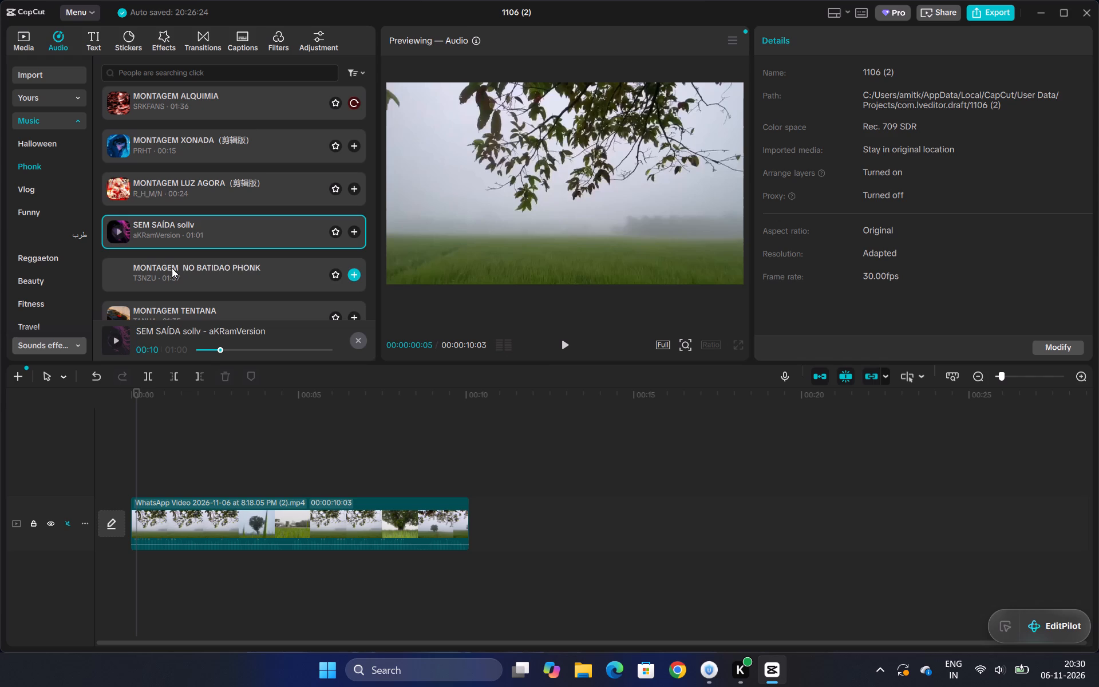
left_click(172, 268)
left_click(172, 242)
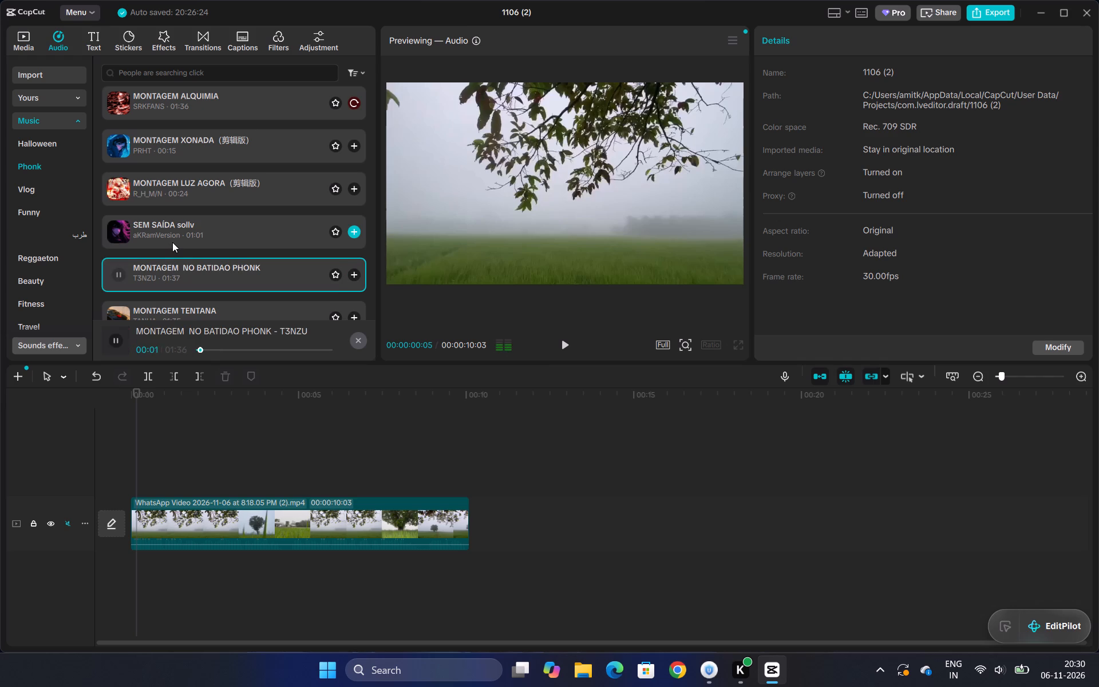
left_click(173, 307)
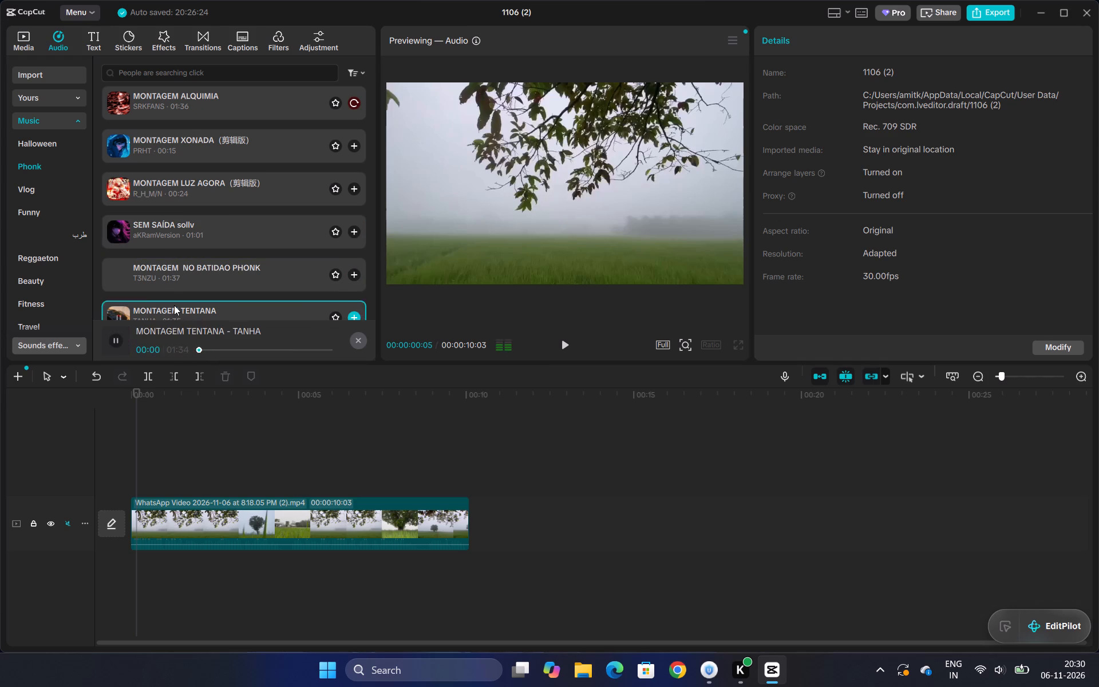
Preview MONTAGEM ALQUIMIA . by BLASK, Manasha Deep Phonk, NEXT by JOKER and the 00:21 miau miau (sped) in the Phonk category.
scroll(174, 305, "down", 2)
left_click(179, 224)
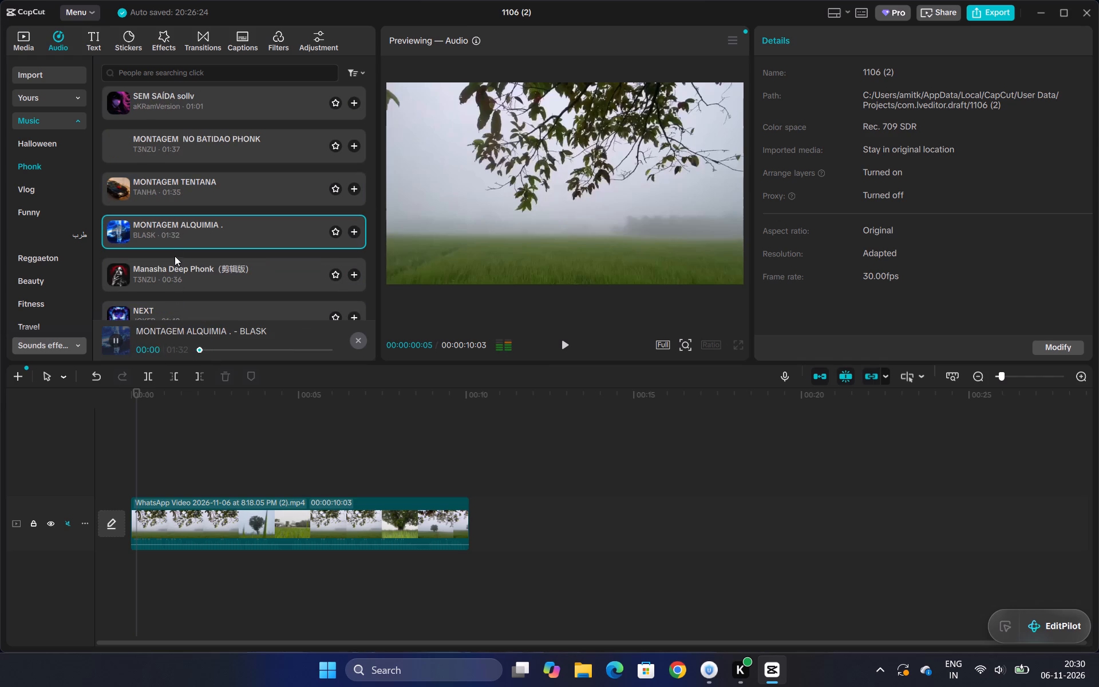
left_click(175, 268)
scroll(175, 268, "down", 1)
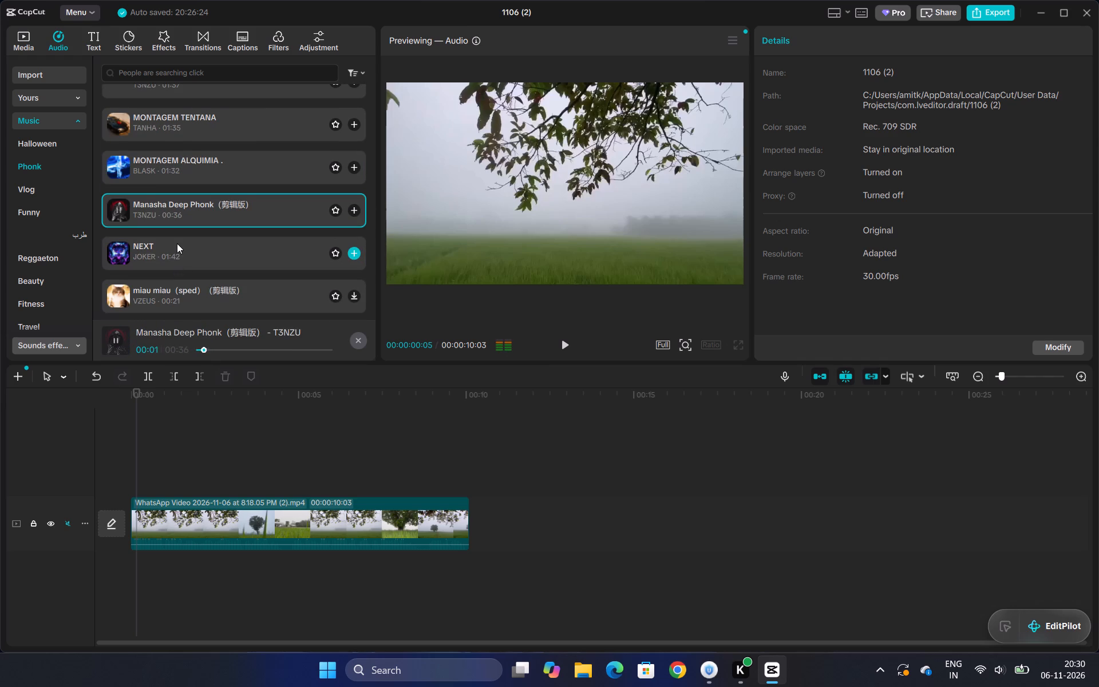
left_click(177, 243)
scroll(177, 243, "down", 1)
left_click(180, 233)
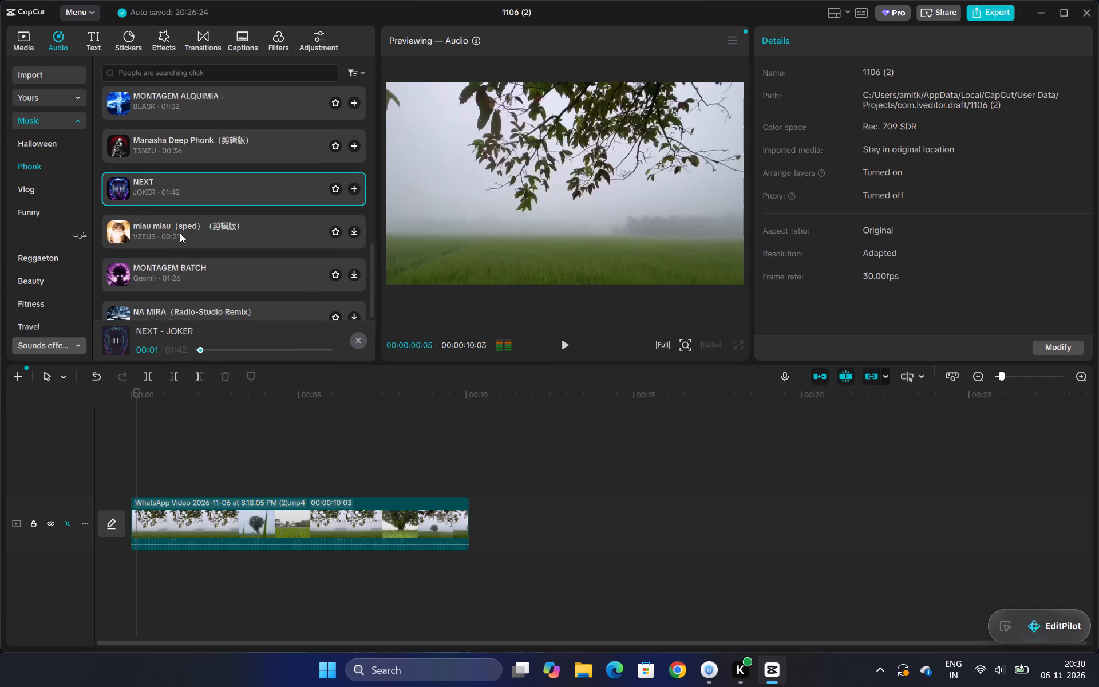
Try MONTAGEM BATCH, NA MIRA, Montagem Miau, the 01:16 miau miau (sped), MONTAGEM XONADA (DJ FUNK) and Montagem Bandido.
left_click(176, 271)
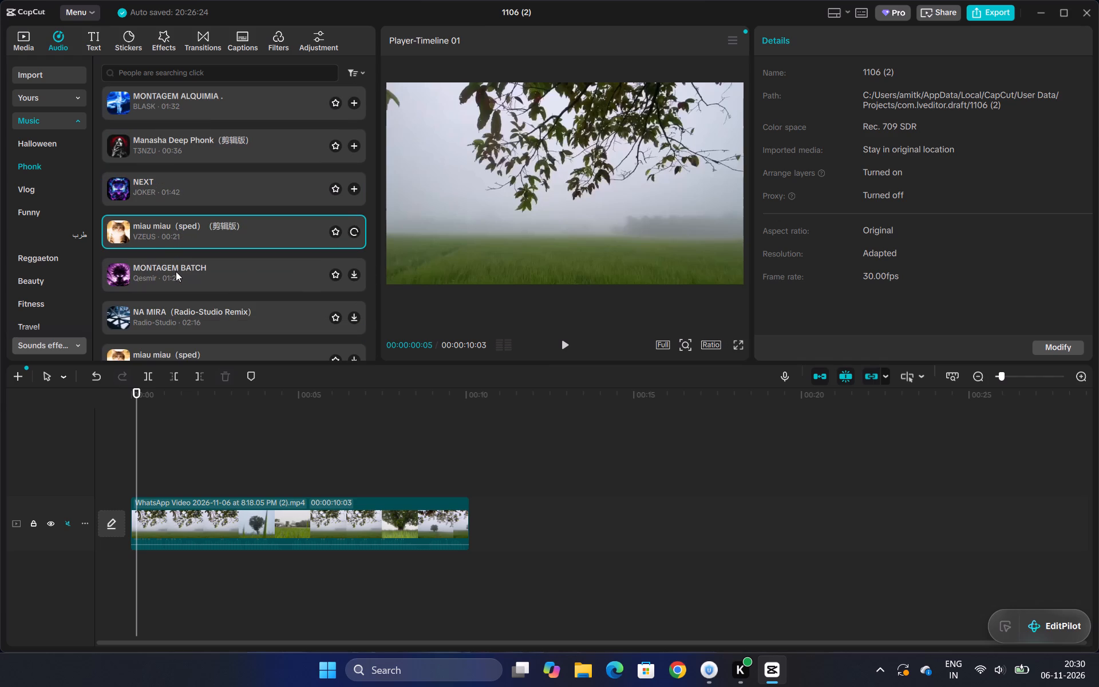
left_click(178, 314)
scroll(178, 314, "down", 2)
left_click(179, 267)
left_click(181, 230)
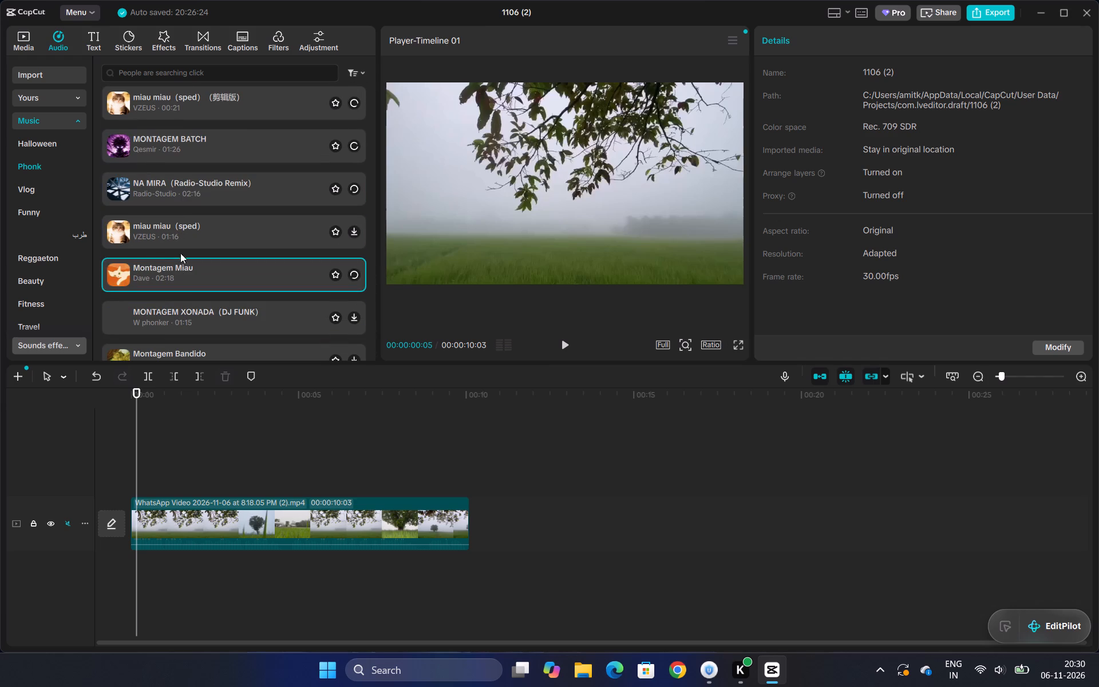
left_click(183, 315)
left_click(183, 354)
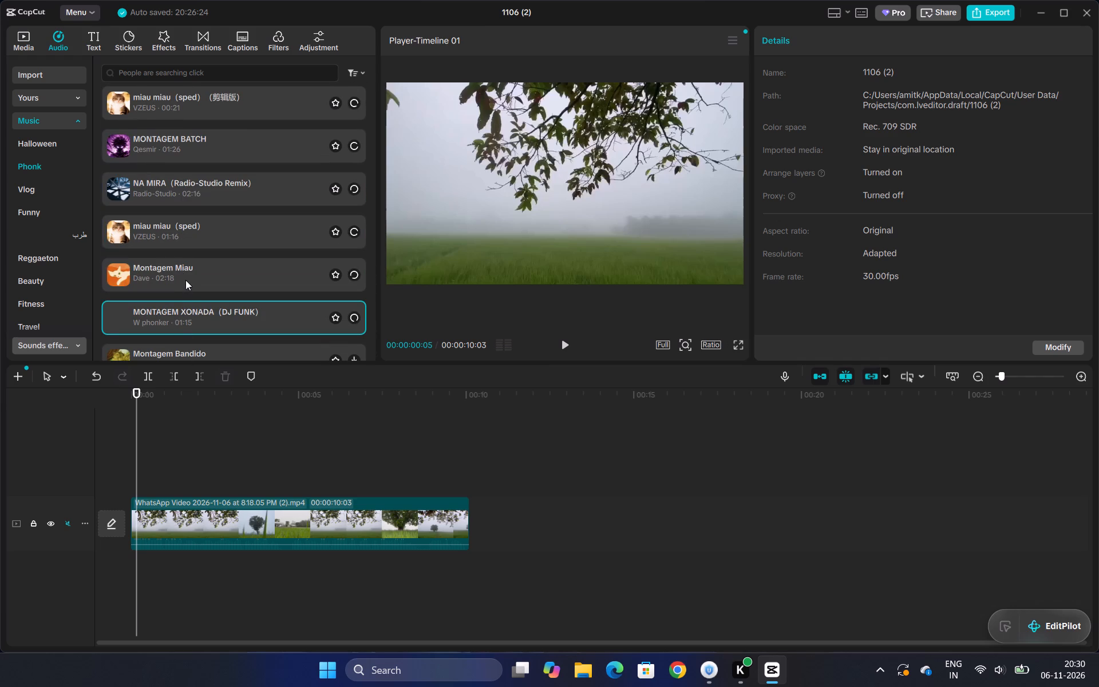
left_click(175, 352)
Replay the Phonk track NEXT by JOKER, try the 00:21 miau miau (sped) again and stop the preview.
scroll(173, 318, "up", 1)
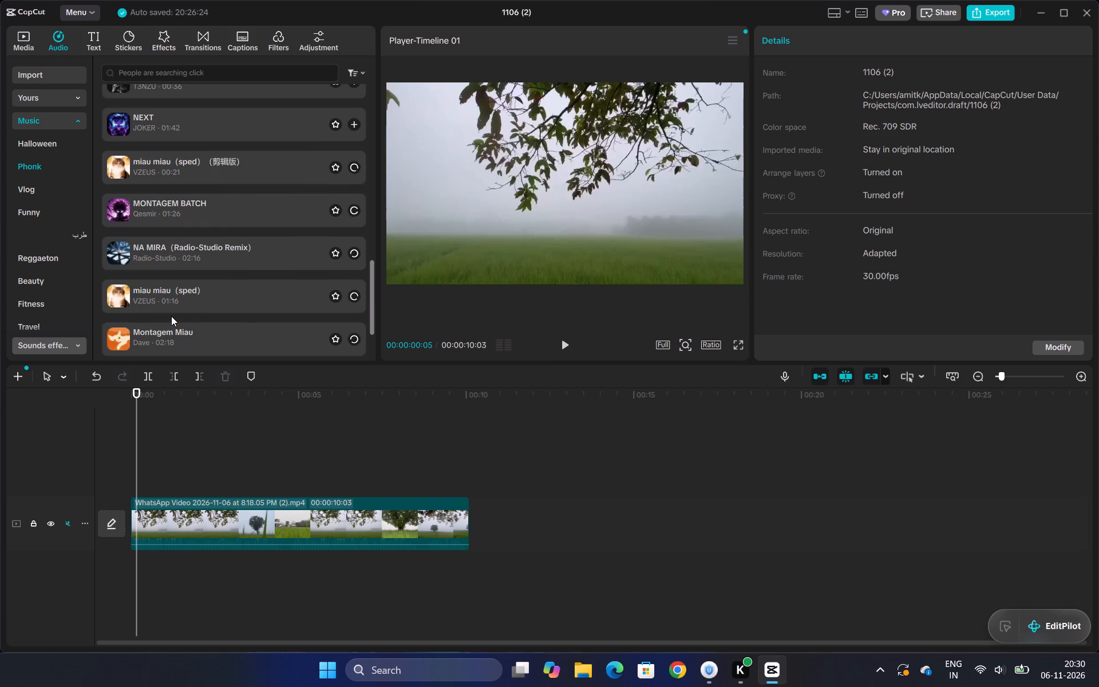
scroll(154, 255, "up", 1)
left_click(180, 191)
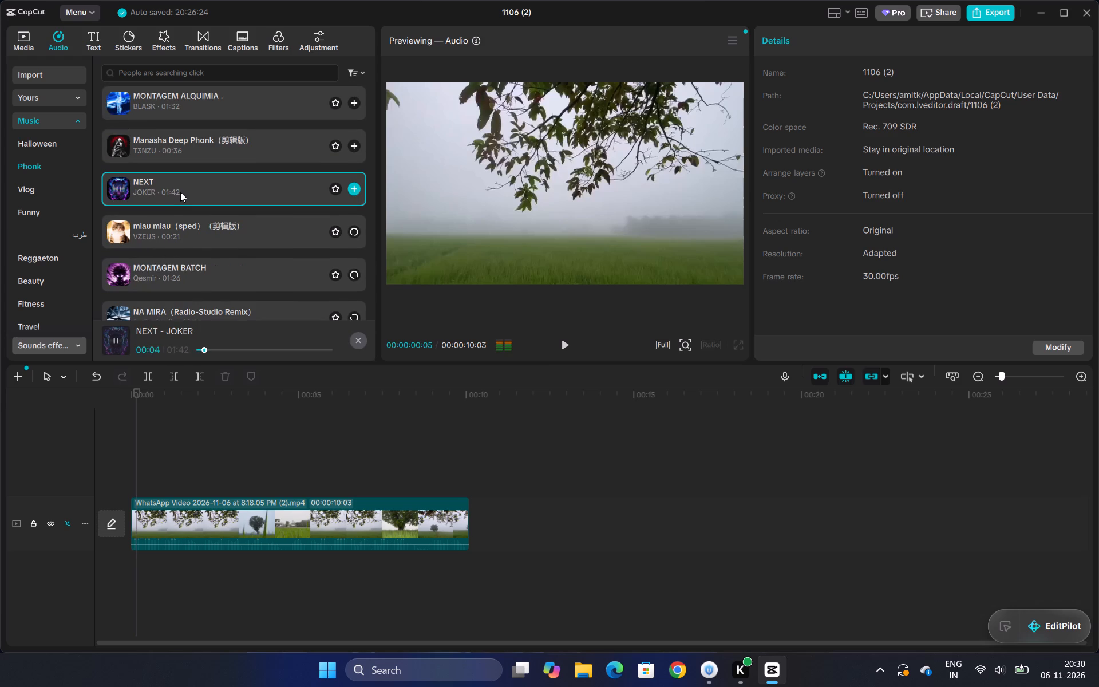
left_click(169, 243)
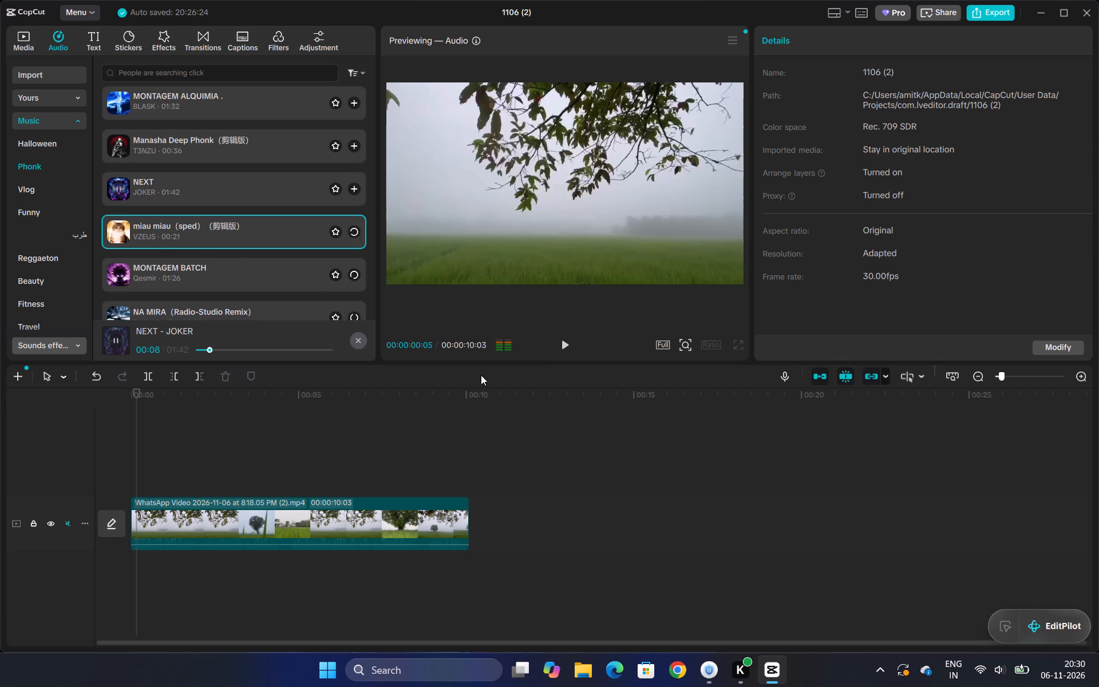
key("space")
key("space")
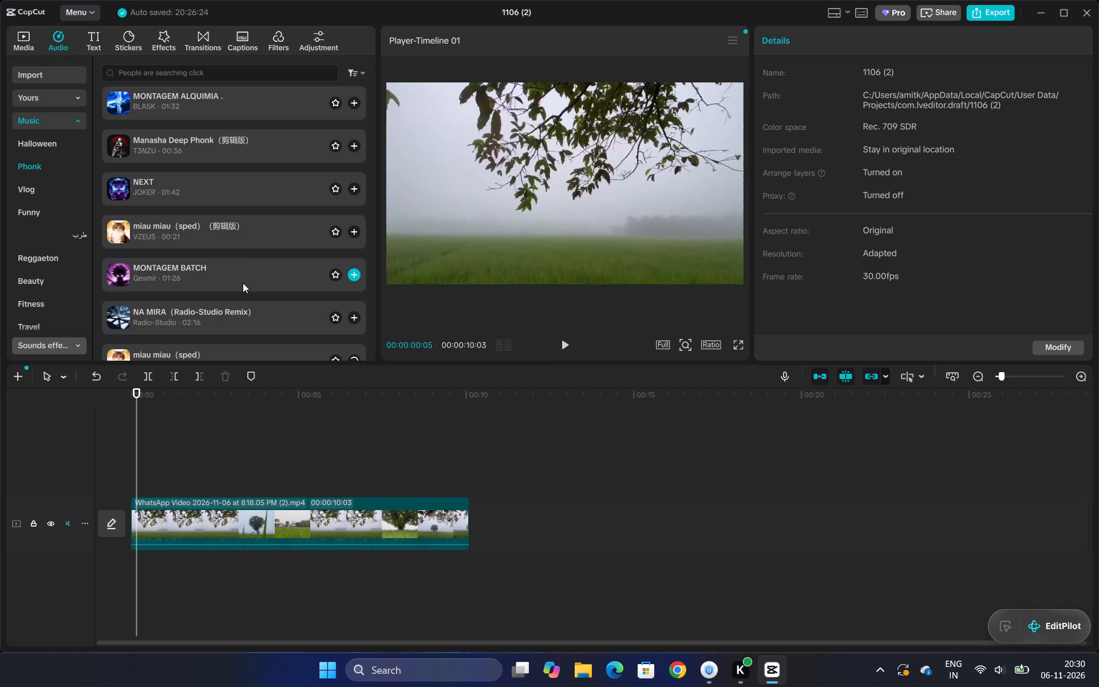
Play the opening of the nature video, return the playhead to the timeline start and recheck the Phonk track NEXT.
key("space")
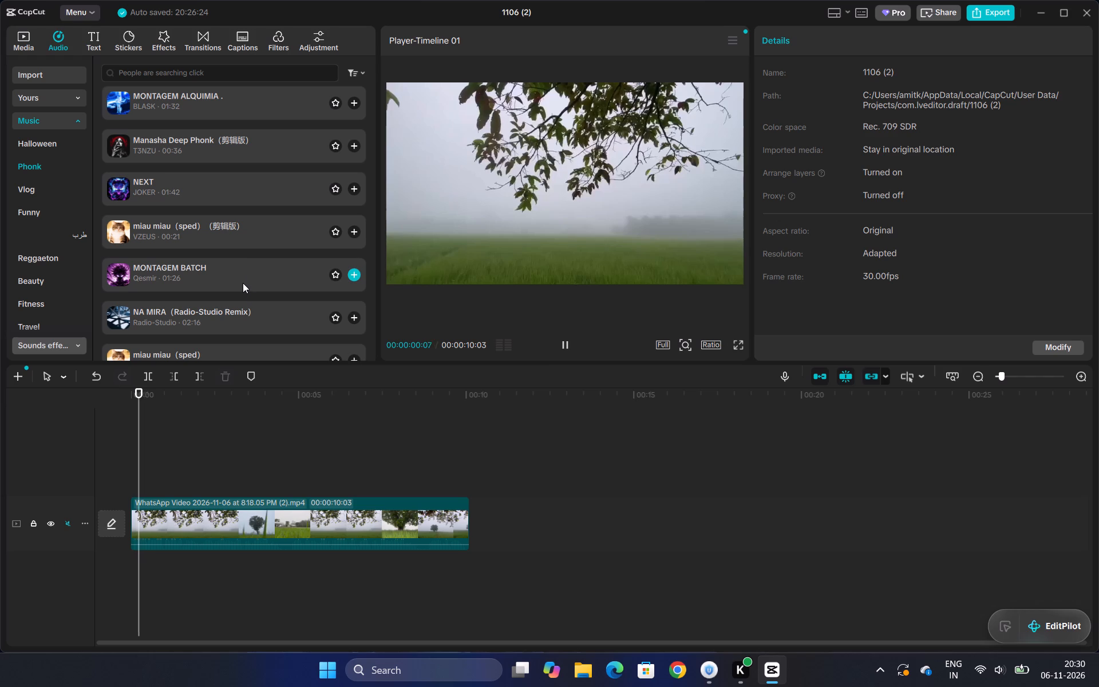
key("space")
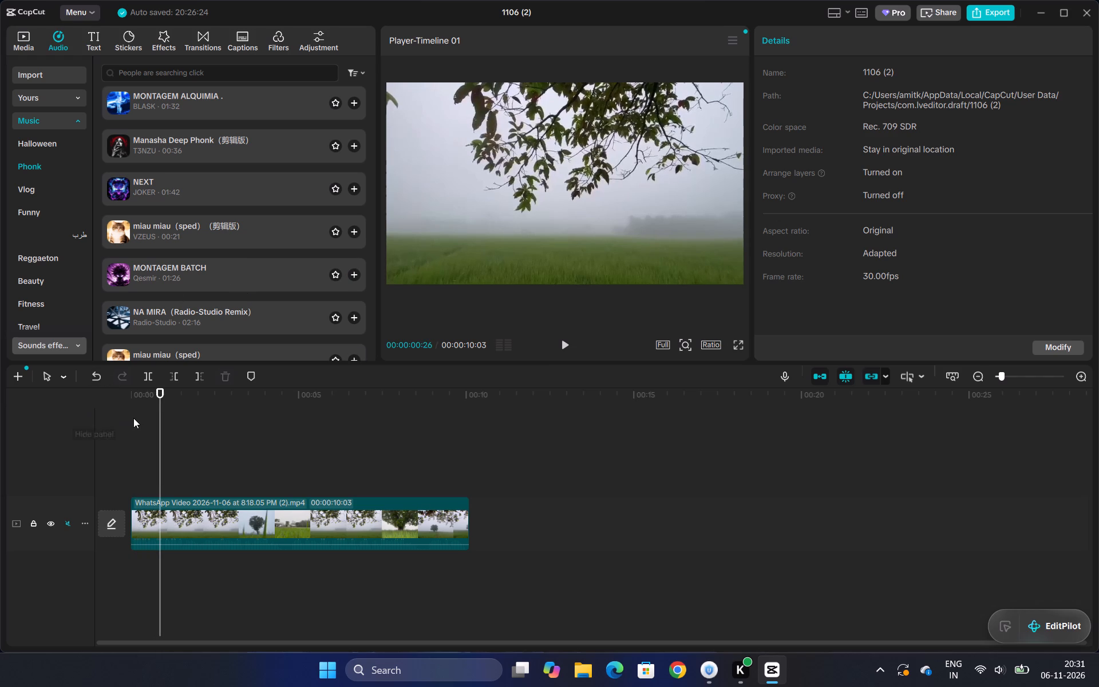
left_click(133, 418)
left_click(216, 199)
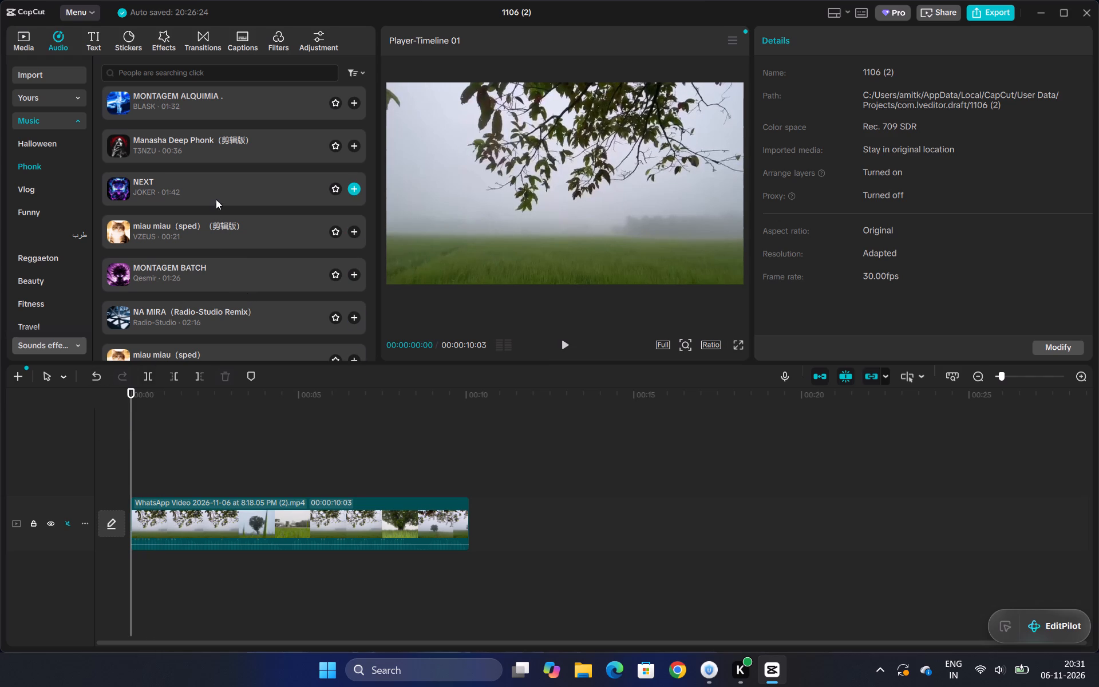
Recheck the 00:21 miau miau (sped) and play MONTAGEM BATCH by Qesmir in the Phonk category.
left_click(284, 232)
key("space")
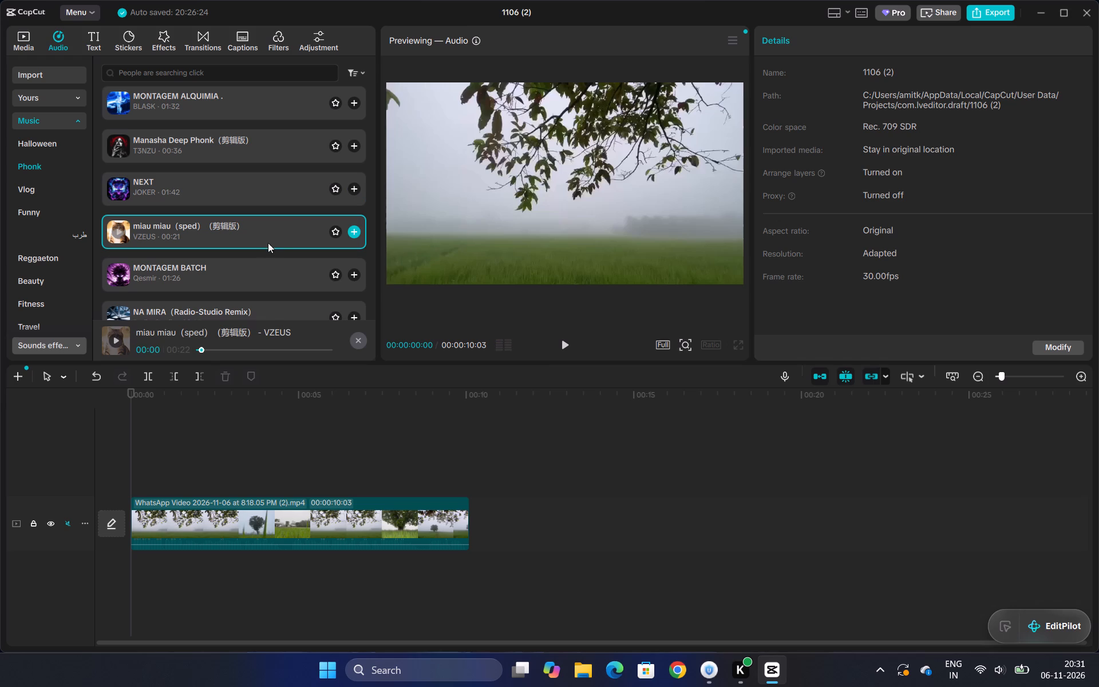
left_click(222, 265)
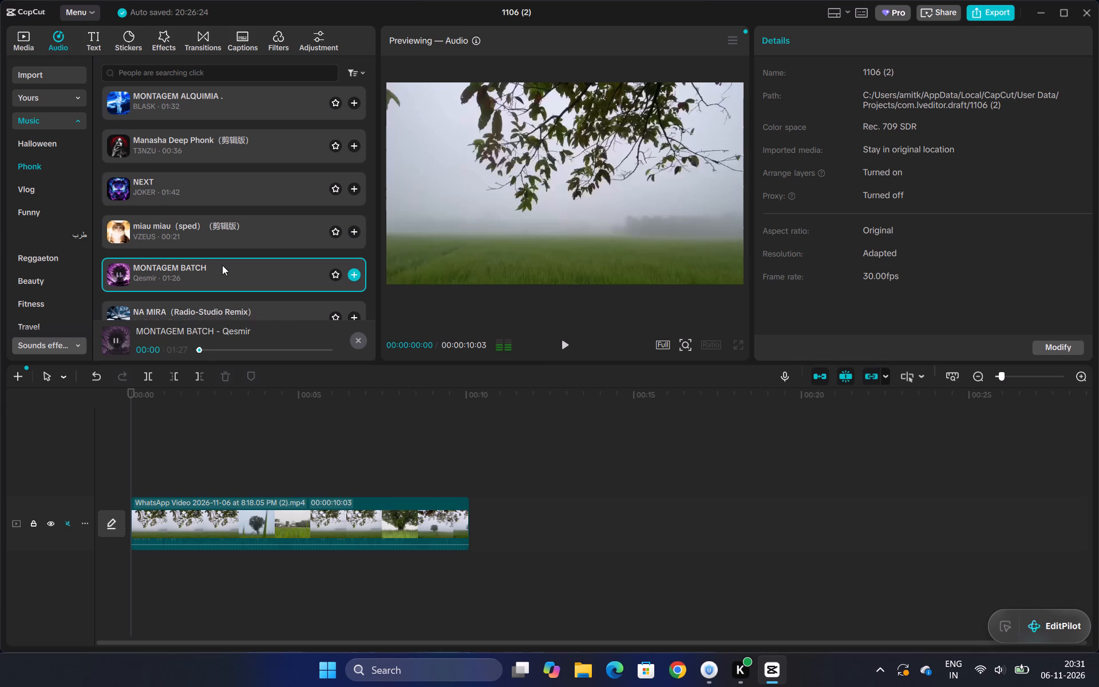
Add the Phonk track MONTAGEM BATCH by Qesmir to the timeline, starting at the beginning beneath the nature video.
scroll(222, 274, "down", 1)
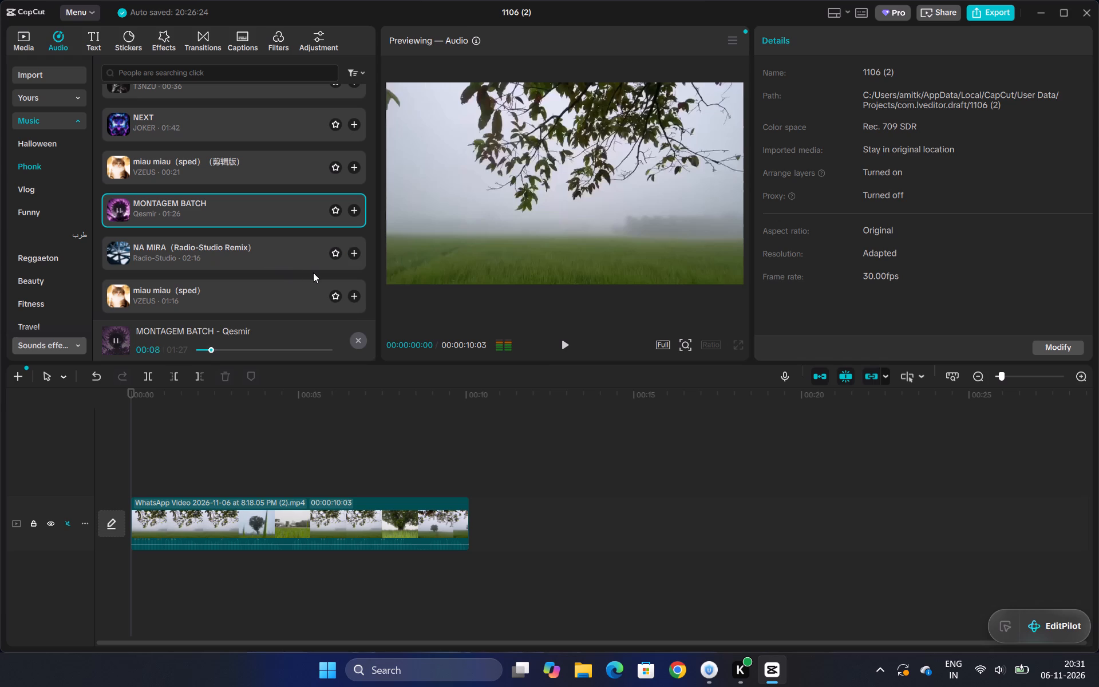
left_click(338, 208)
left_click(671, 143)
left_click(357, 211)
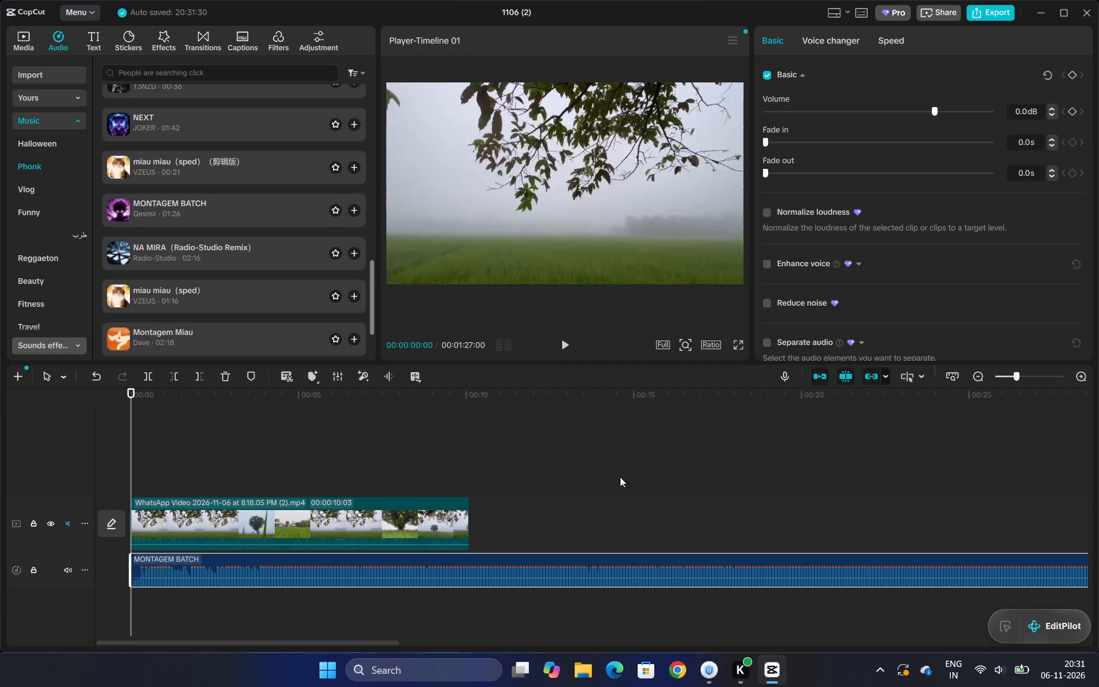
Split the MONTAGEM BATCH audio at 00:00:20:20 and delete the part before the cut.
left_click(824, 589)
left_click(824, 578)
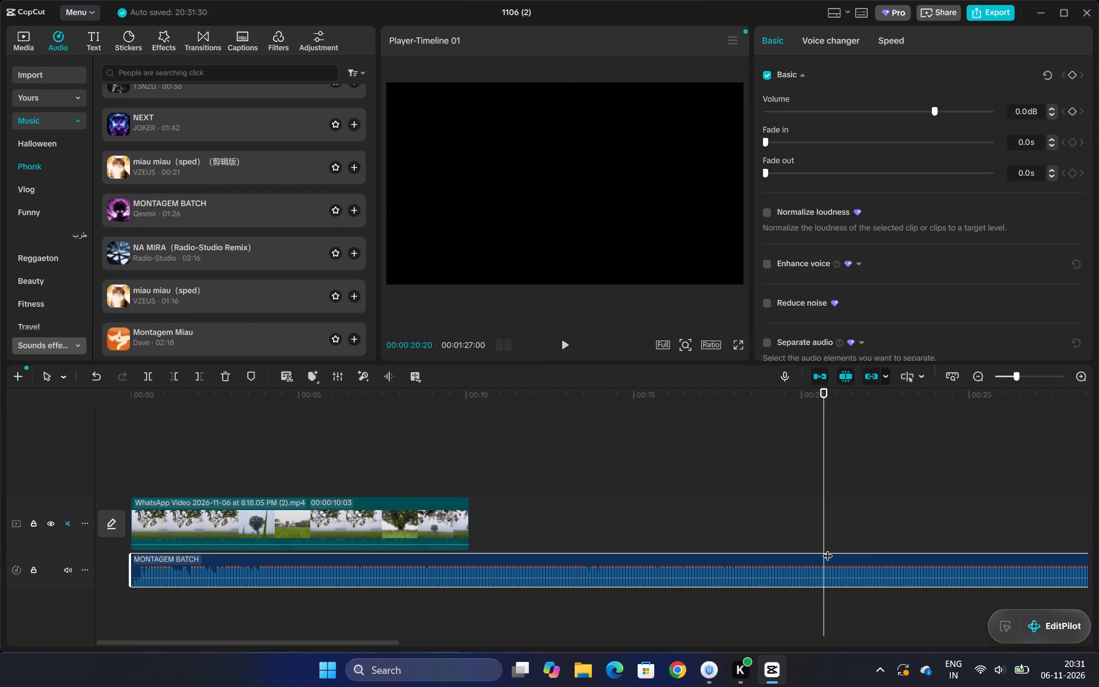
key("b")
key("ctrl+b")
left_click(798, 550)
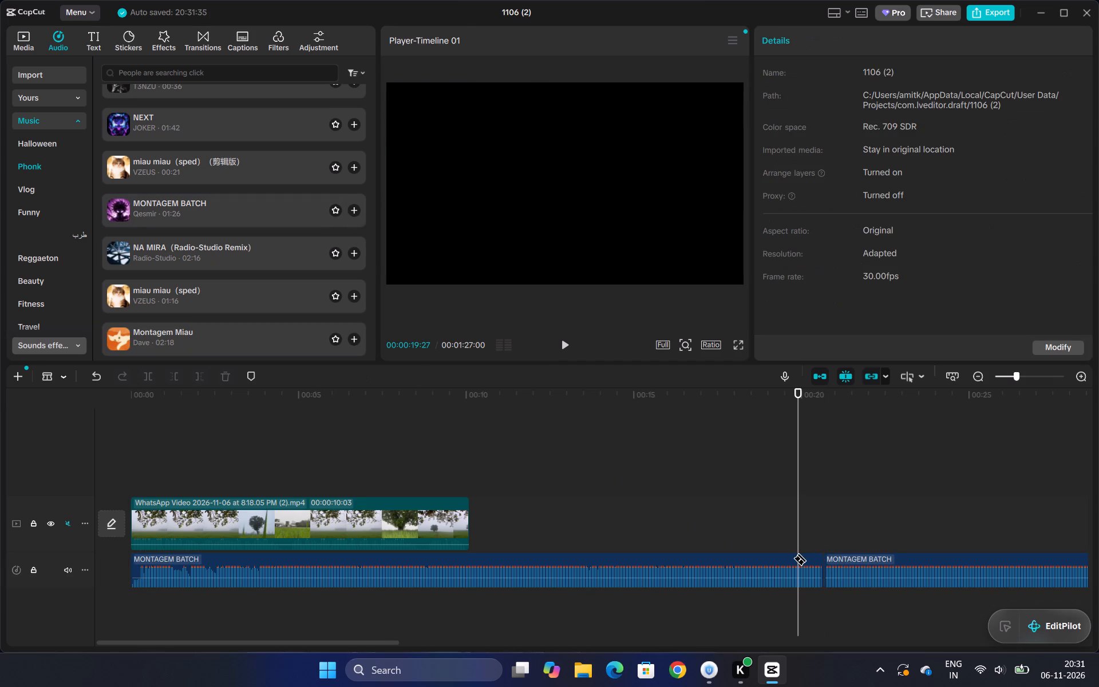
left_click(800, 552)
left_click(744, 578)
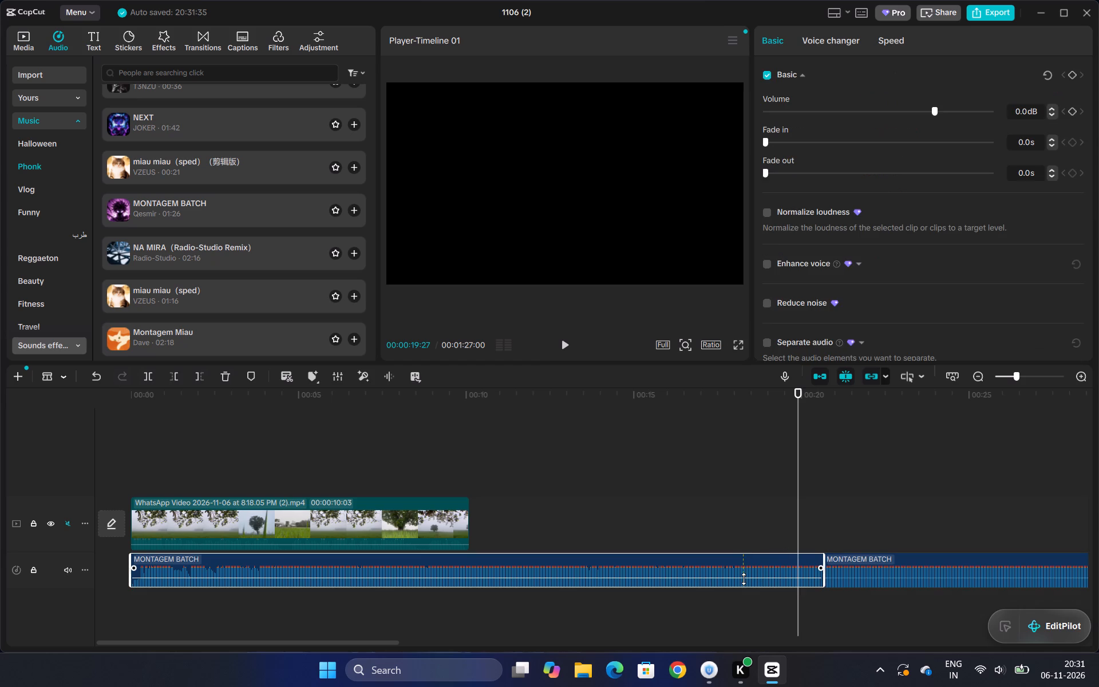
key("Delete")
Split the remaining MONTAGEM BATCH audio about one second after its start.
left_click(859, 568)
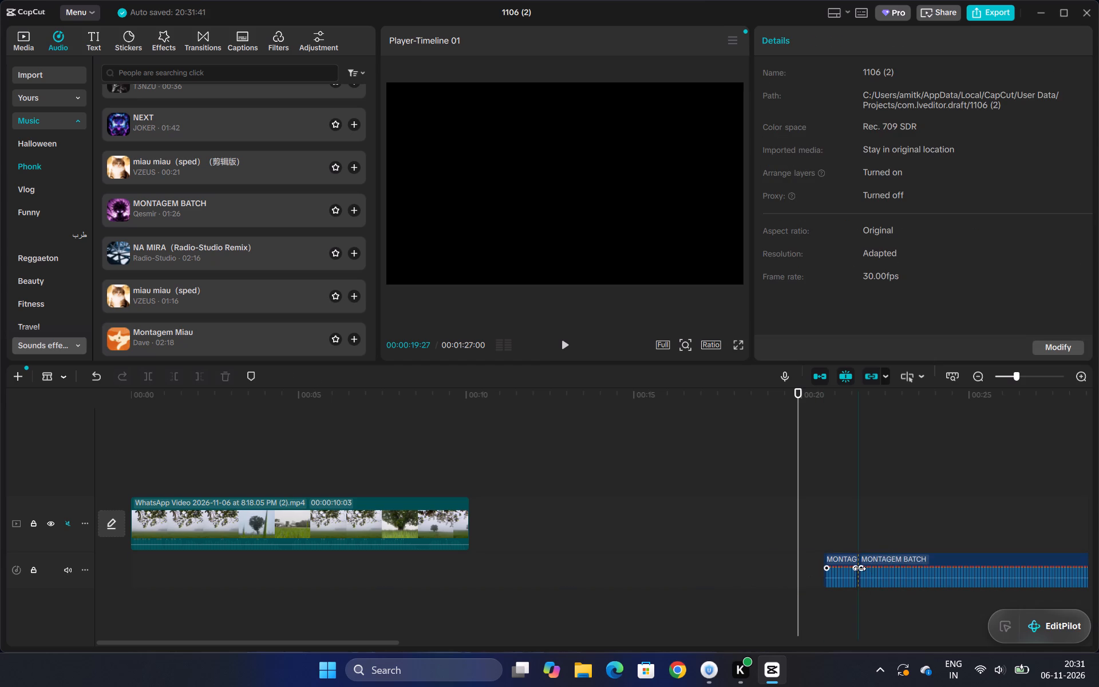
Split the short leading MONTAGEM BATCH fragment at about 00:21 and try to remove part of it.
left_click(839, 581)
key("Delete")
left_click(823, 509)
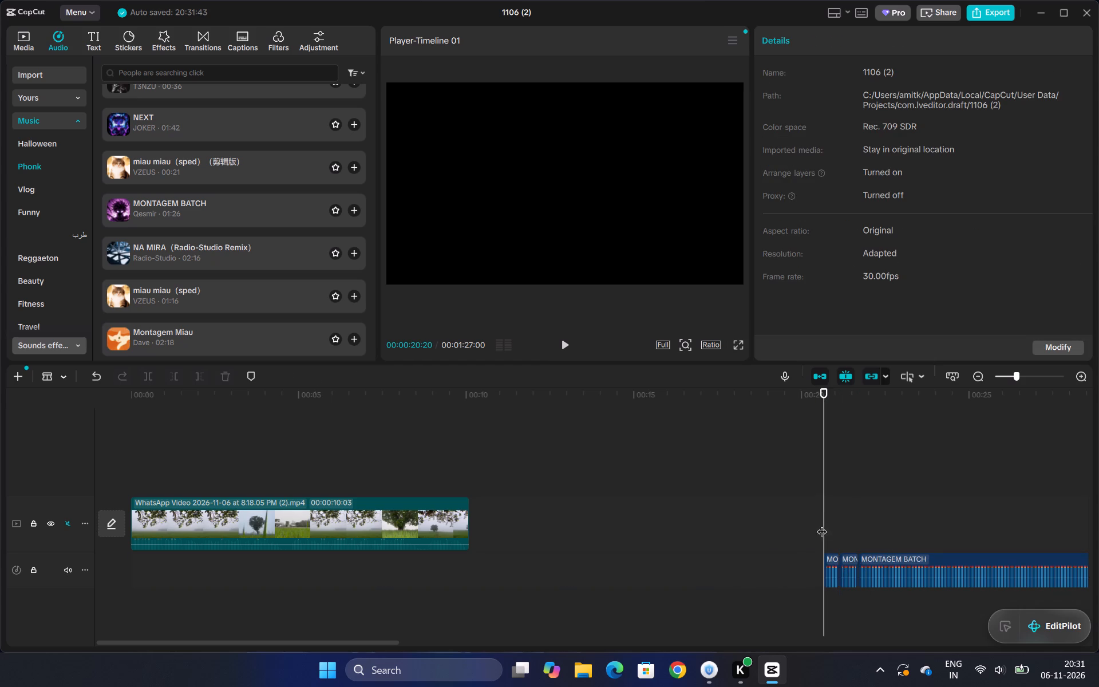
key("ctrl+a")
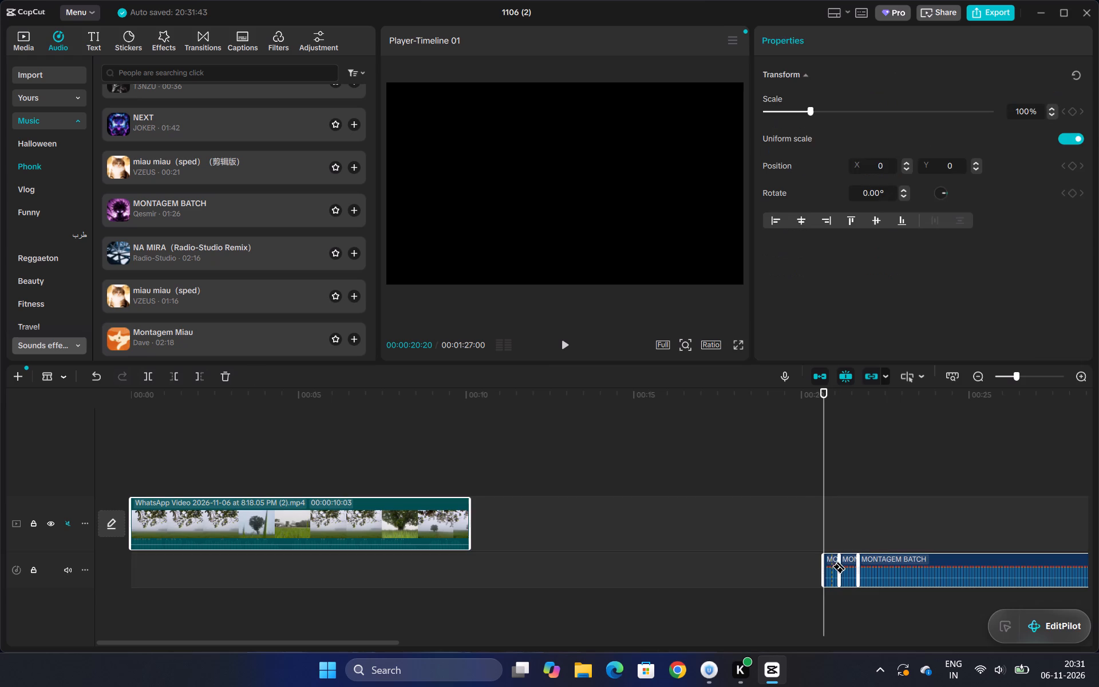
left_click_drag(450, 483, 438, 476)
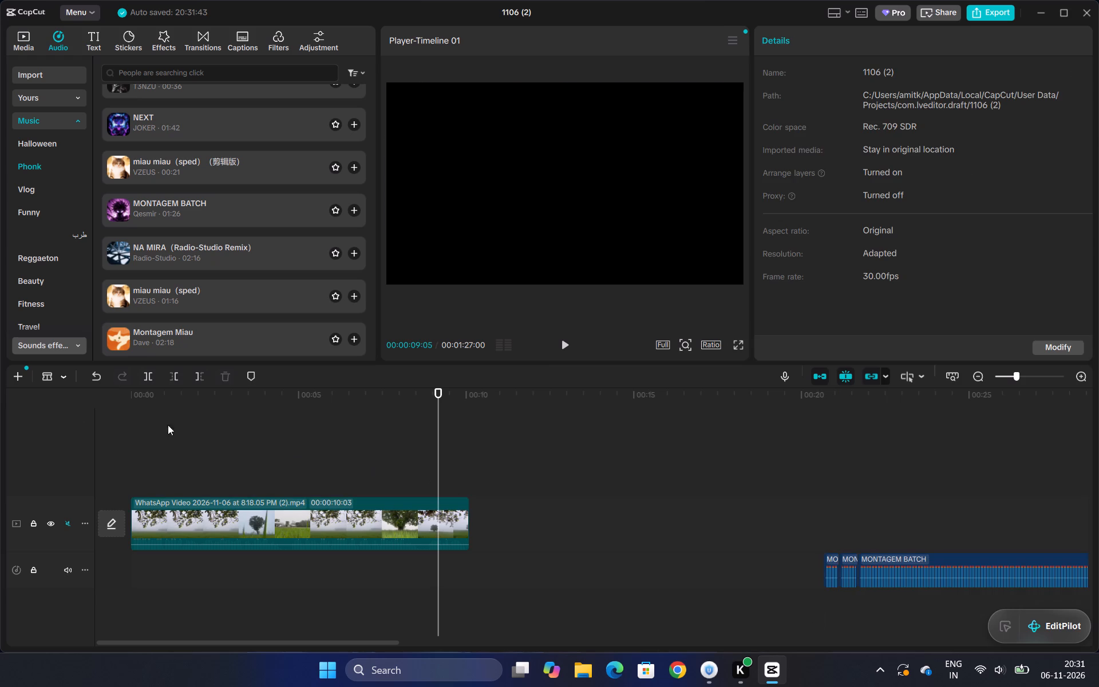
Switch to the selection tool and delete the two short MONTAGEM BATCH fragments before the main music clip.
left_click(58, 380)
left_click(61, 399)
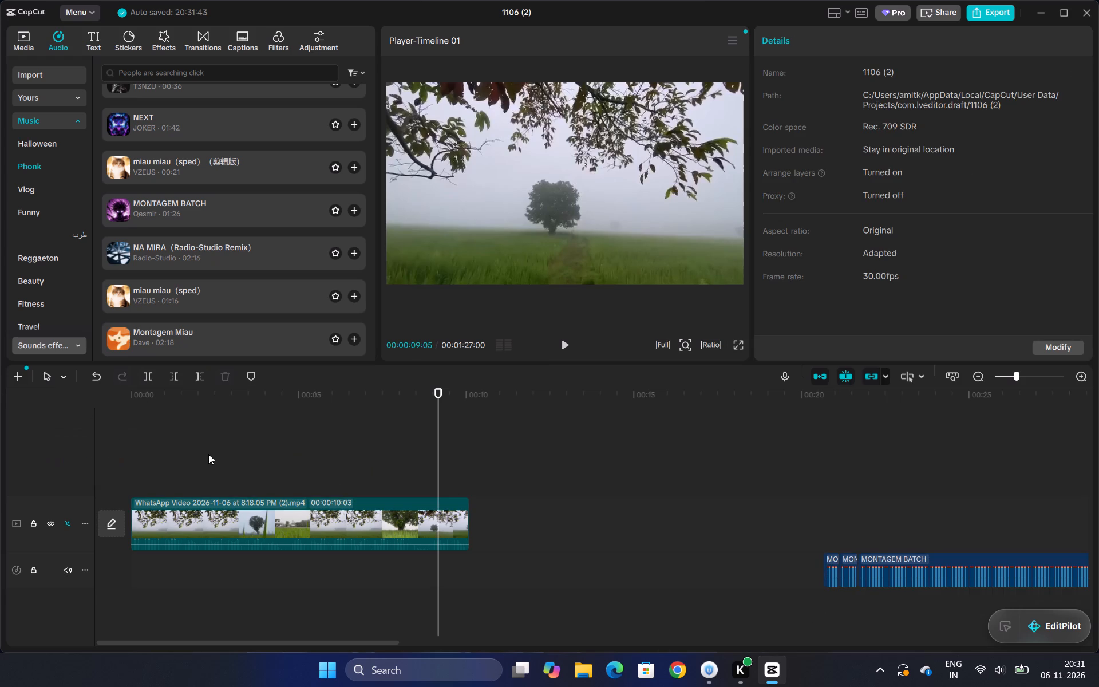
left_click(837, 571)
key("BackSpace")
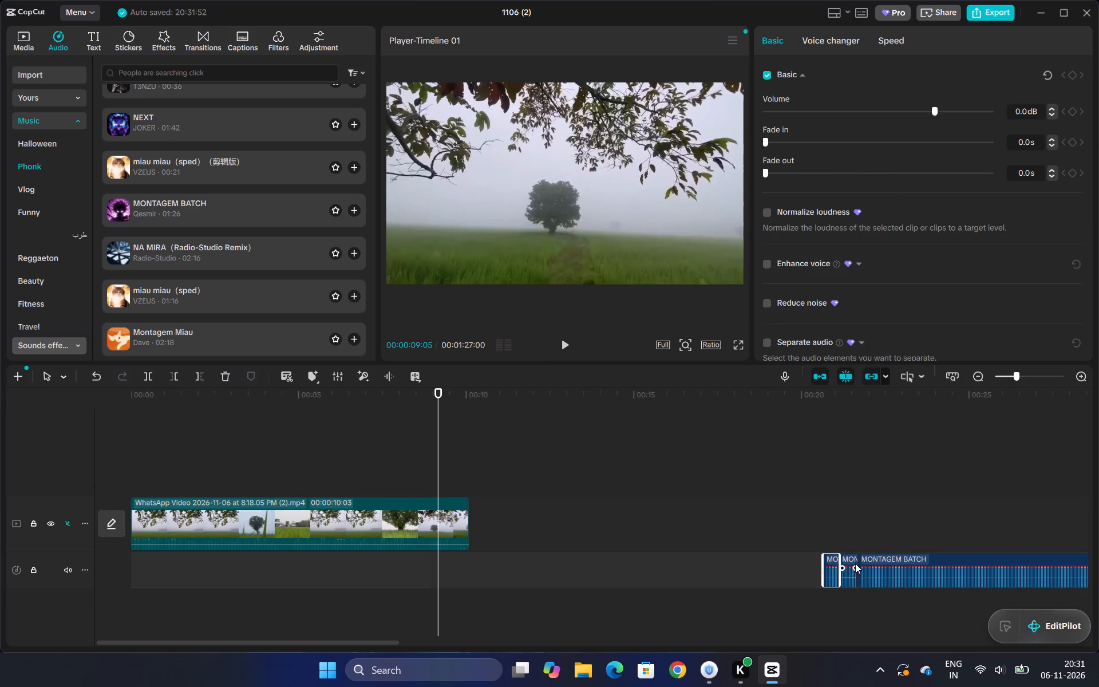
left_click(848, 556)
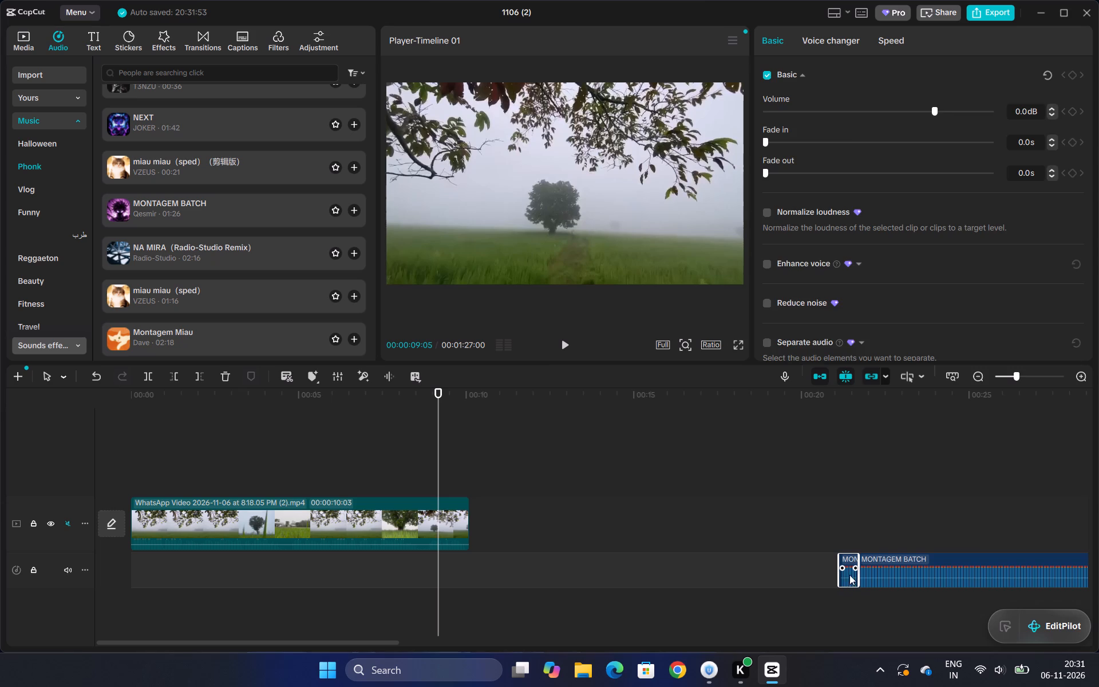
key("Delete")
Move the remaining MONTAGEM BATCH clip to 00:00 beneath the video and return the playhead to the start.
left_click(883, 571)
left_click_drag(885, 571, 61, 568)
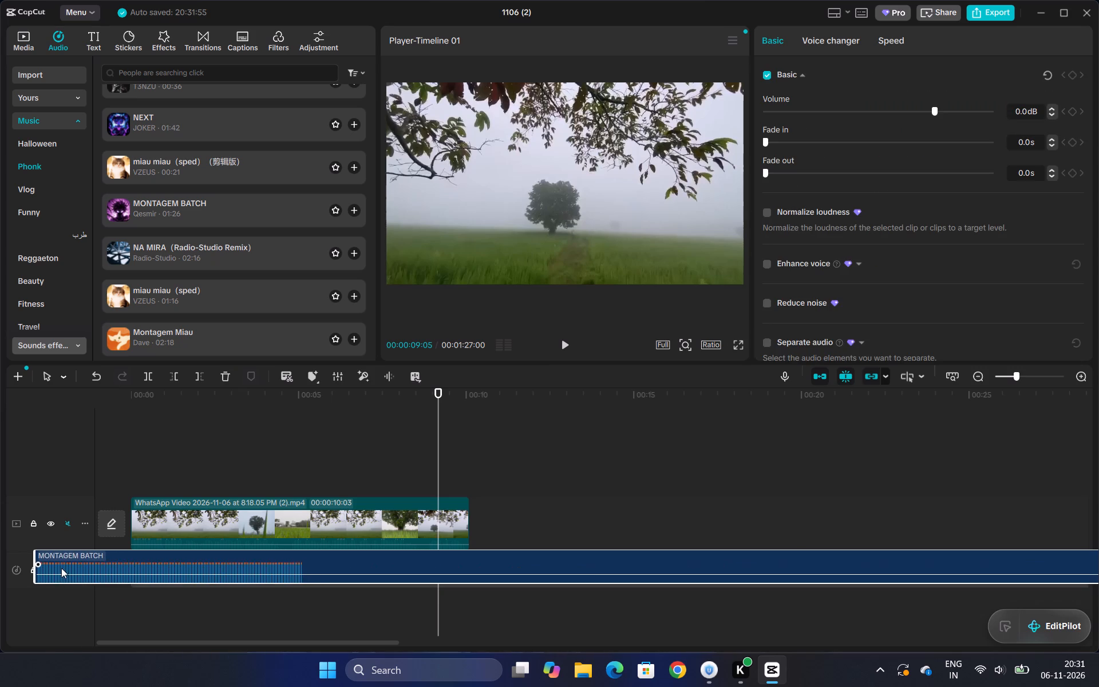
left_click_drag(61, 568, 147, 571)
left_click(135, 479)
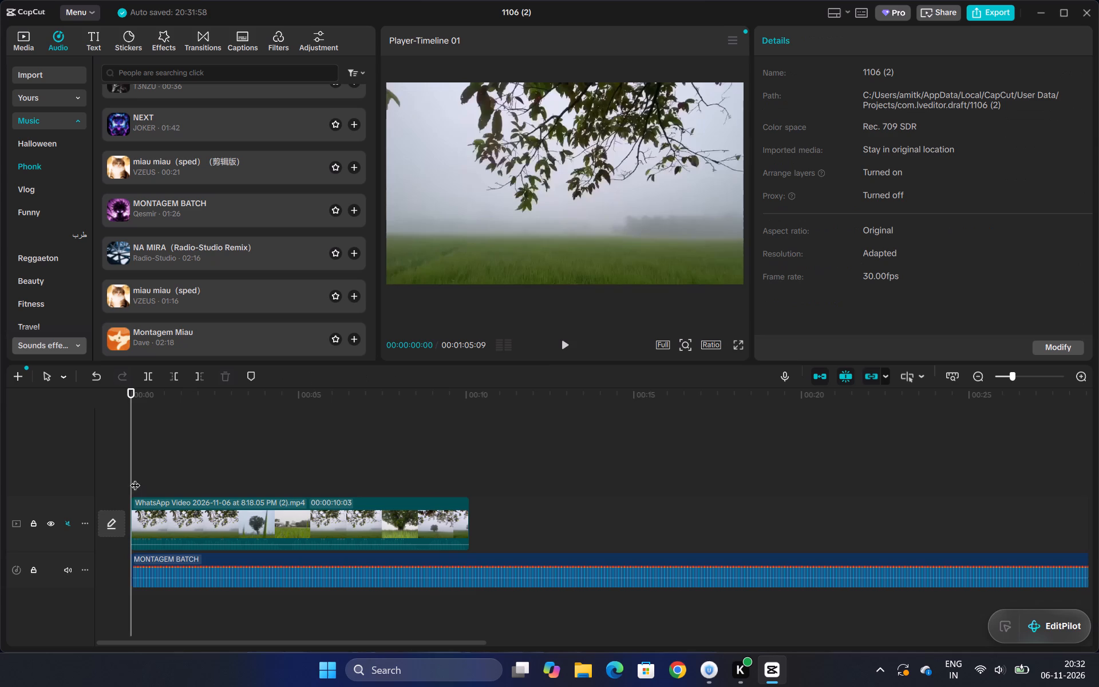
Preview the video with the music, and move the MONTAGEM BATCH clip later to start at about 00:04:20.
key("space")
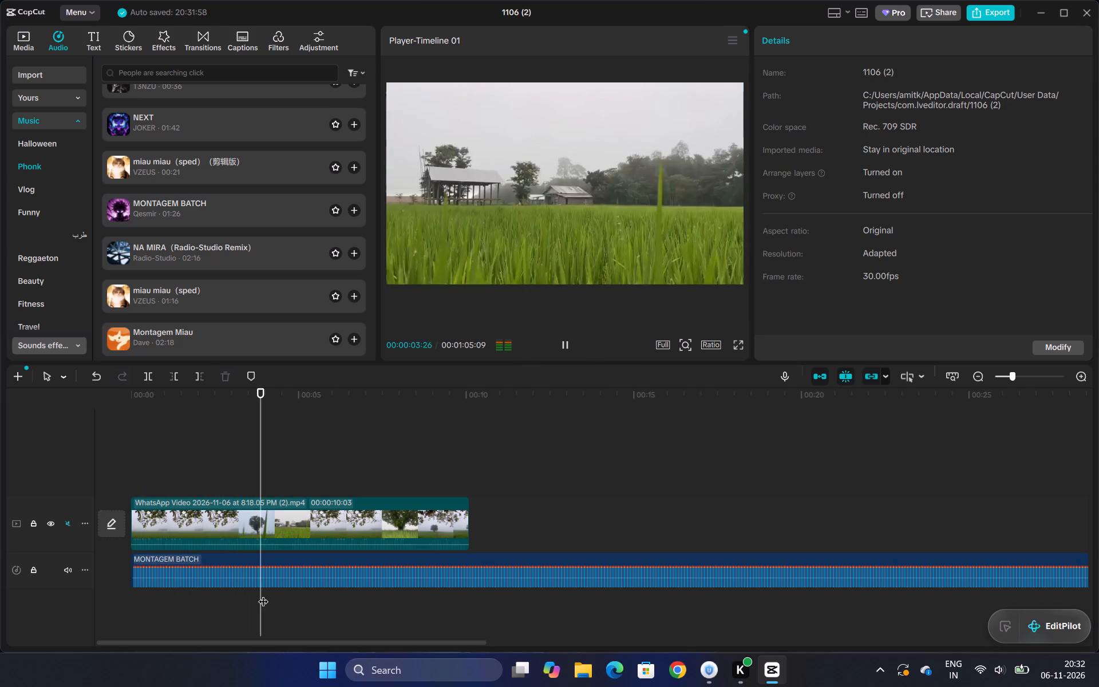
left_click(270, 576)
left_click_drag(270, 575, 426, 575)
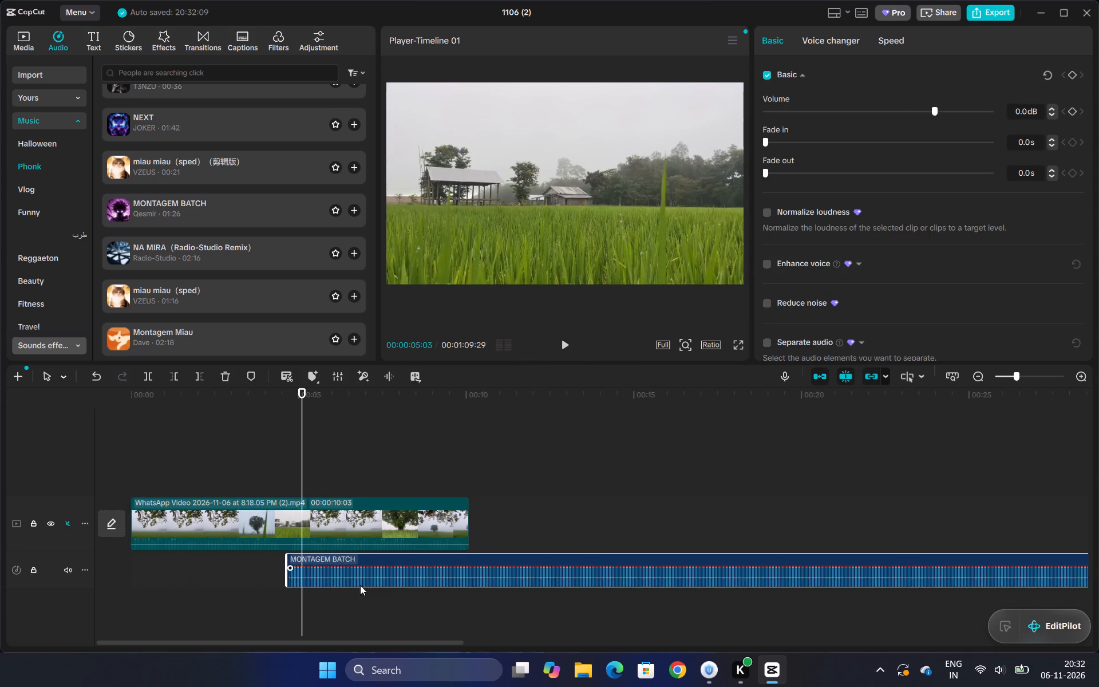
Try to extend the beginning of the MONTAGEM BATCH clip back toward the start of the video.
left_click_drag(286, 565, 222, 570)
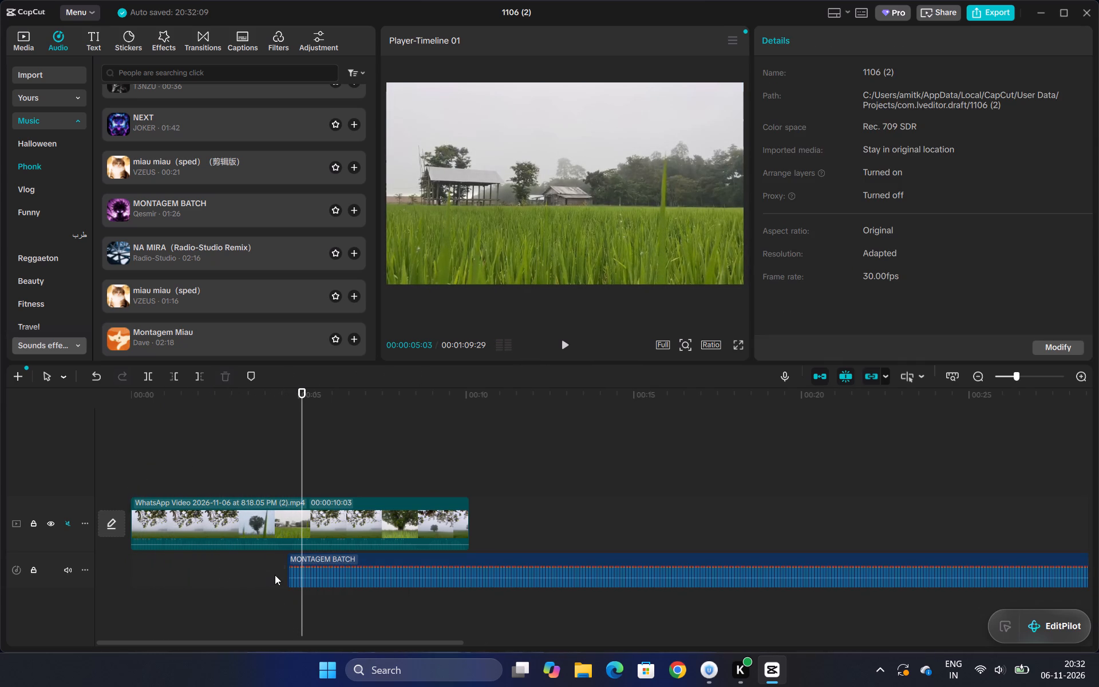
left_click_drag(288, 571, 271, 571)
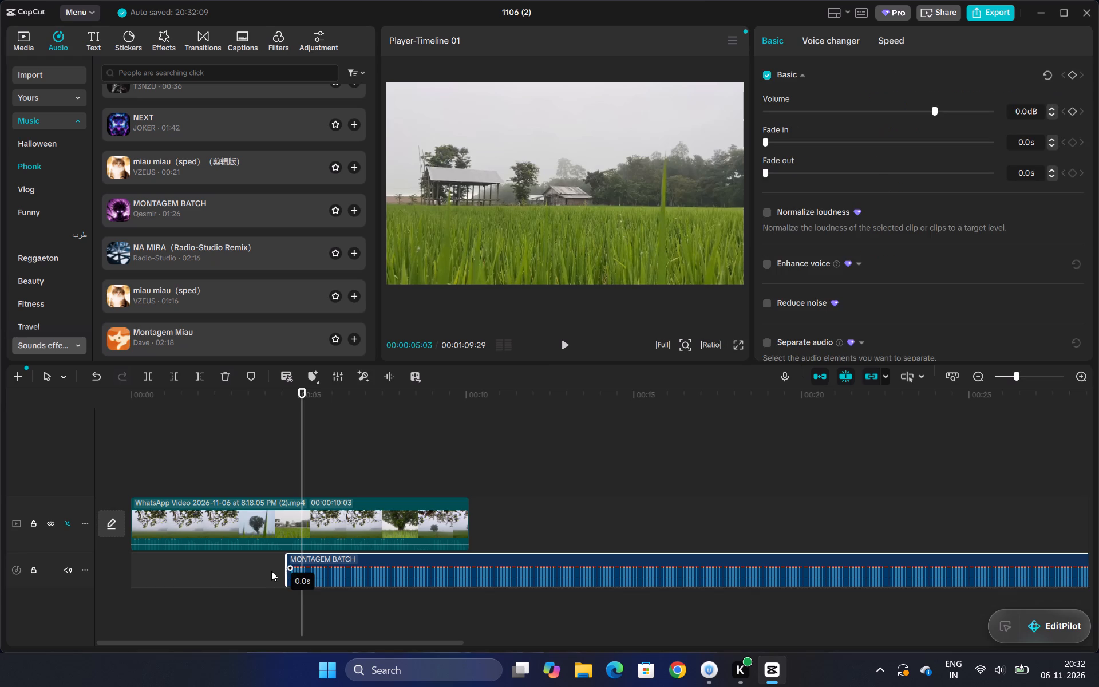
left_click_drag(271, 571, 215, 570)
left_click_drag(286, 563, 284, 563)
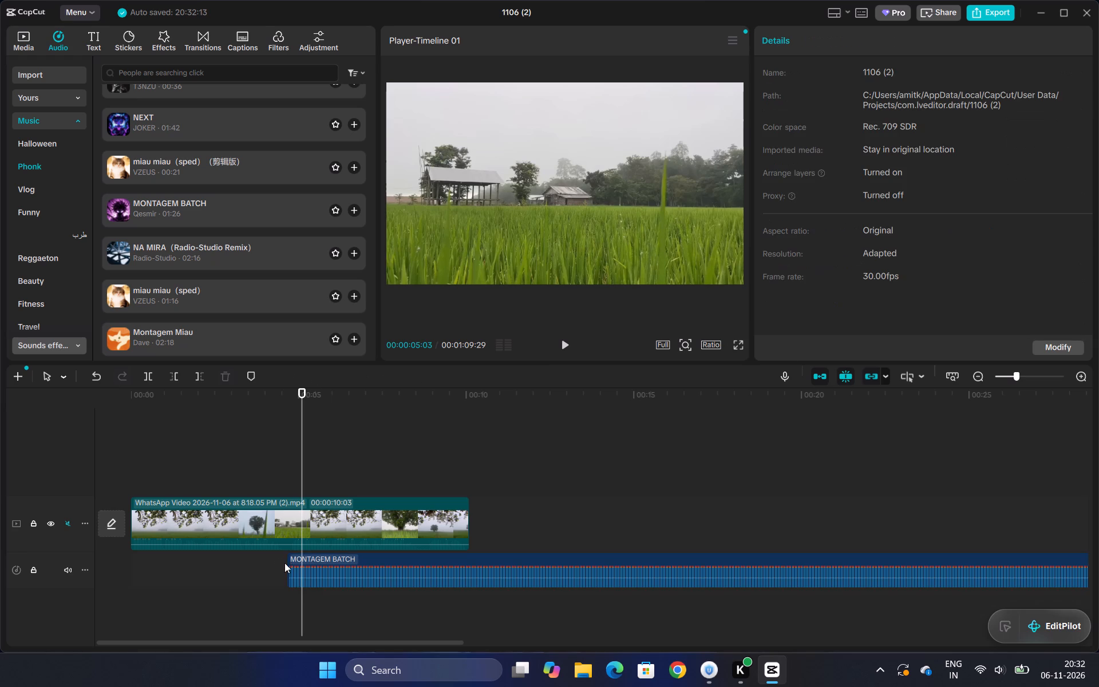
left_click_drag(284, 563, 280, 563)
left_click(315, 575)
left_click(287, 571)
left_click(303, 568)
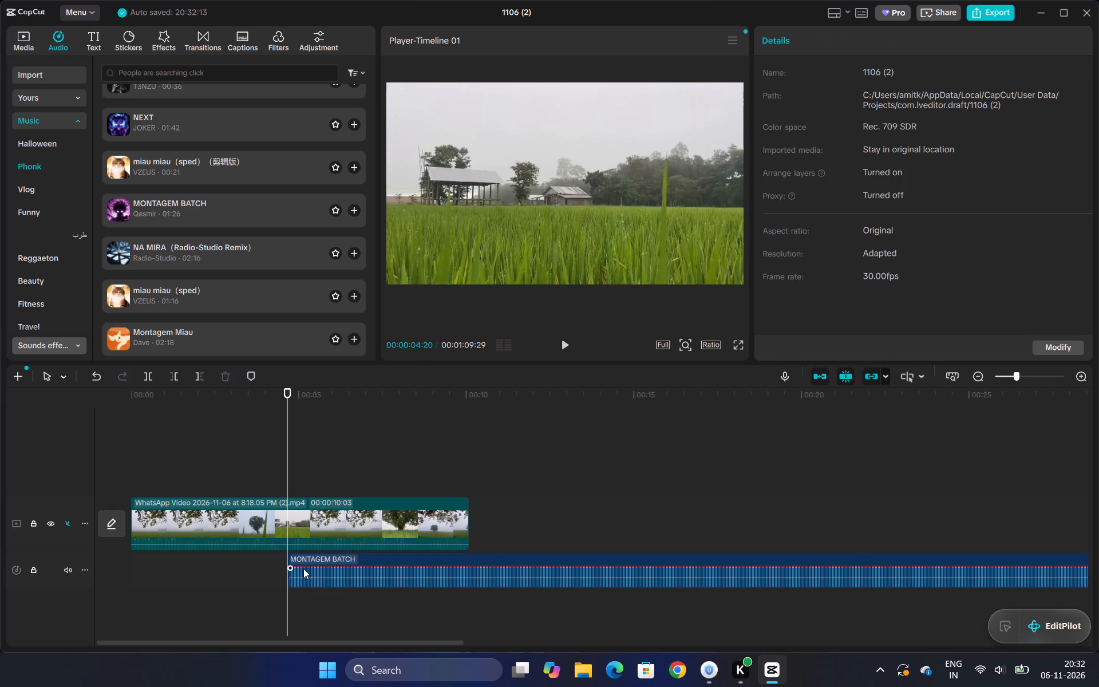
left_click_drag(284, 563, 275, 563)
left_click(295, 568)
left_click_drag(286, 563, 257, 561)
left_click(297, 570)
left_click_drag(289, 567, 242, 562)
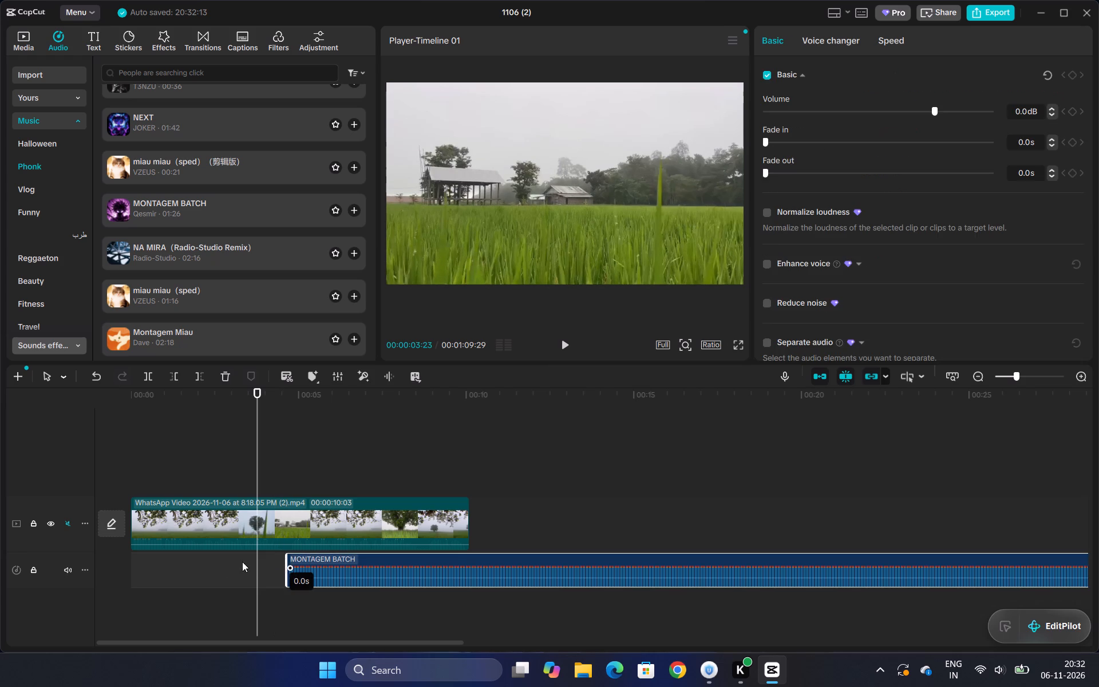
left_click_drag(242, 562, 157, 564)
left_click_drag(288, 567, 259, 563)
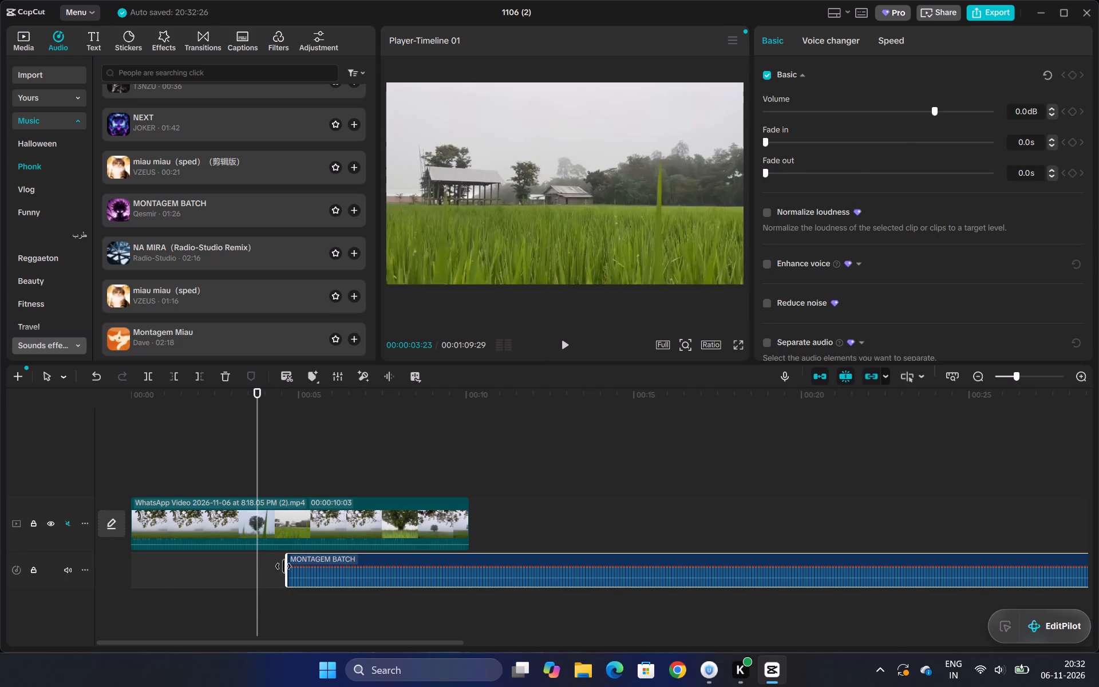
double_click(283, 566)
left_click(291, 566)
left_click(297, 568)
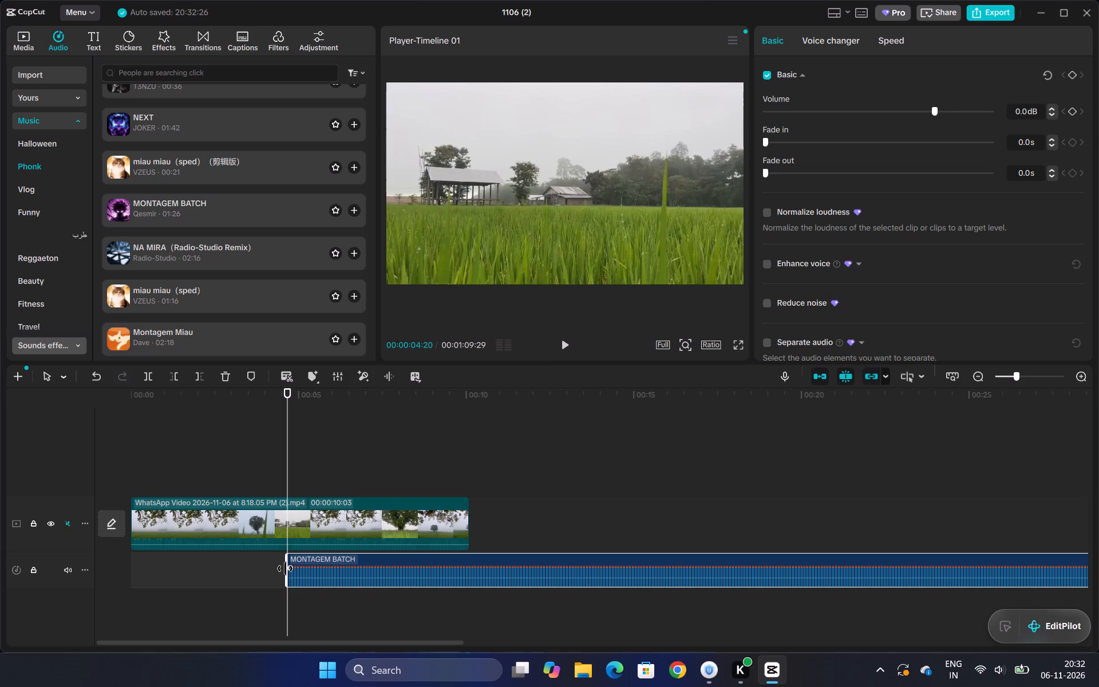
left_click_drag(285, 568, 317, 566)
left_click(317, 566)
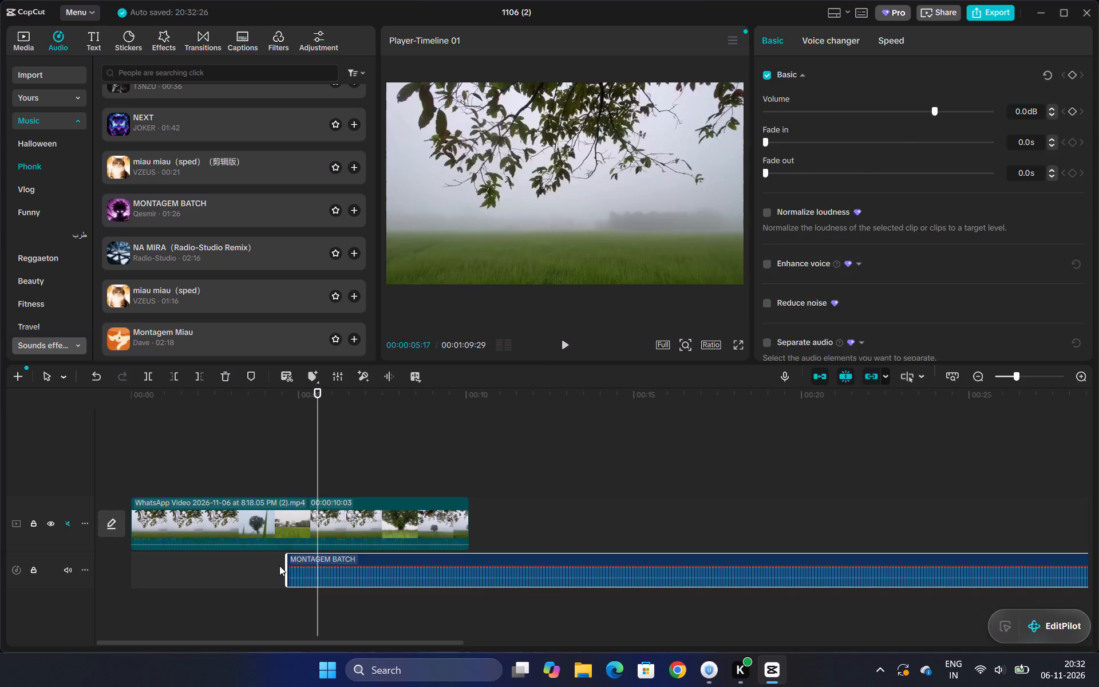
Extend the beginning of the MONTAGEM BATCH clip back to 00:00 beneath the video and return the playhead to the start.
left_click(279, 566)
left_click(288, 562)
left_click_drag(288, 562, 218, 566)
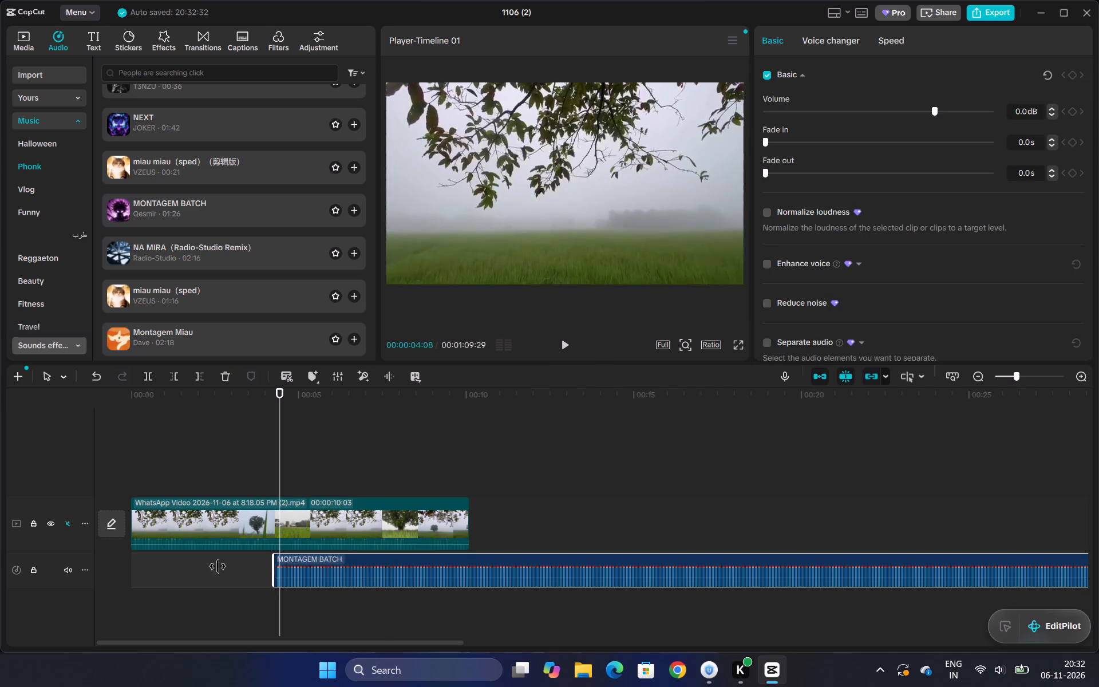
left_click_drag(218, 566, 114, 566)
left_click(133, 487)
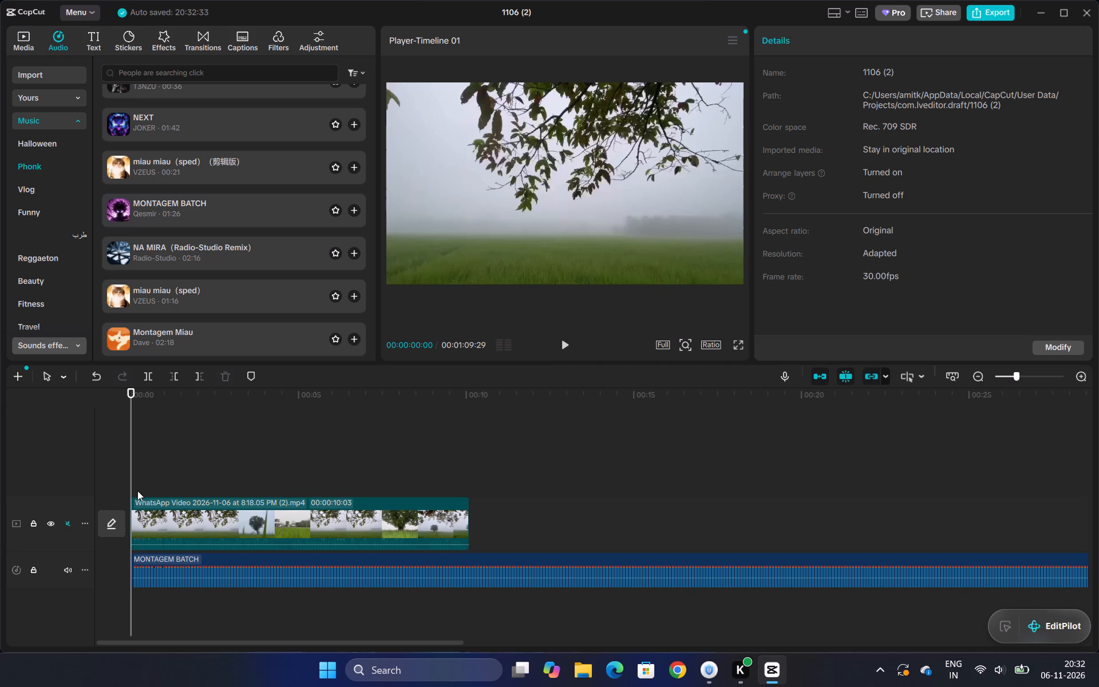
Play the whole video with the MONTAGEM BATCH track, and replay it from the start.
key("space")
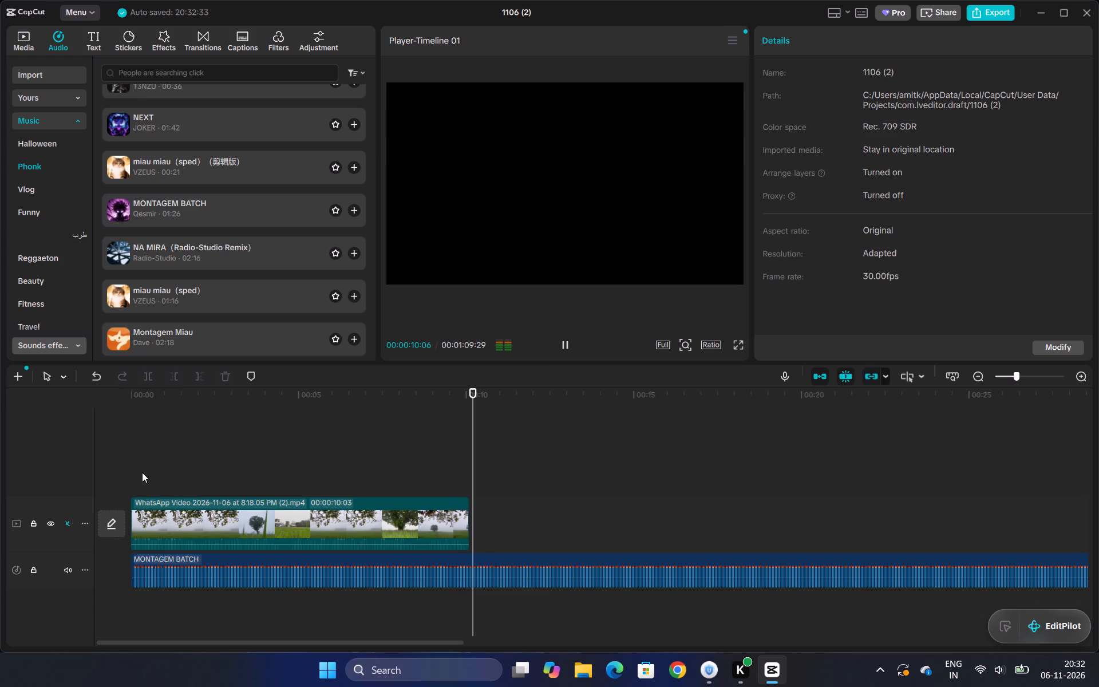
left_click(132, 468)
key("space")
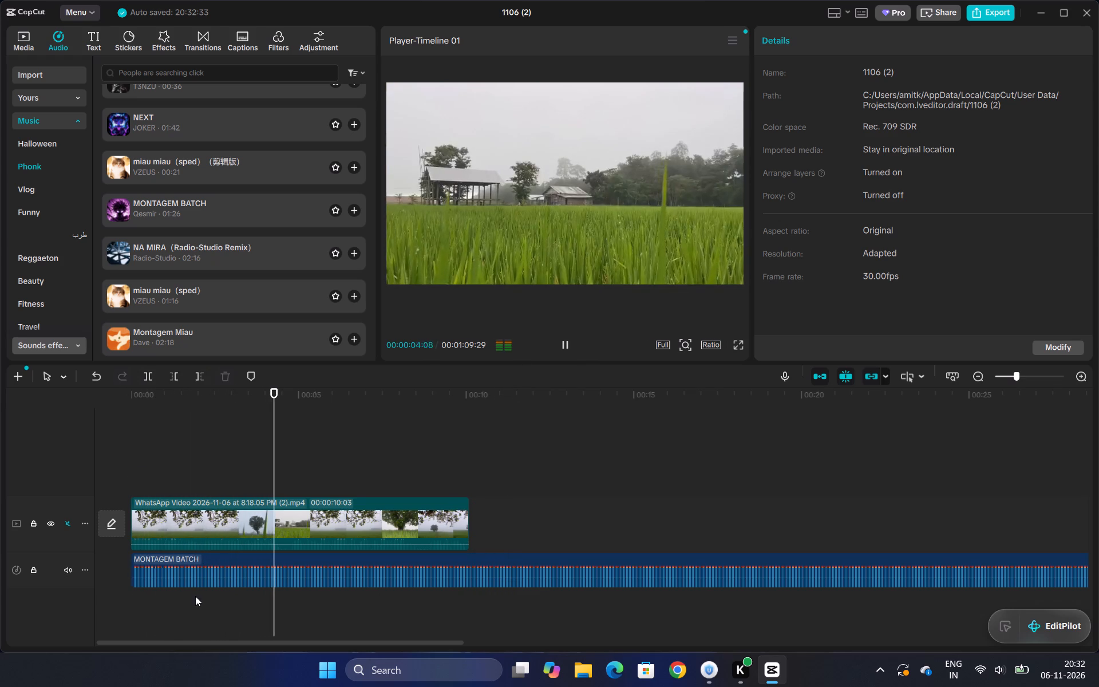
Split the MONTAGEM BATCH clip at the video's end, 00:10:03, and delete the part that runs past it.
left_click(469, 481)
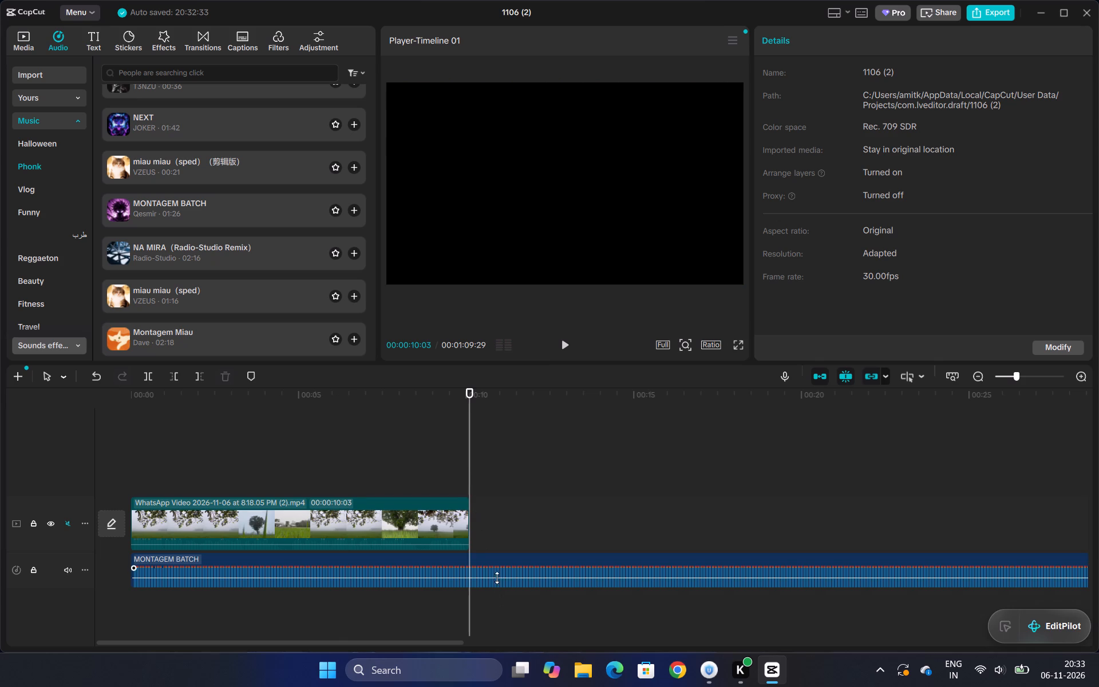
left_click(497, 567)
left_click(496, 569)
key("ctrl+b")
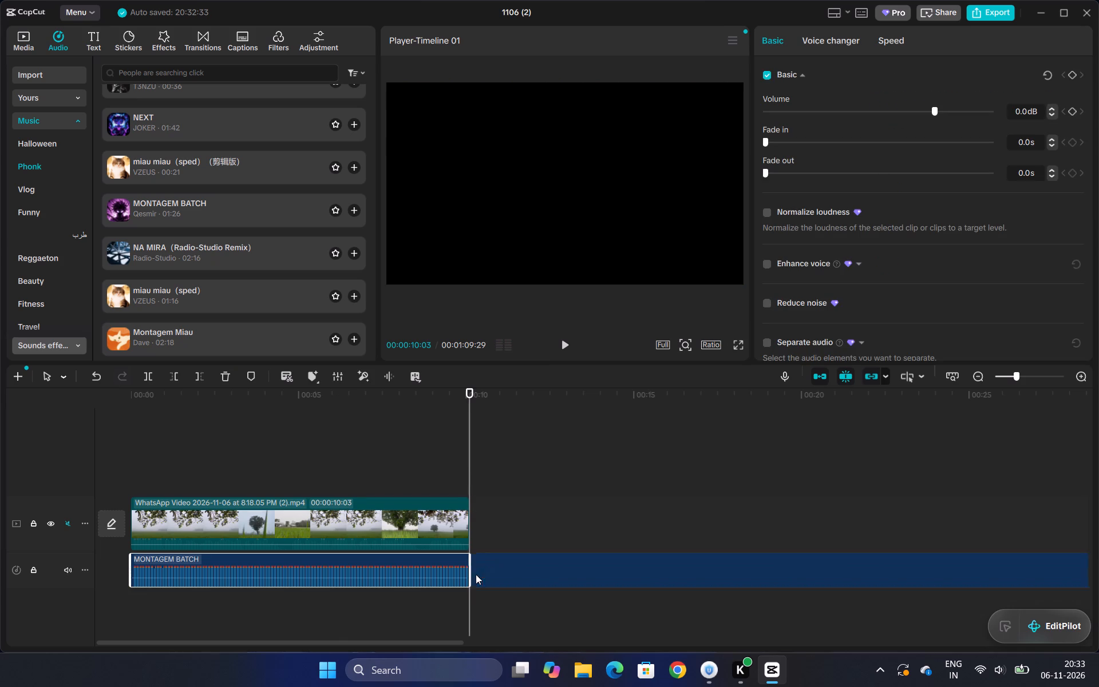
key("Delete")
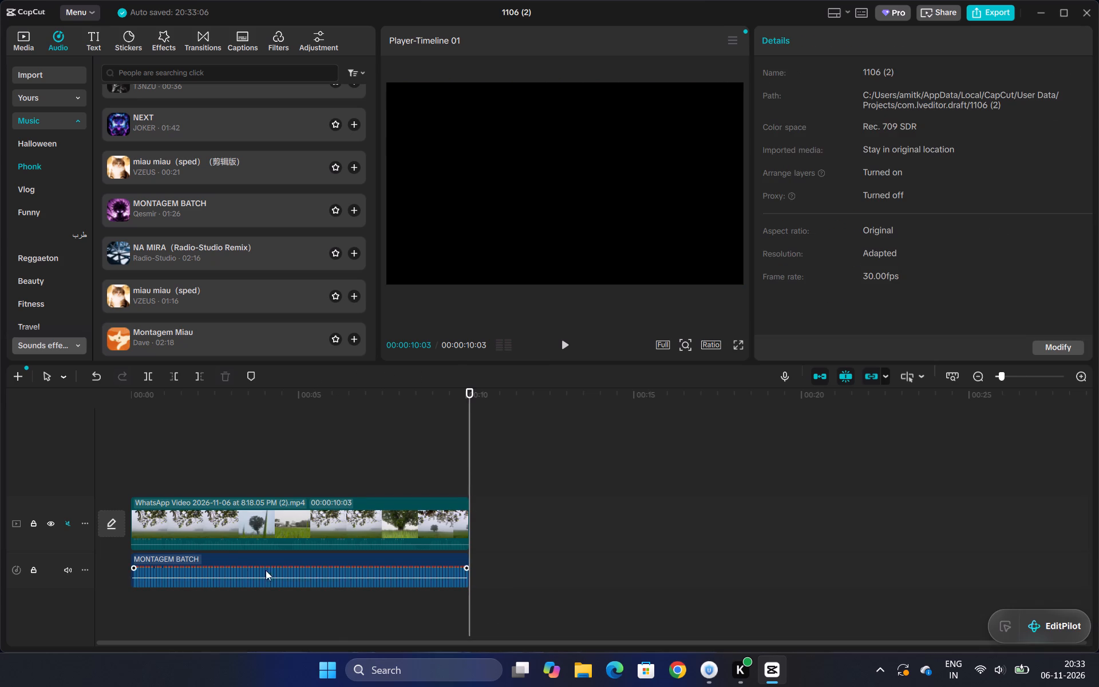
Replay the opening seconds from 00:00 to check how the first scene change fits the MONTAGEM BATCH track.
left_click(131, 472)
key("space")
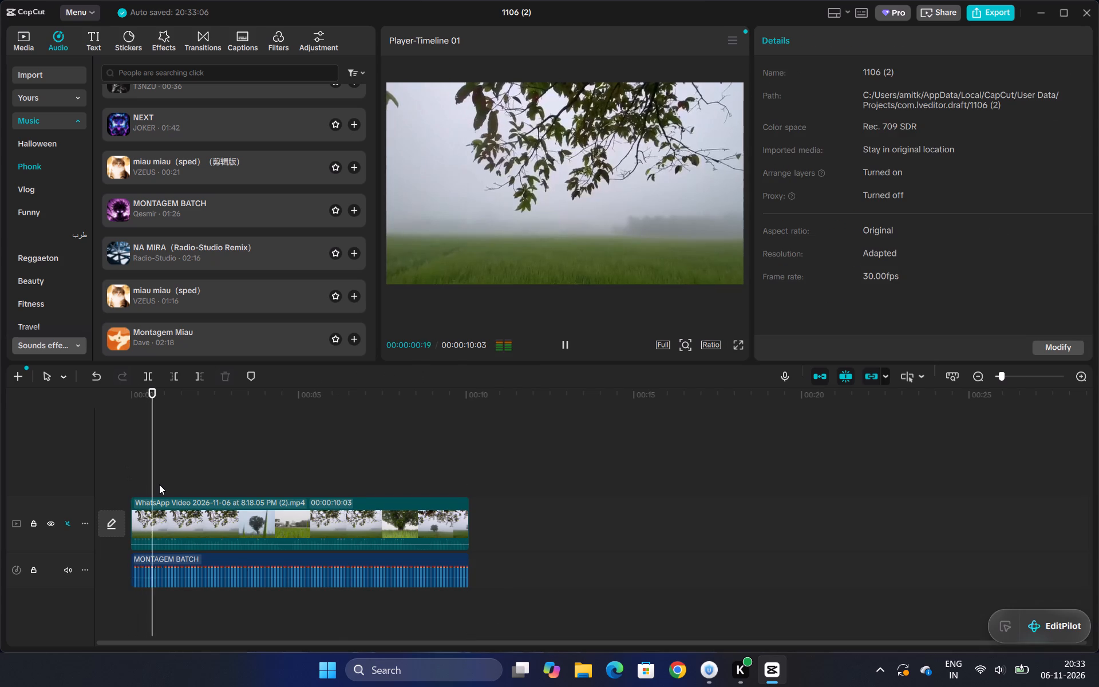
key("space")
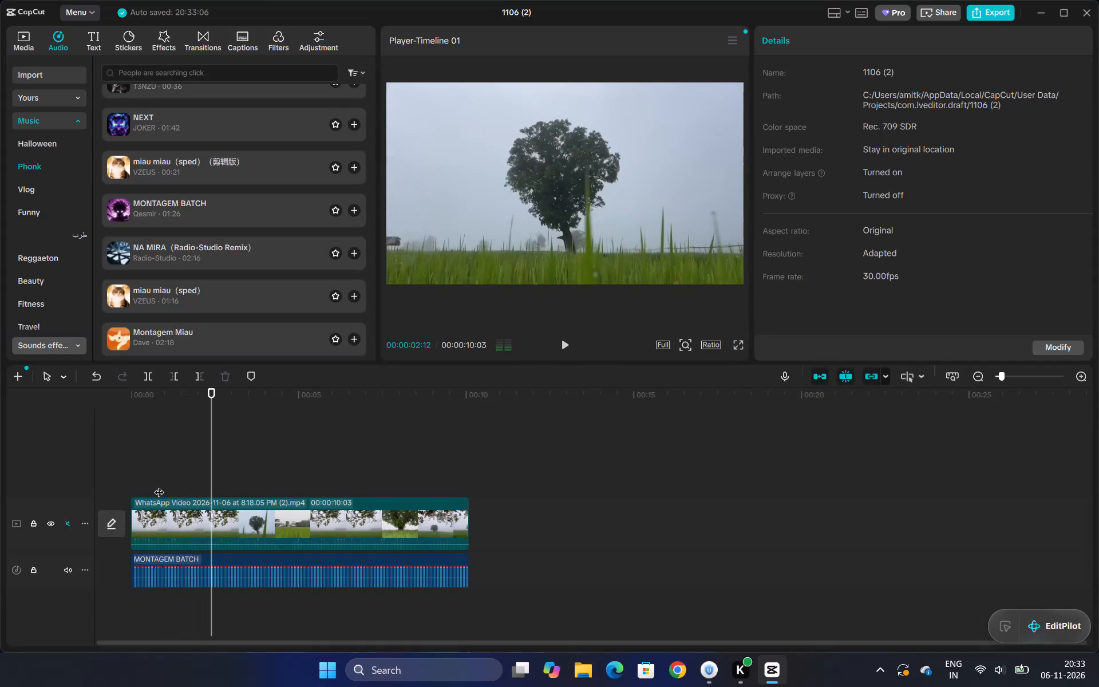
scroll(148, 561, "up", 8, "ctrl")
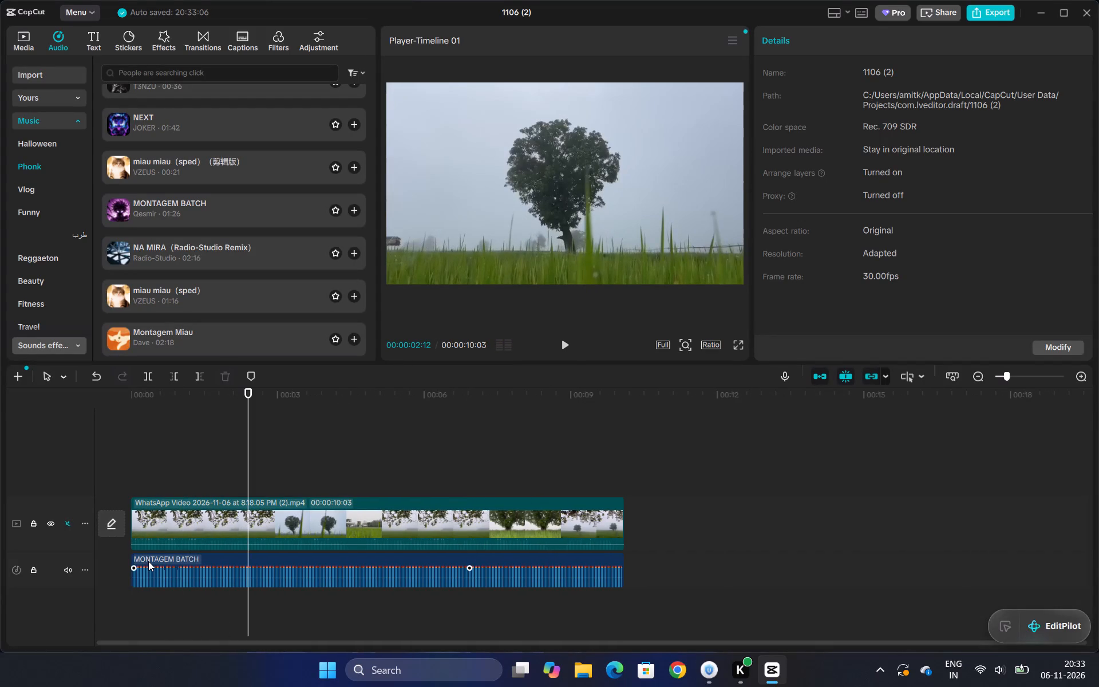
scroll(148, 561, "up", 19, "ctrl")
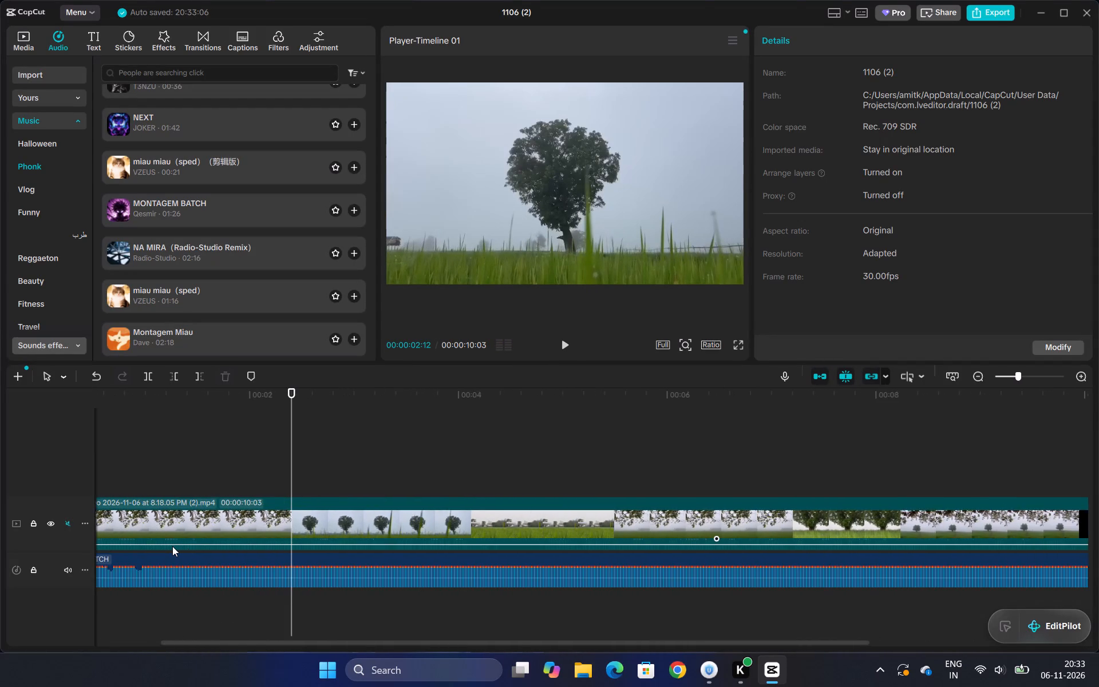
scroll(172, 546, "up", 15, "ctrl")
scroll(172, 546, "right", 14)
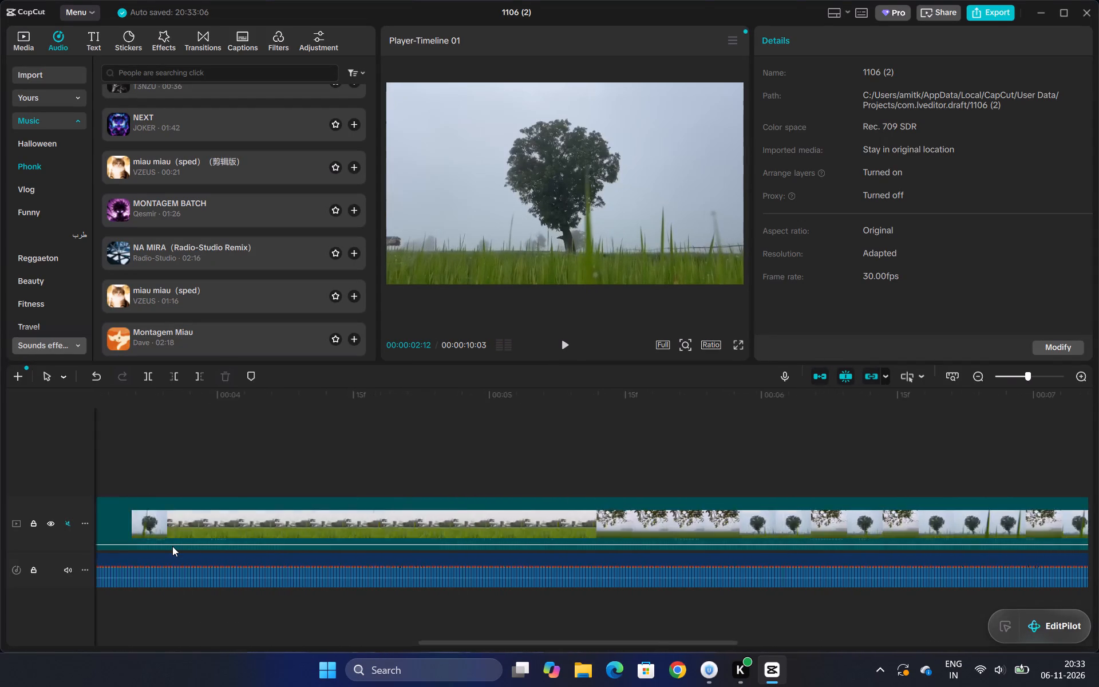
scroll(172, 546, "right", 3)
left_click(144, 467)
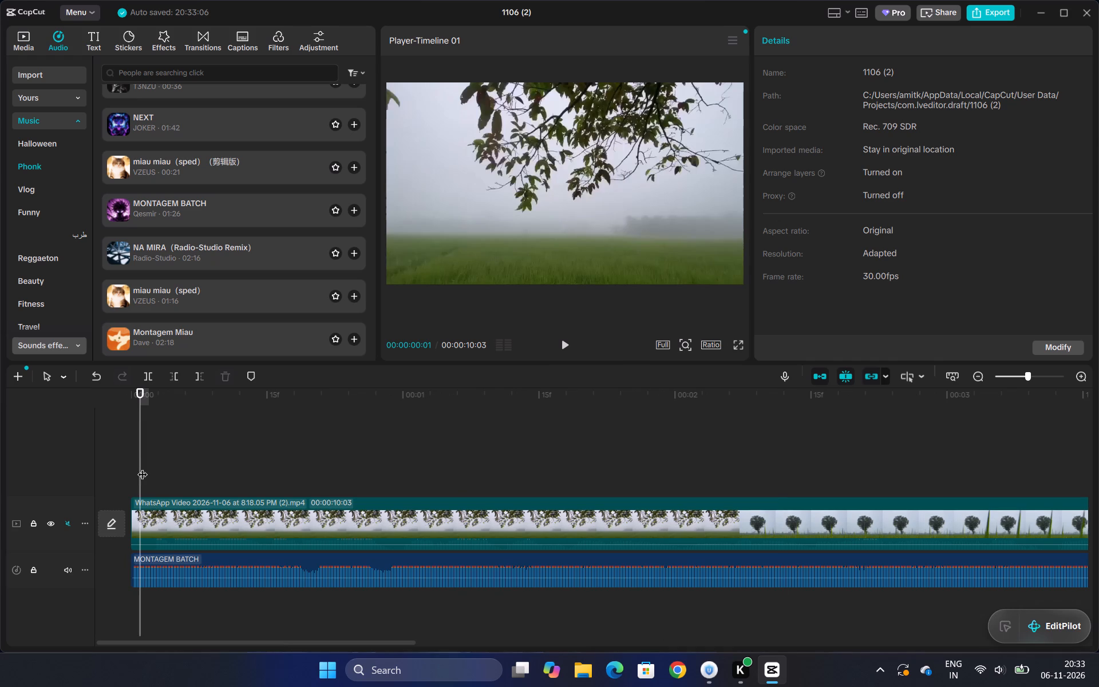
left_click(139, 467)
left_click(133, 463)
key("space")
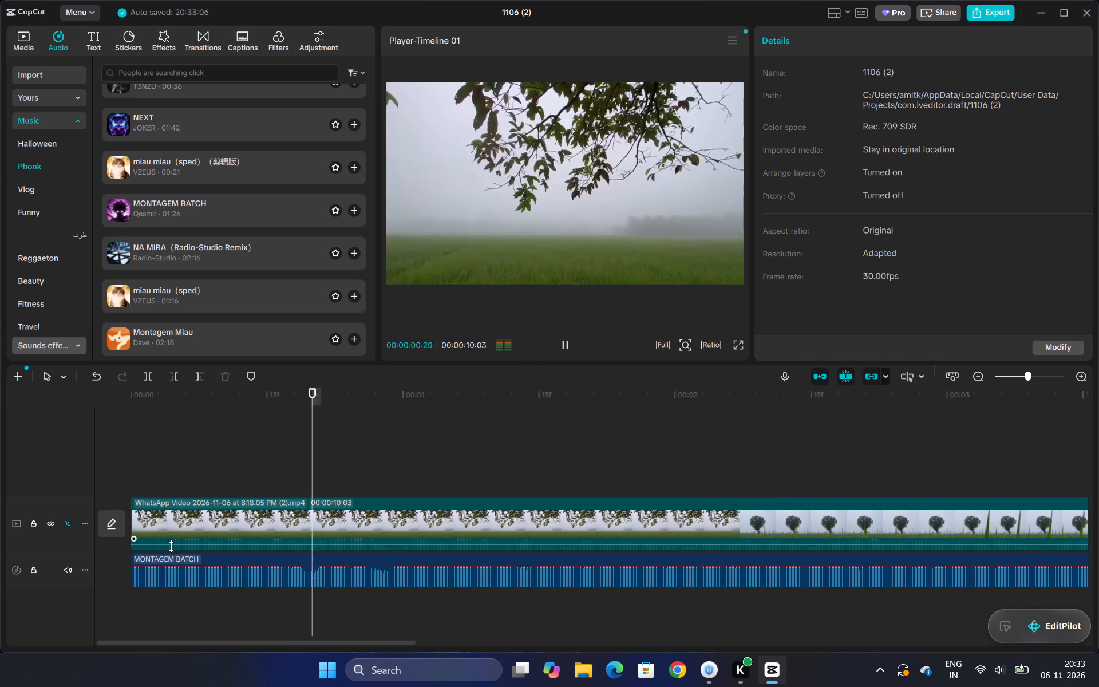
key("space")
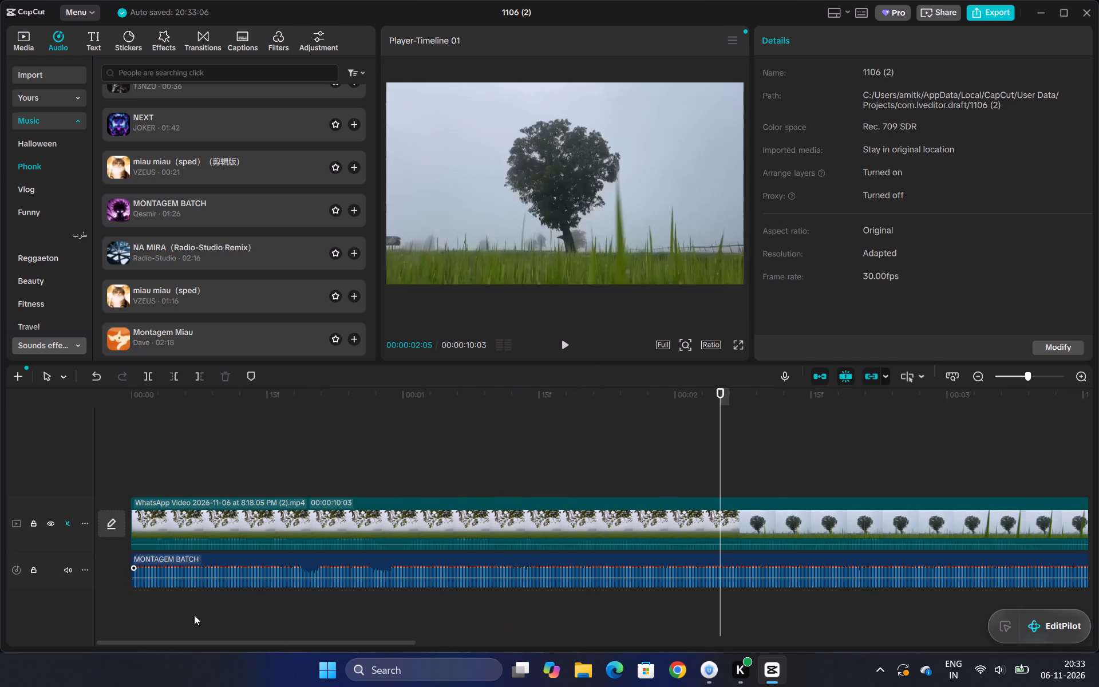
Split the video at 00:02:04 and 00:02:06, just before the lone tree scene, and delete the short fragment between the cuts.
left_click(591, 444)
key("space")
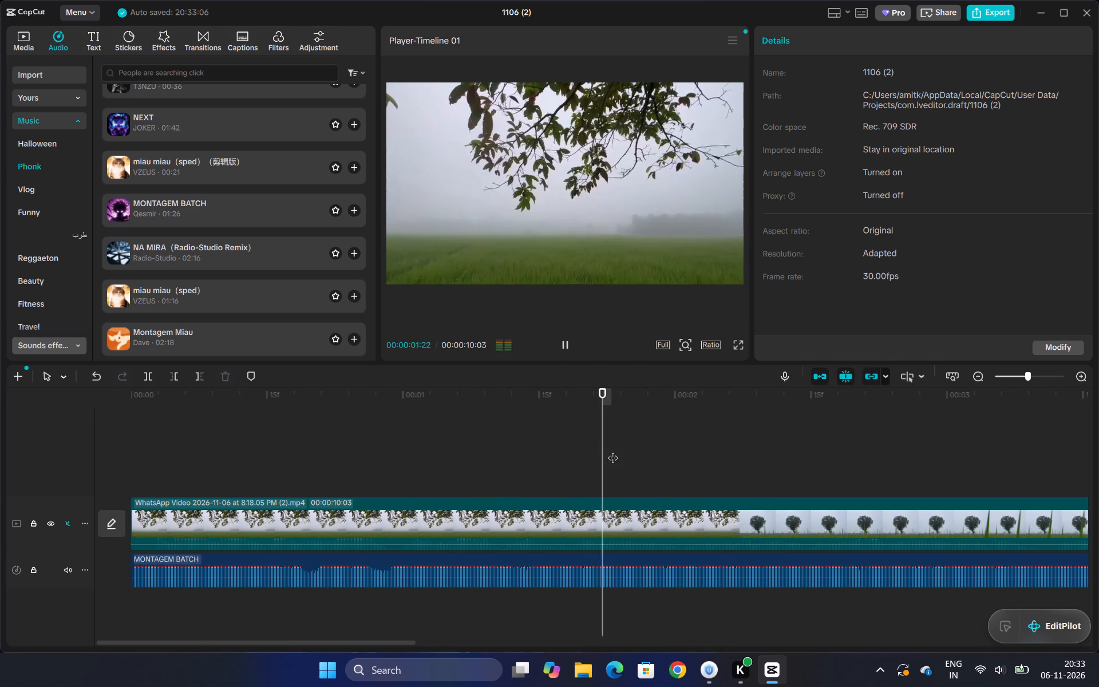
key("space")
left_click(728, 466)
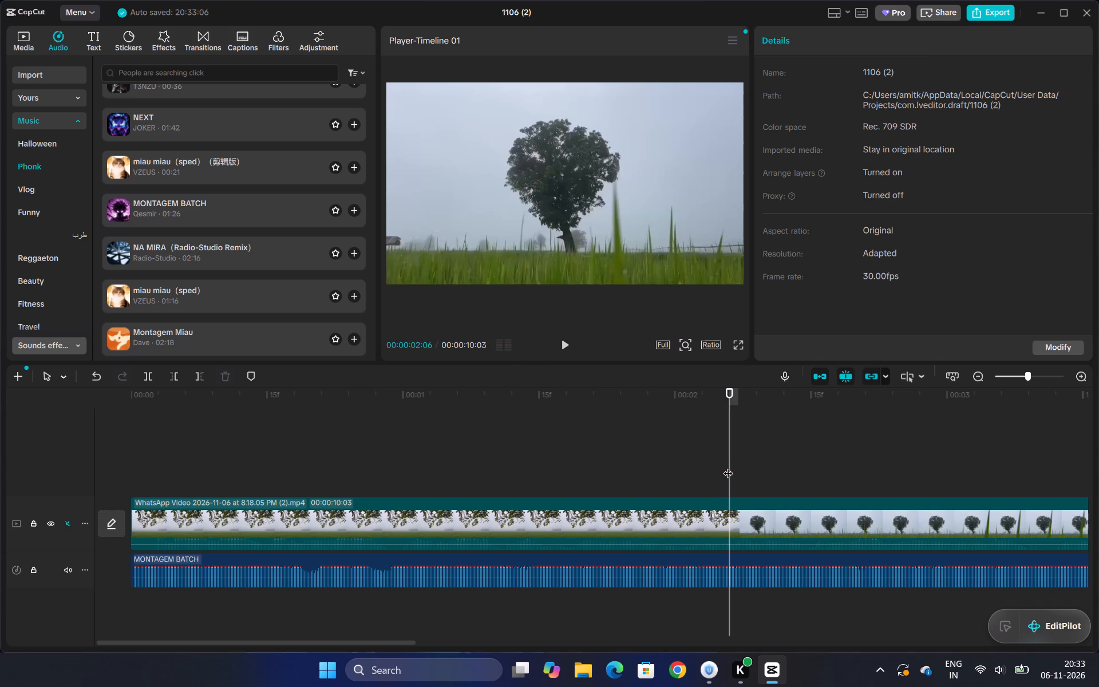
left_click(711, 471)
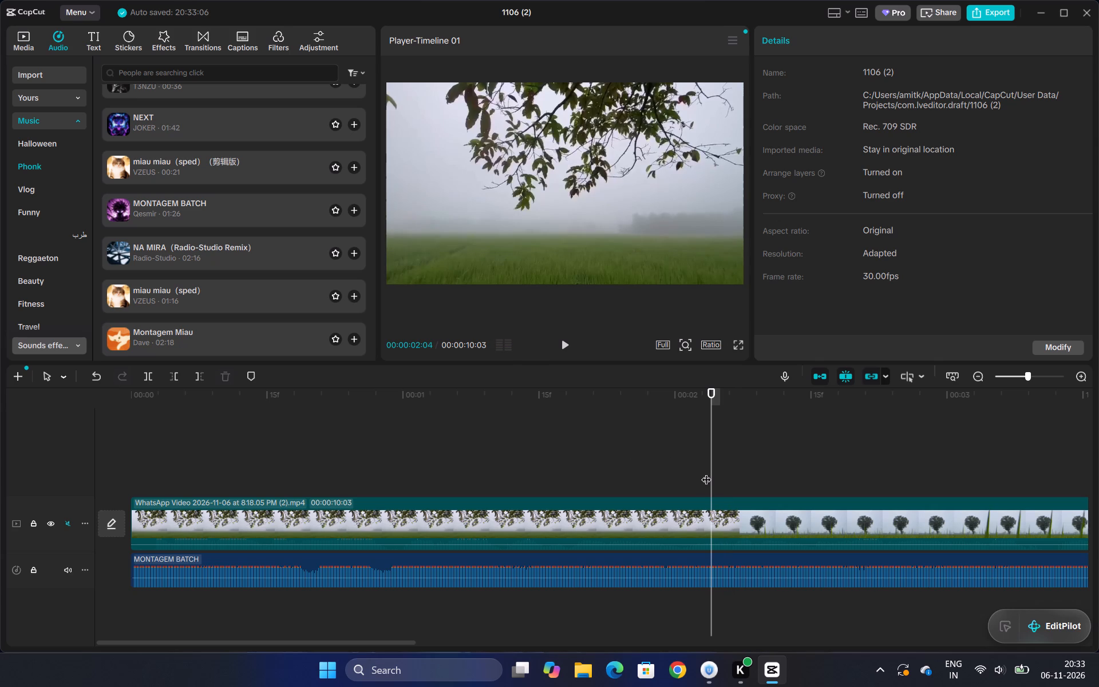
key("ctrl+b")
key("space")
key("space")
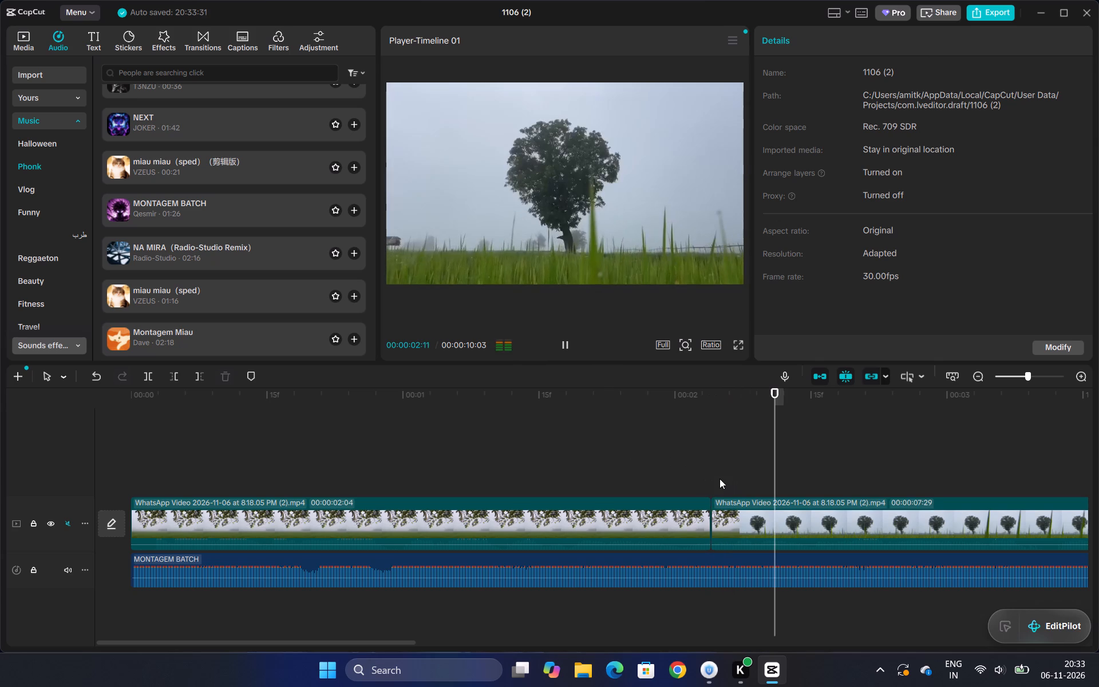
left_click(734, 480)
key("ctrl+b")
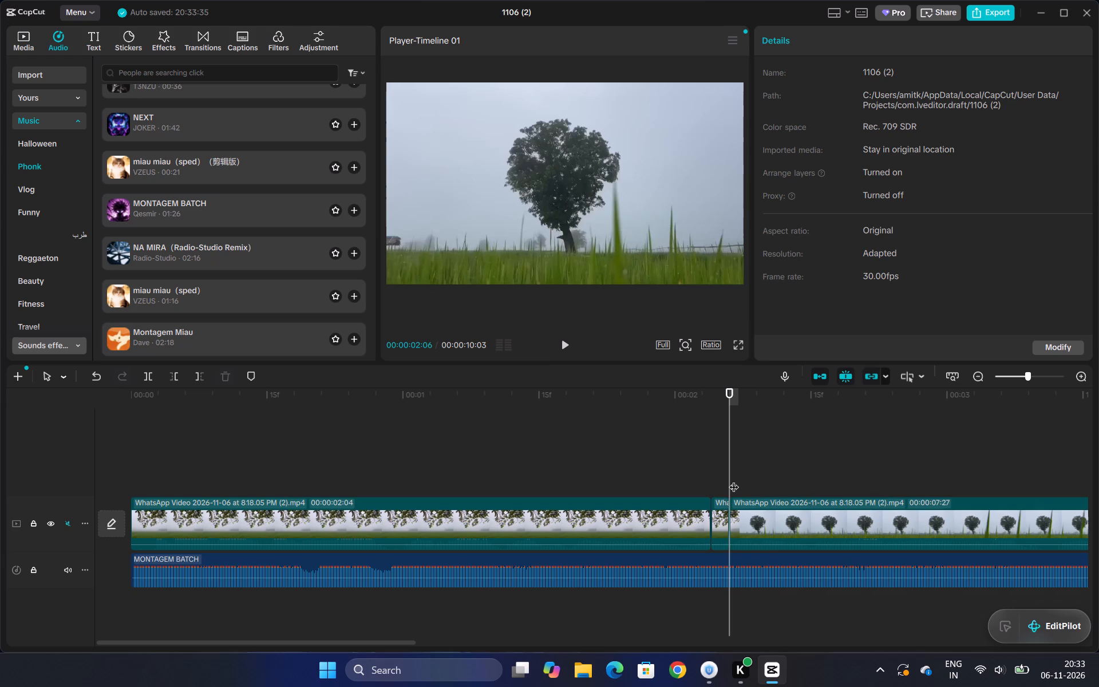
left_click(721, 520)
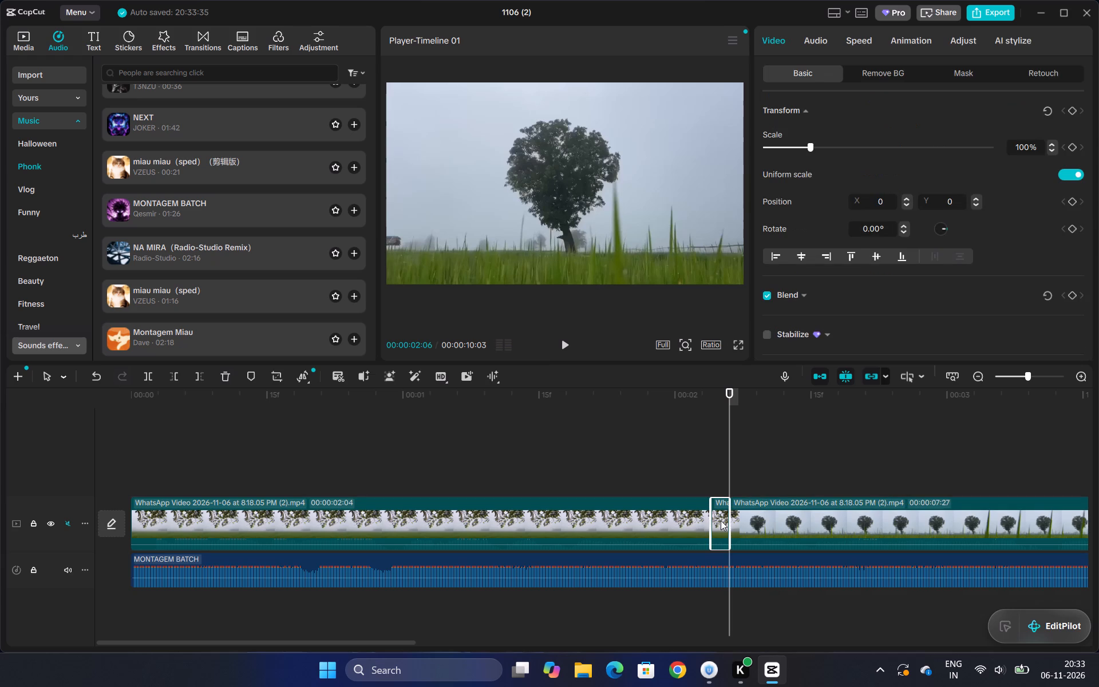
key("Delete")
Play across the new join near 00:02:04 twice and on into the following scene to check the timing.
left_click(650, 481)
key("space")
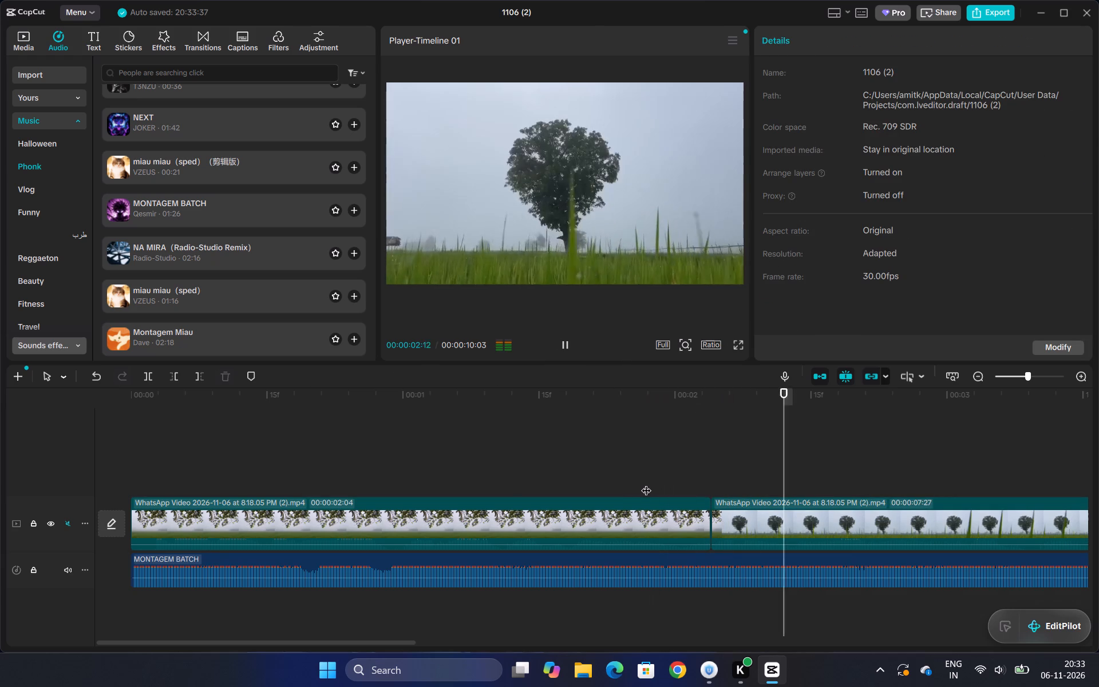
left_click(657, 479)
key("space")
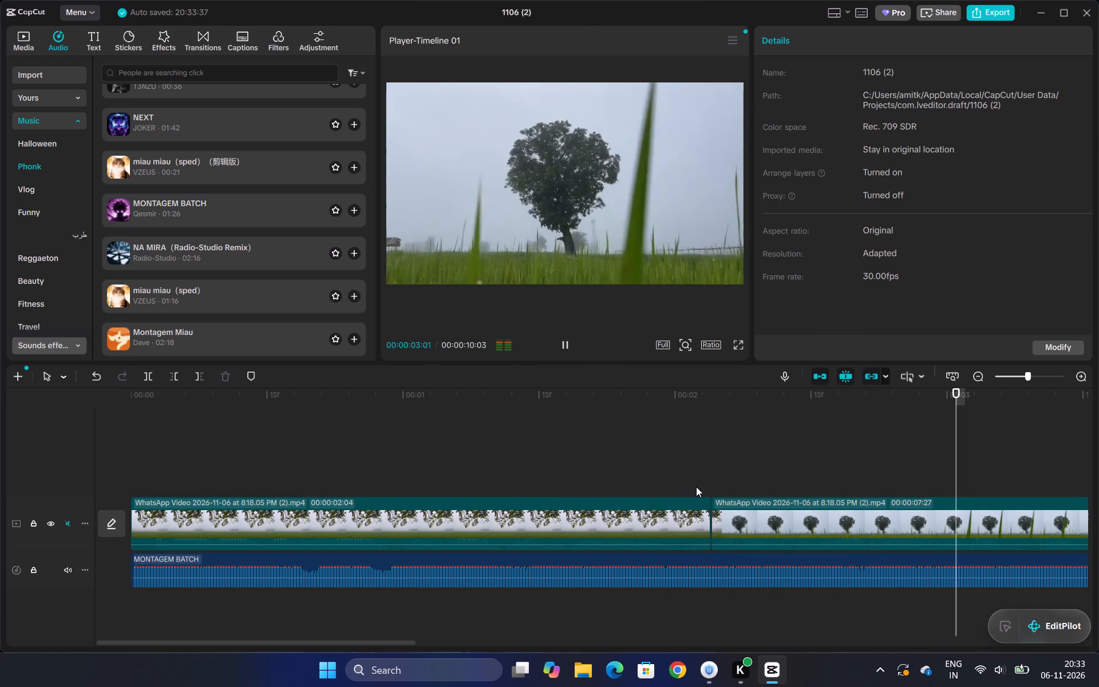
key("space")
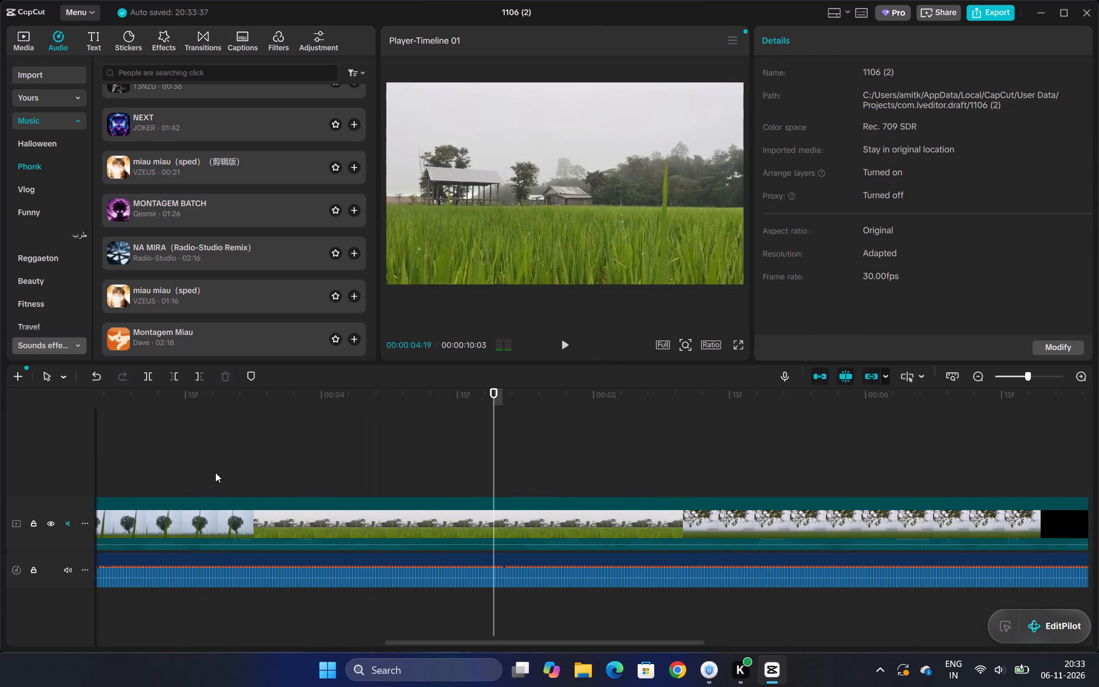
Replay the change from the lone tree scene to the rice-field scene, around 00:03:20, to check it against the music.
left_click(215, 472)
key("space")
key("space")
left_click(176, 448)
key("space")
key("space")
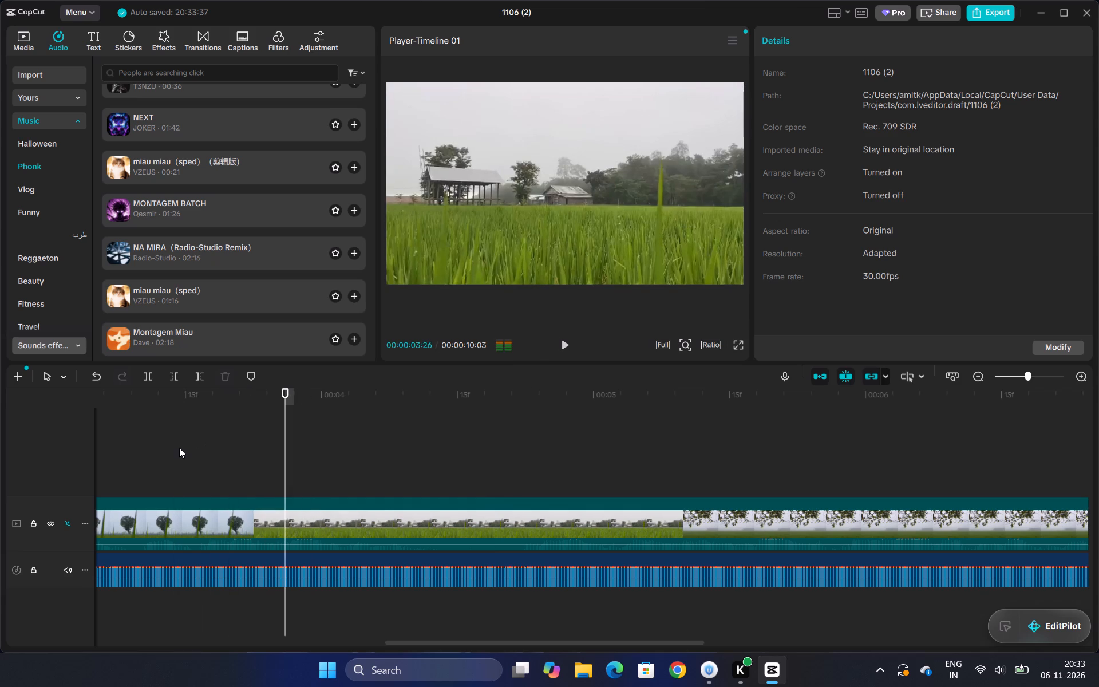
left_click(184, 460)
key("space")
key("space")
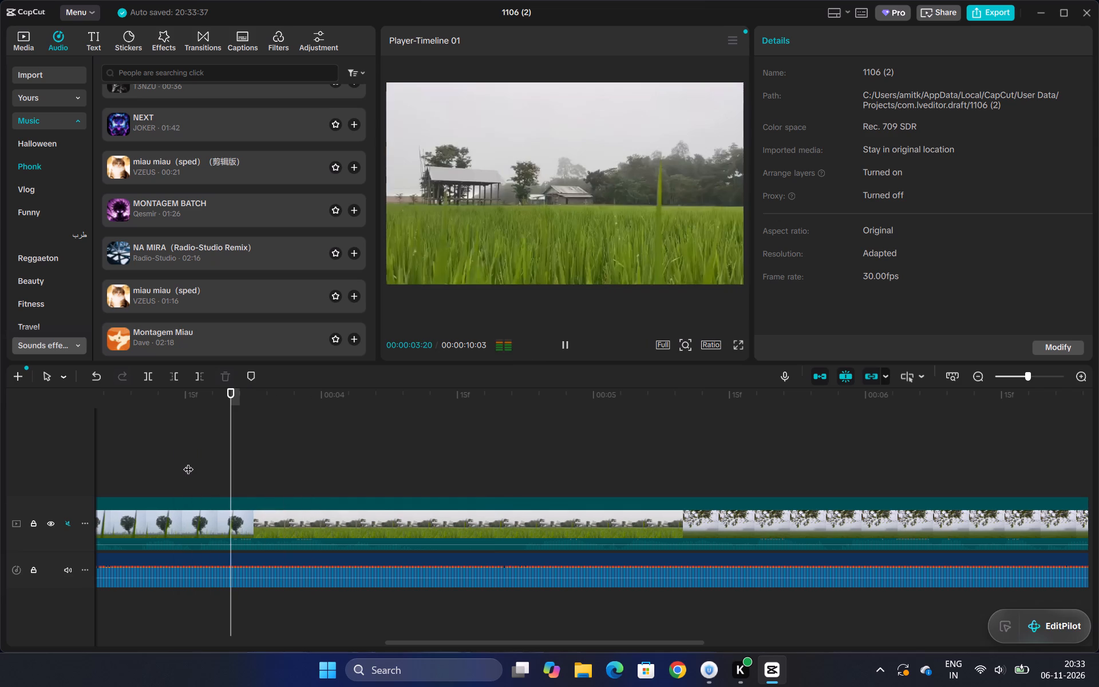
Split the video at 00:03:19 and 00:03:24, around the start of the rice-field scene, and delete the short fragment between the cuts.
left_click(189, 465)
left_click(195, 464)
left_click(204, 460)
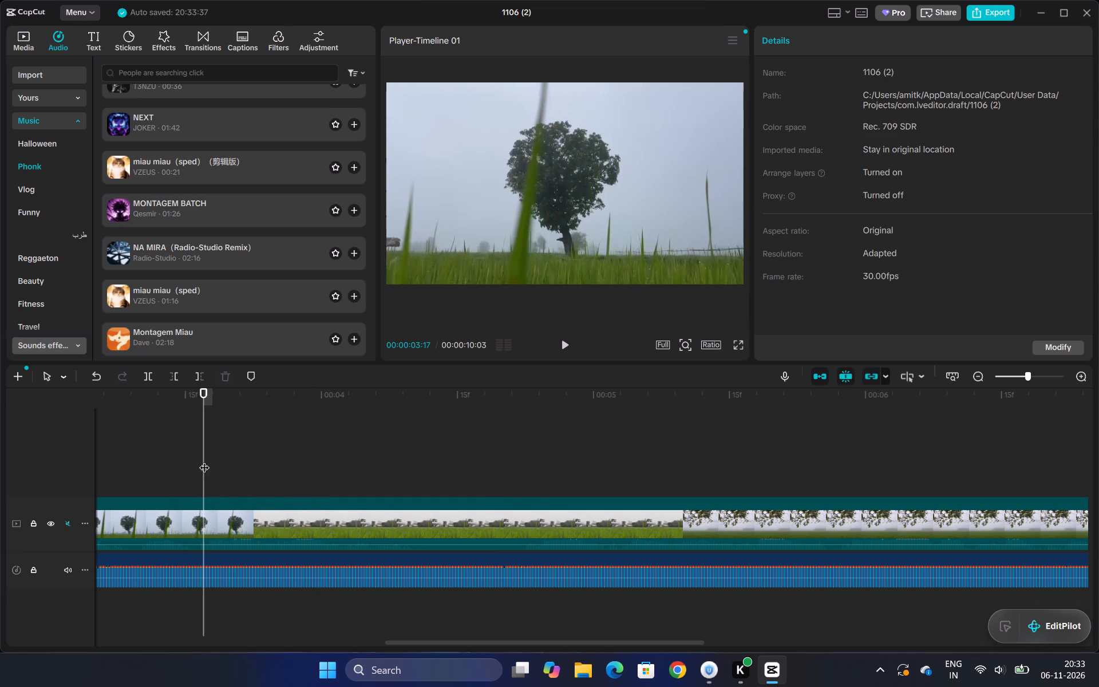
left_click(237, 464)
left_click(227, 463)
left_click(218, 465)
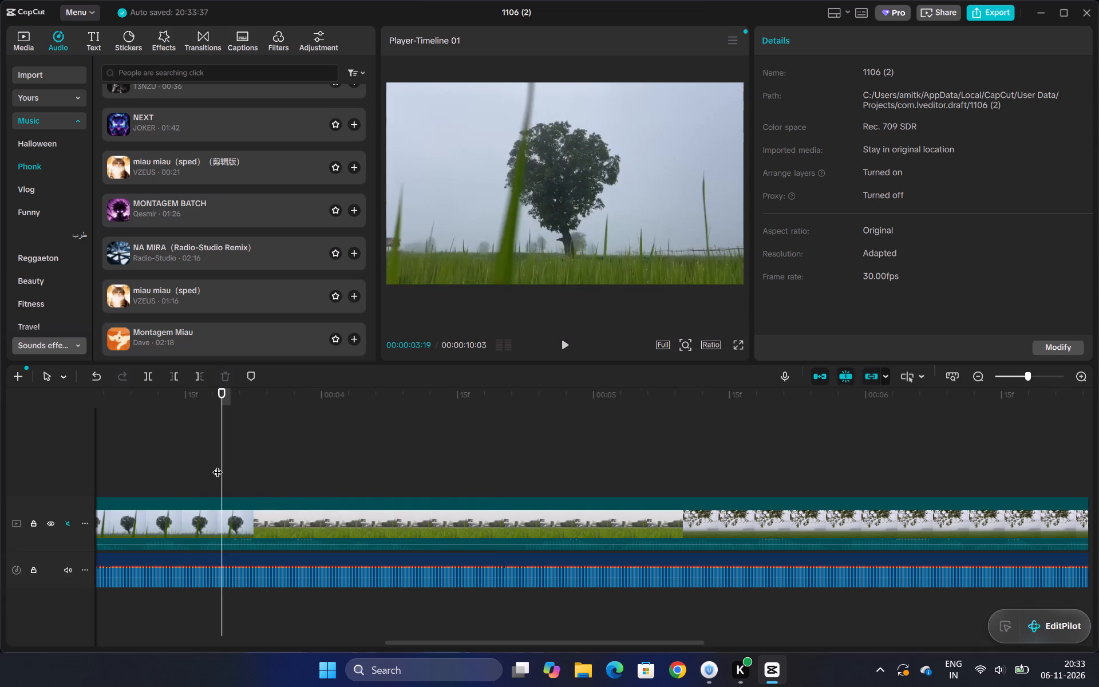
key("ctrl+b")
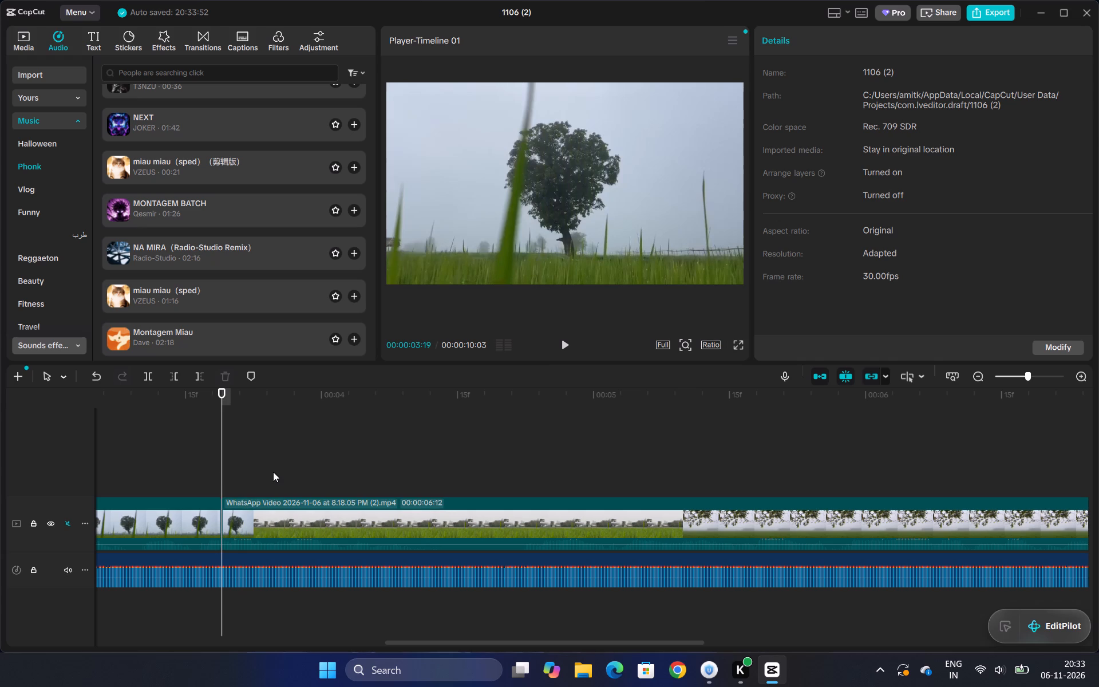
left_click(265, 472)
key("ctrl+b")
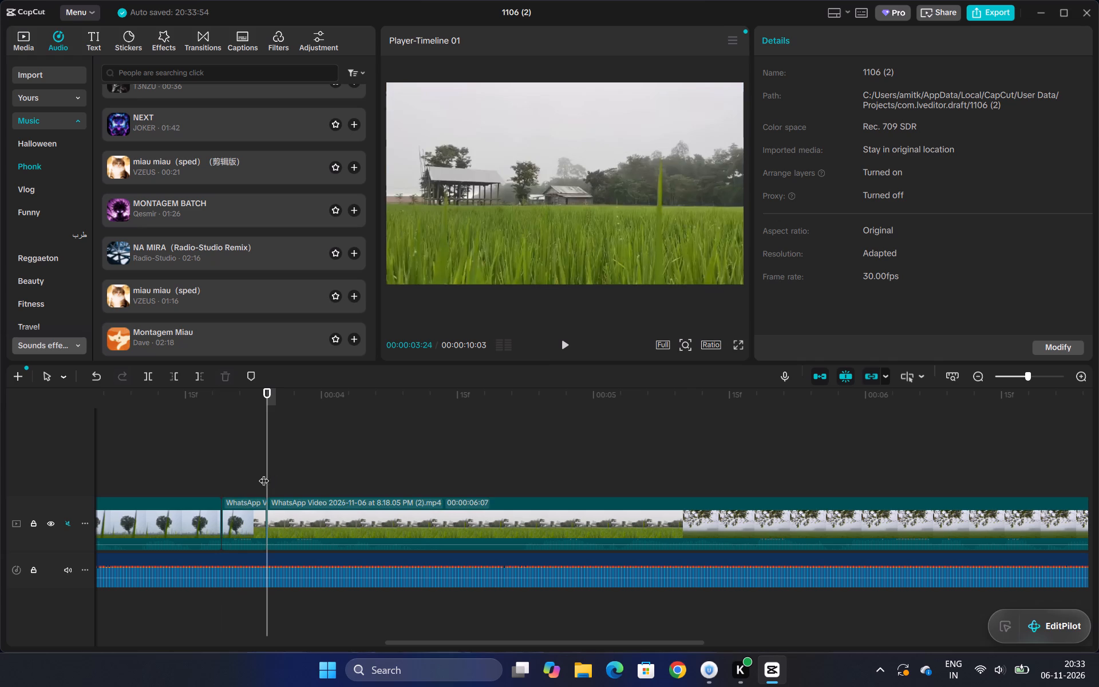
left_click(239, 531)
key("Delete")
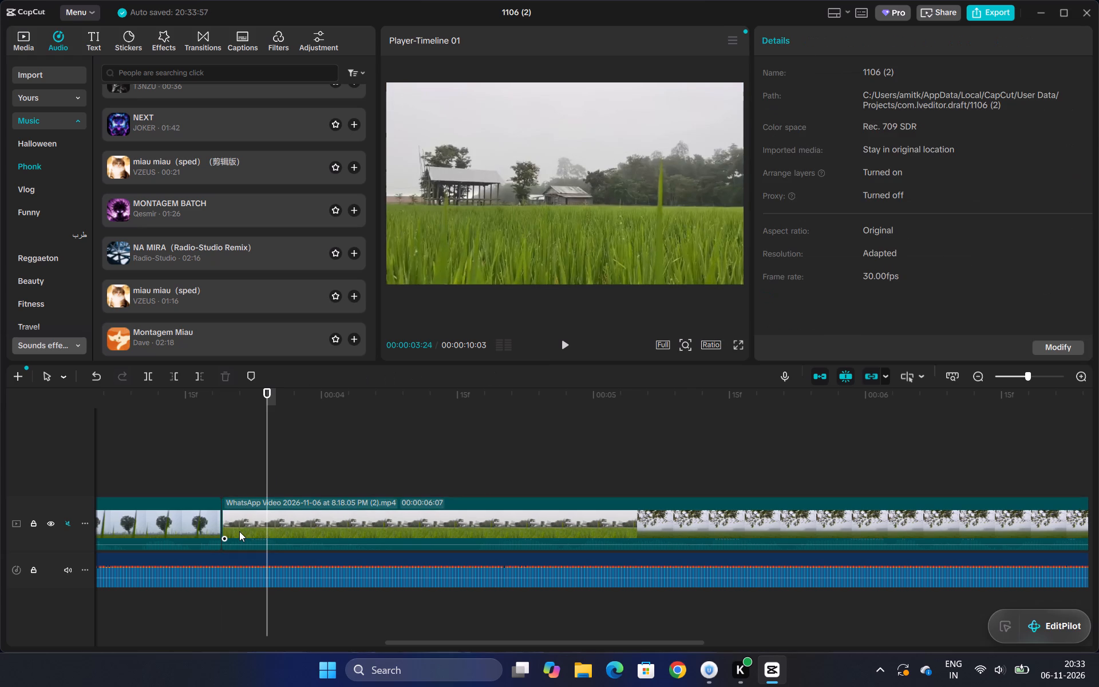
Split the video at 00:05:02 and 00:05:04, at the end of the rice-field scene, and delete the short fragment between the cuts.
key("space")
key("space")
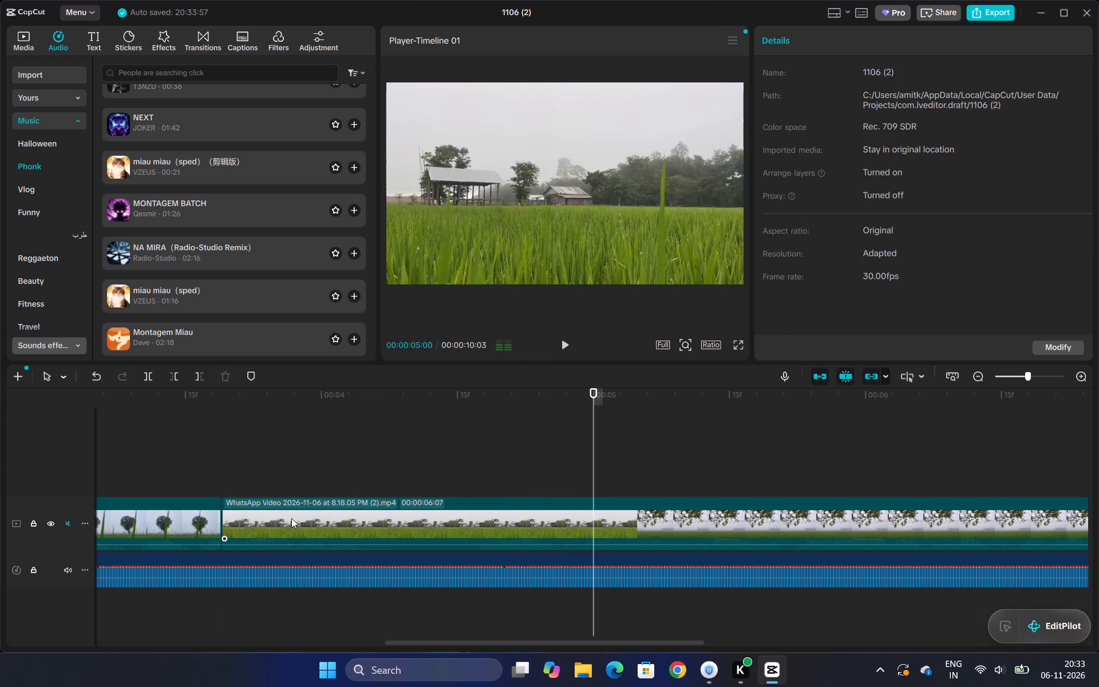
key("space")
key("space")
left_click(600, 451)
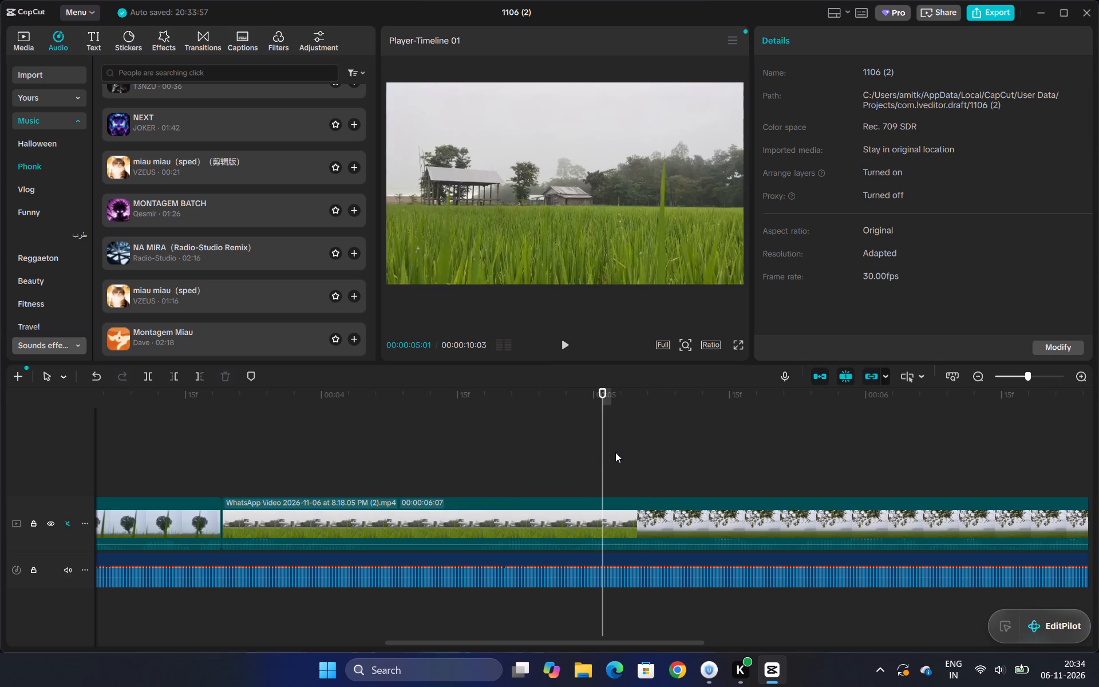
left_click(608, 455)
left_click(617, 449)
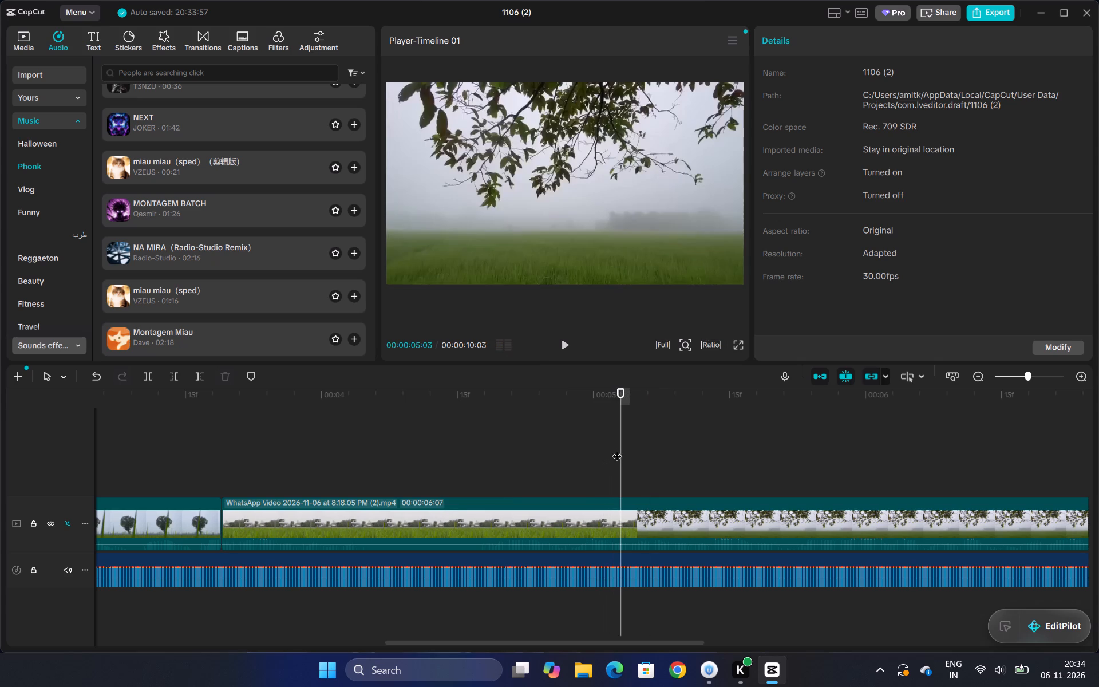
left_click(615, 449)
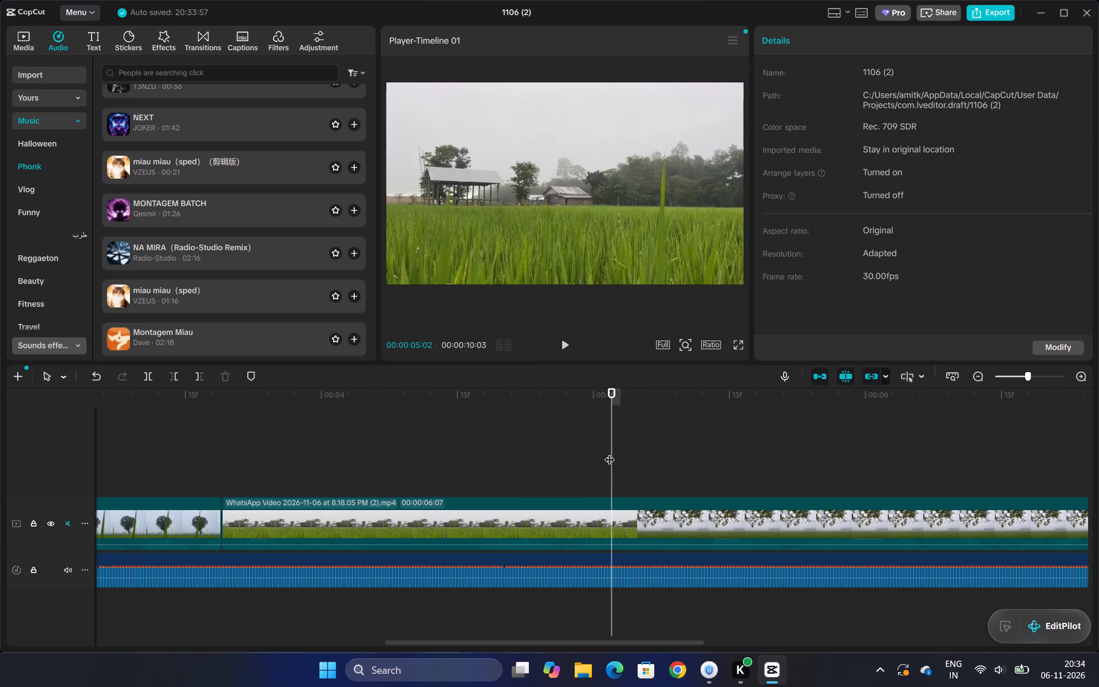
key("ctrl+b")
left_click(626, 448)
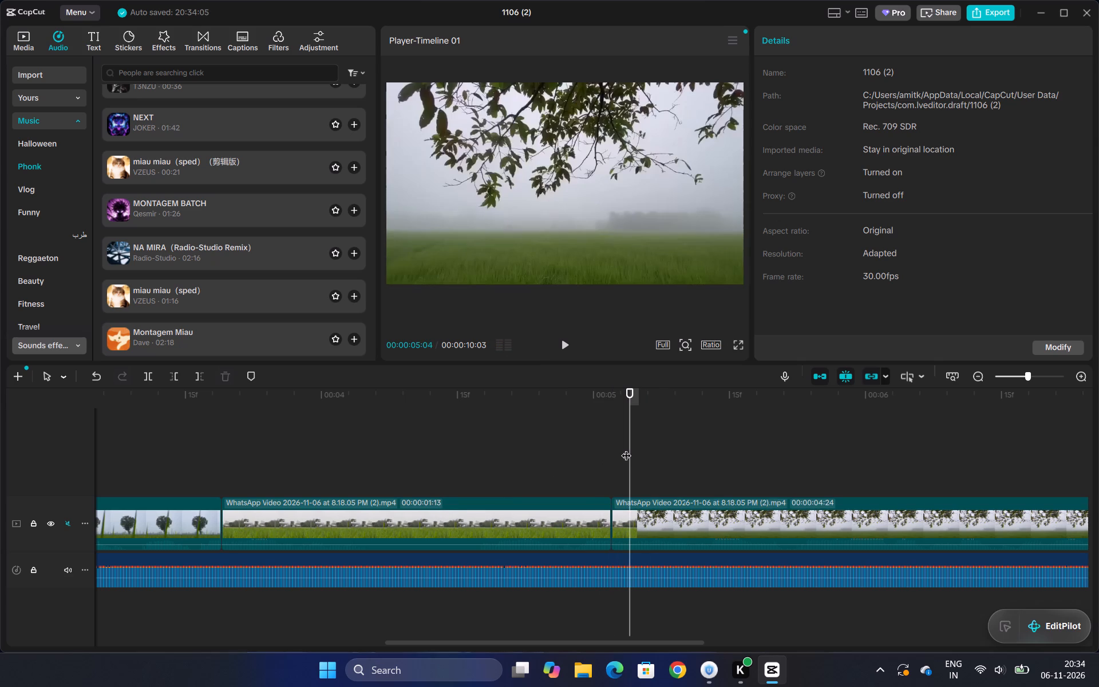
key("ctrl+b")
left_click(620, 523)
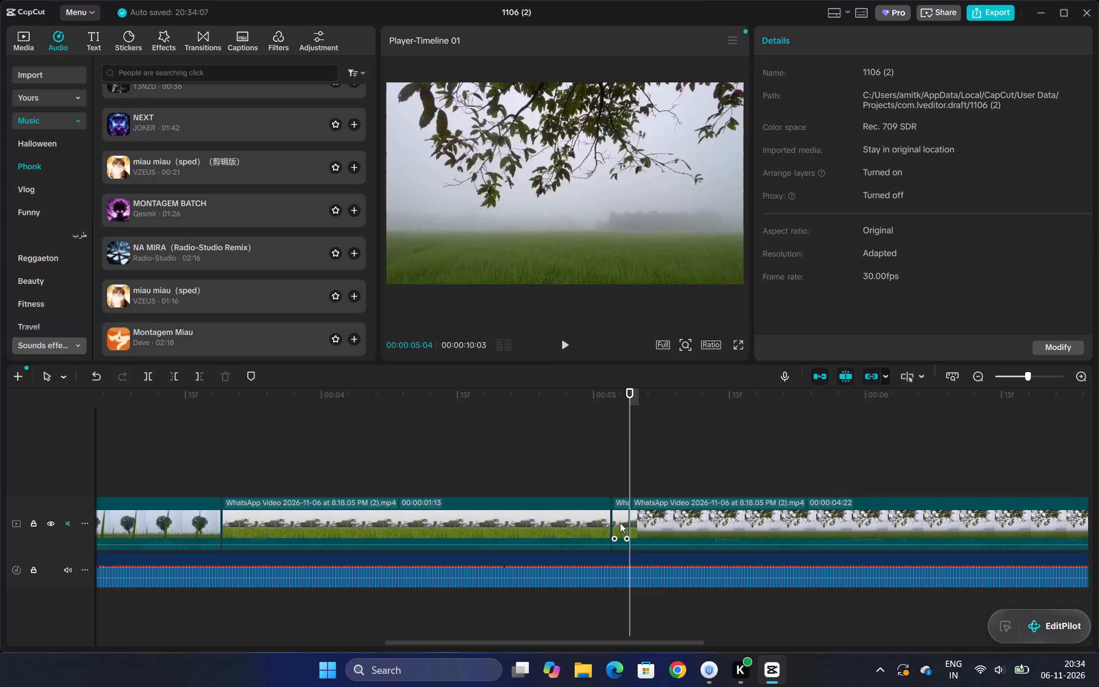
Delete the short fragment between the cuts at 00:05:02 and 00:05:04, at the end of the rice-field scene.
key("Delete")
Split the video at 00:06:19 and 00:06:21, at the end of the hanging-leaves scene, and delete the short fragment between the cuts.
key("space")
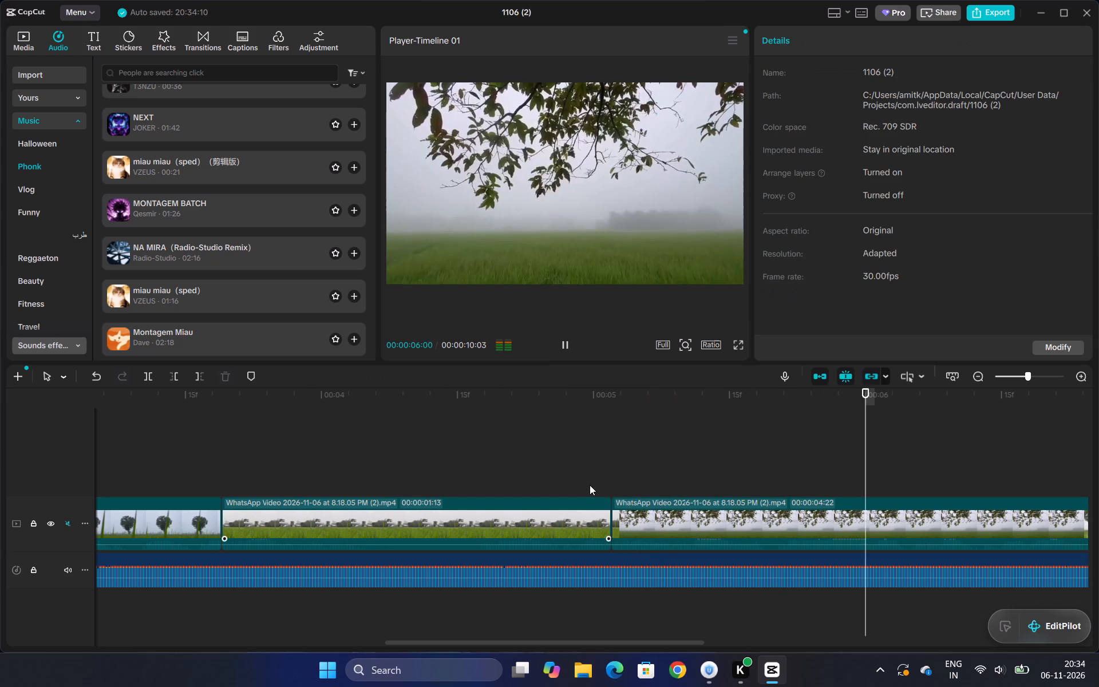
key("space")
left_click(131, 465)
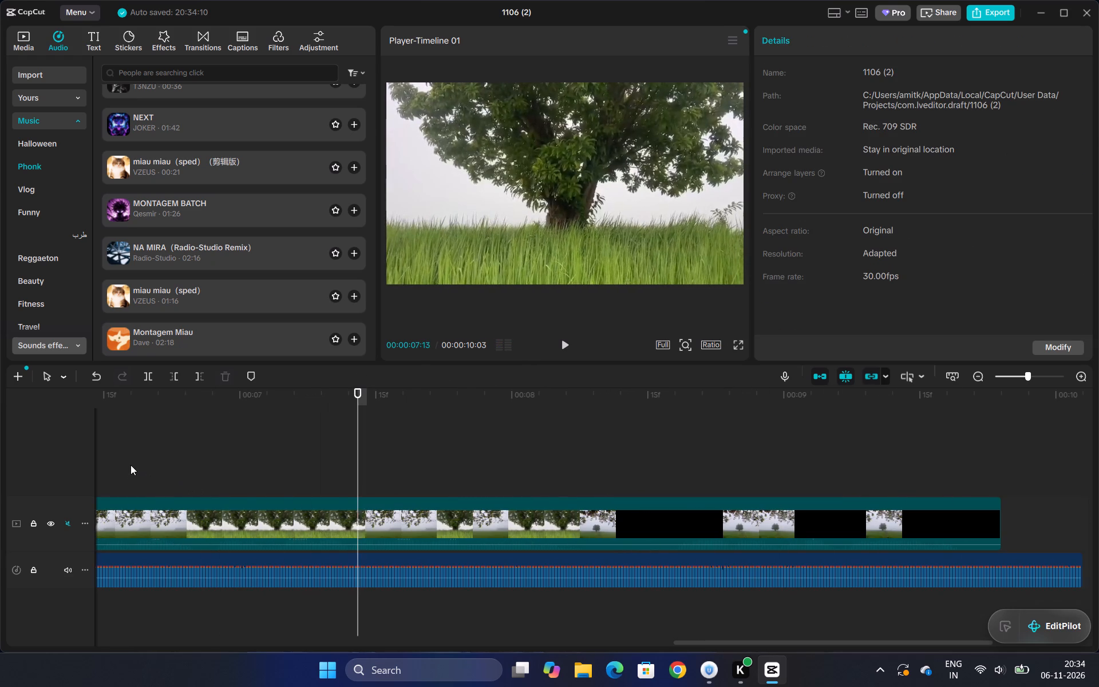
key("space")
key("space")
left_click(143, 468)
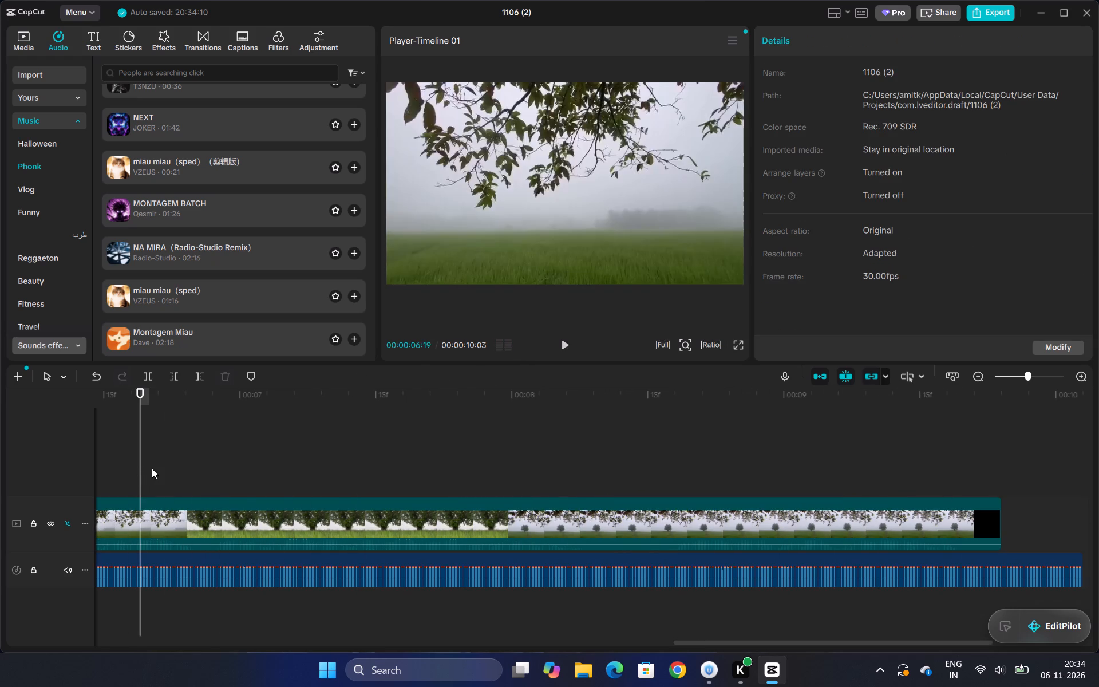
left_click(153, 468)
left_click(137, 464)
key("ctrl+b")
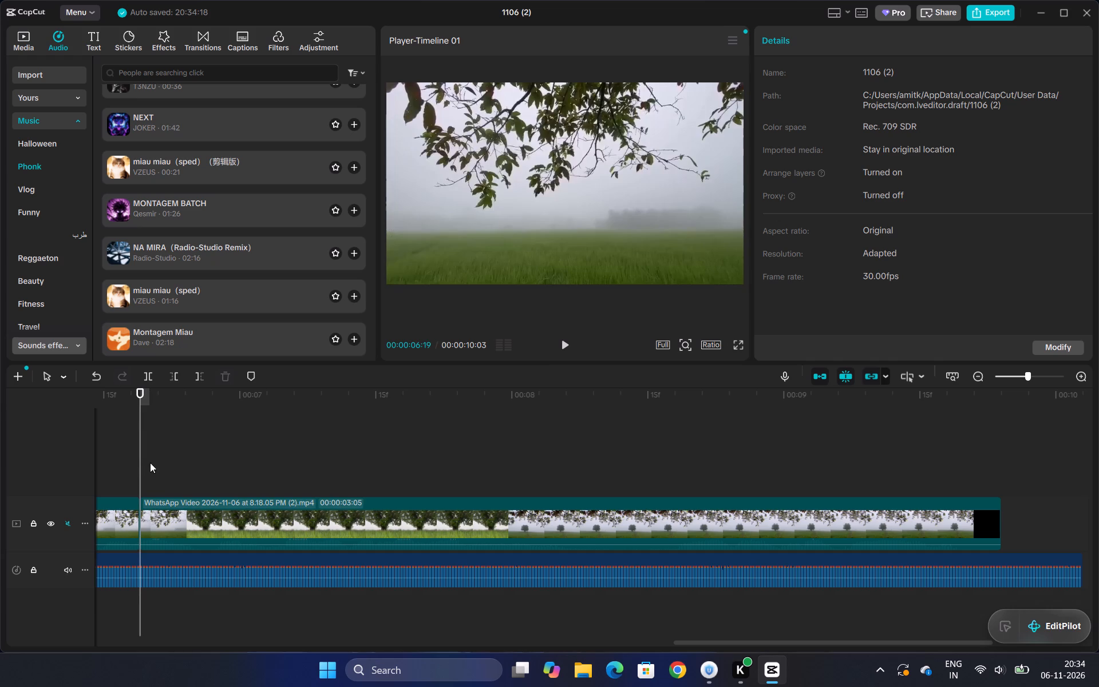
left_click(157, 459)
key("ctrl+b")
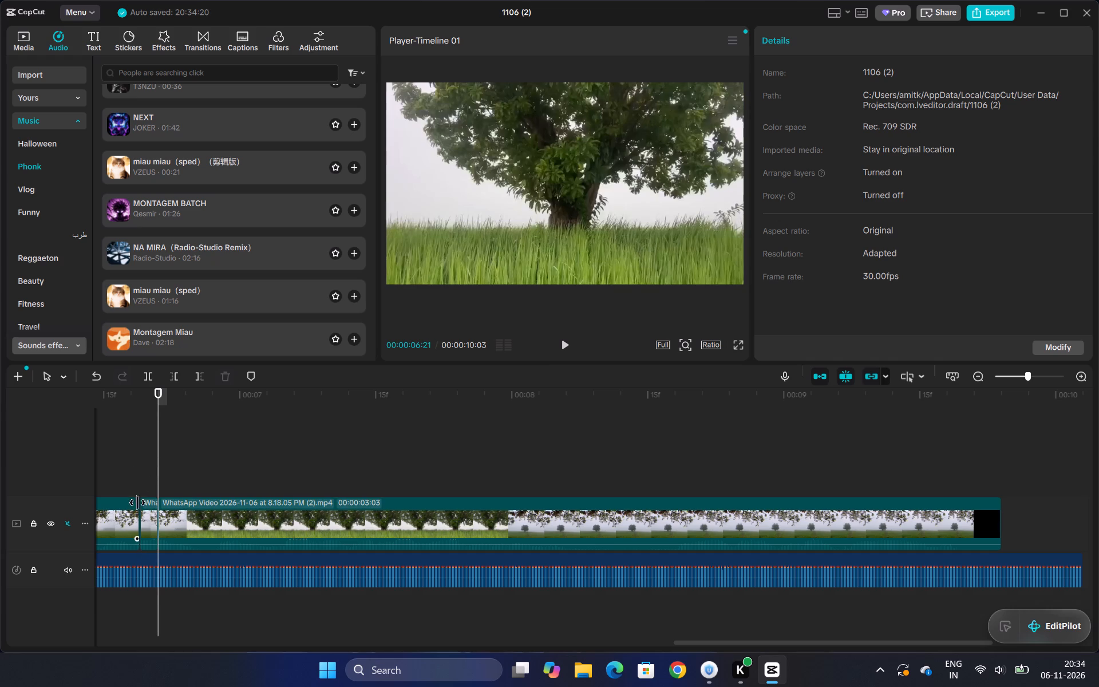
left_click(147, 522)
key("Delete")
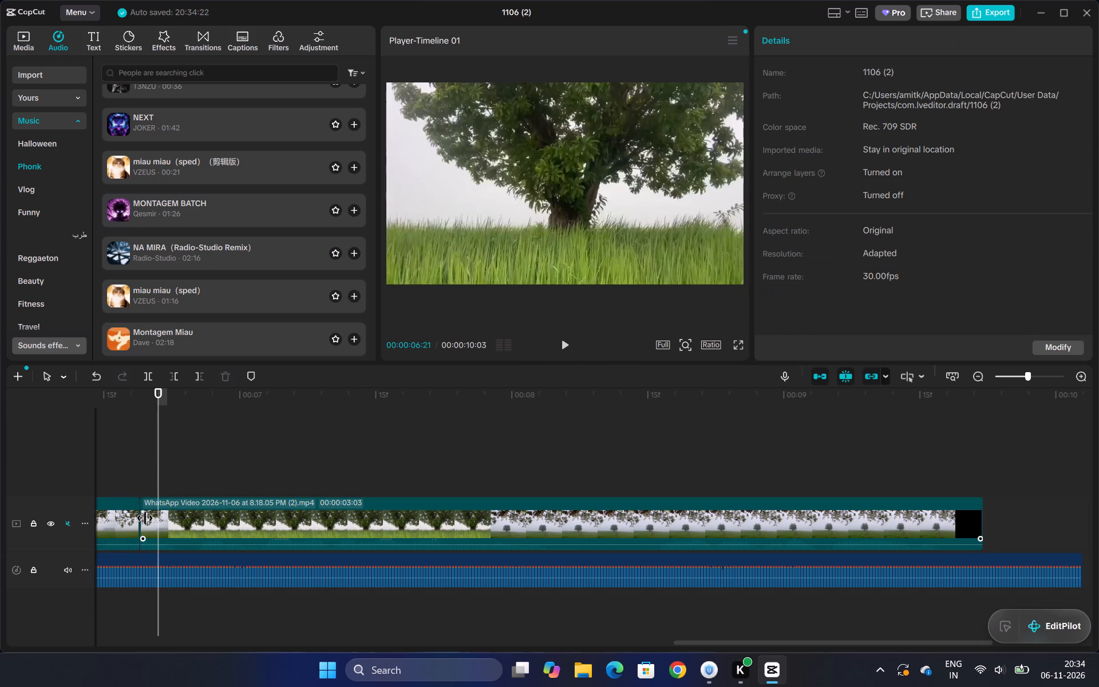
Play across the join near 00:06:19 and through the close-up tree scene to check the timing against the music.
left_click(124, 458)
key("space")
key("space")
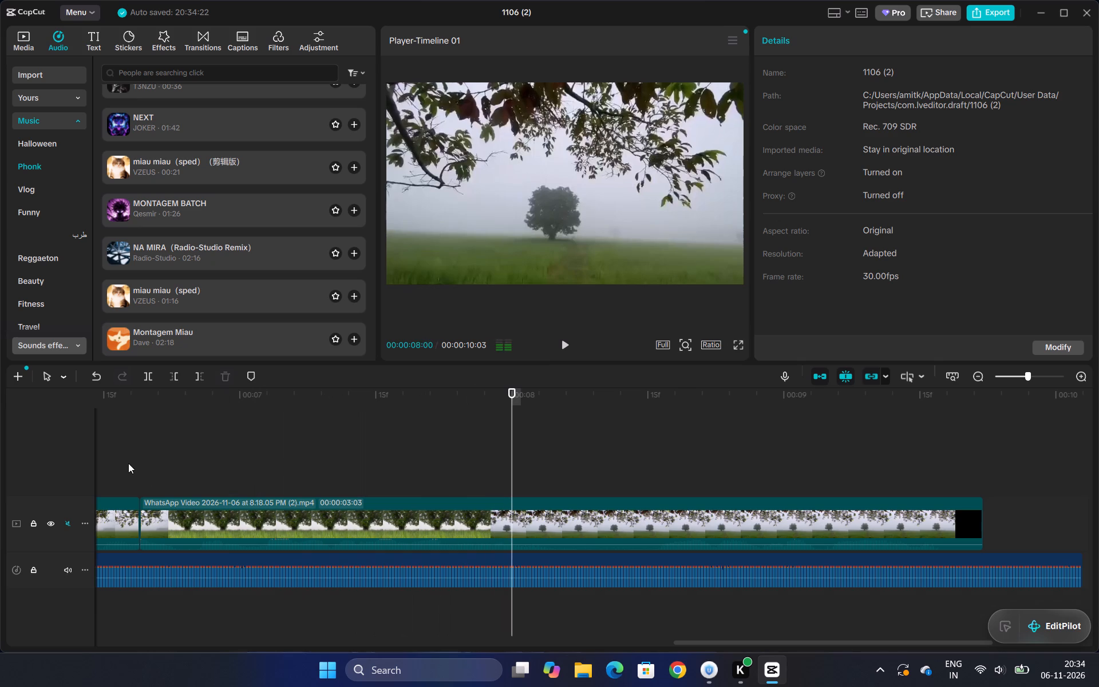
Split the video at 00:07:24, near the end of the close-up tree scene.
left_click(450, 461)
left_click(462, 461)
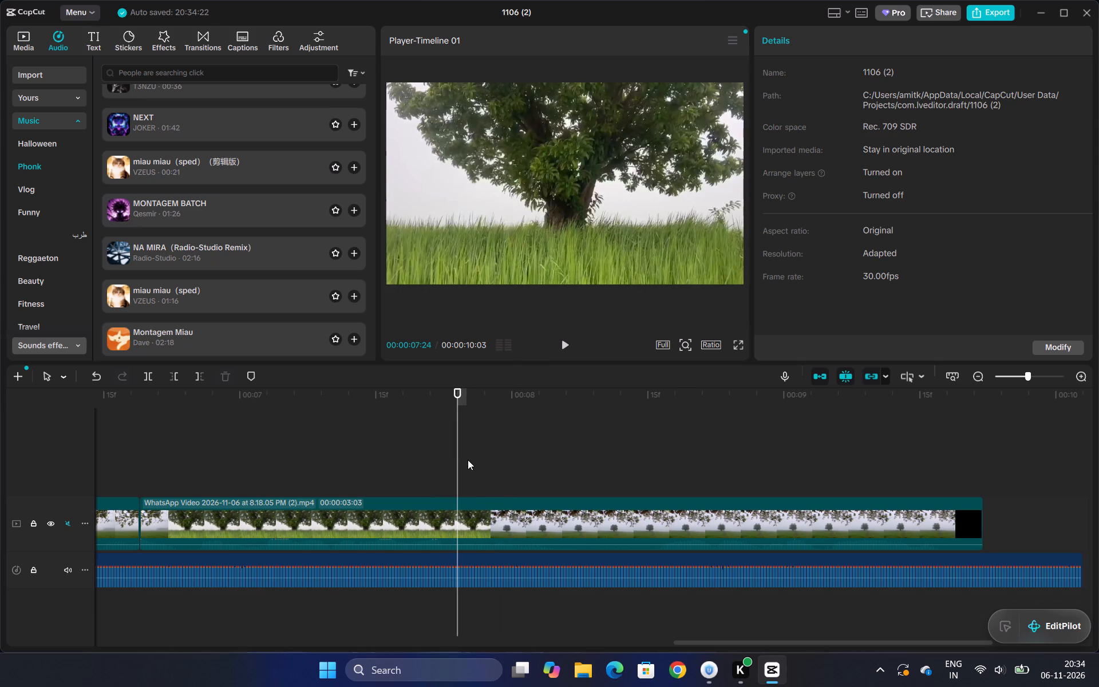
left_click(468, 460)
left_click(464, 462)
left_click(462, 462)
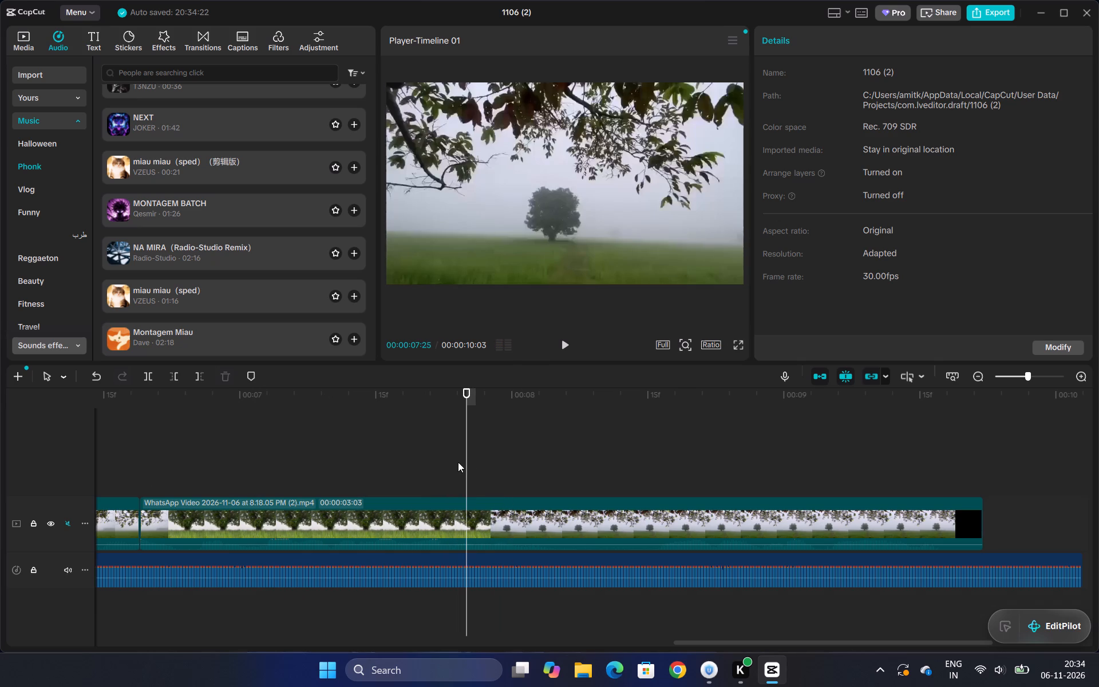
left_click(458, 462)
key("ctrl+b")
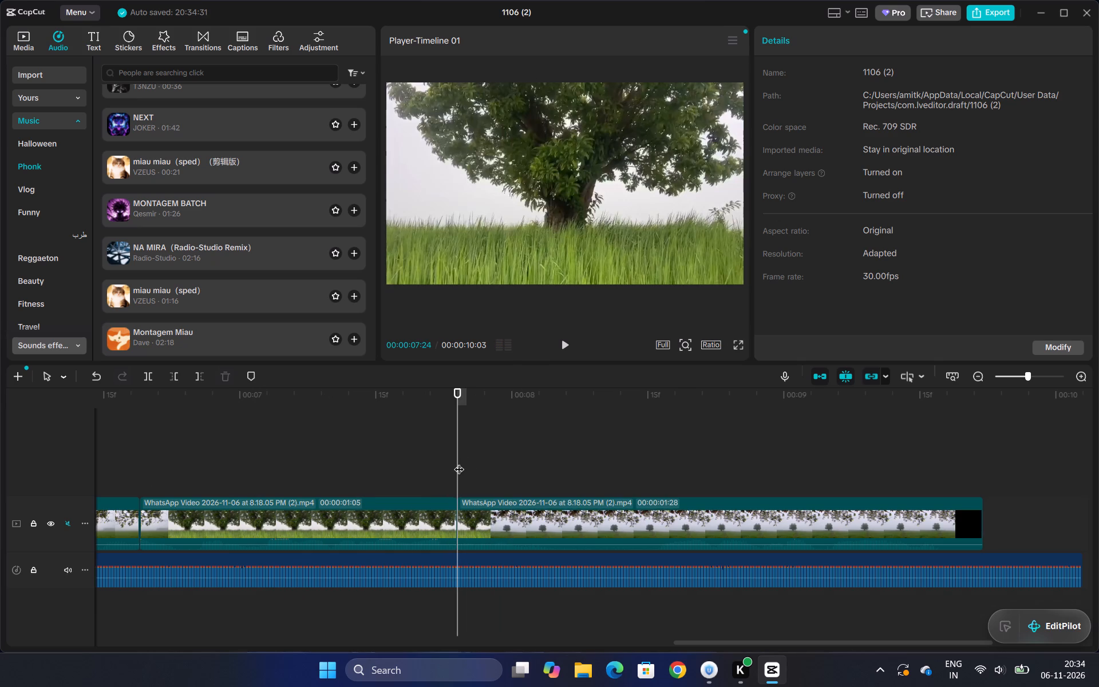
Split the video at 00:07:26, at the change to the distant tree scene, and delete the short fragment after the 00:07:24 cut.
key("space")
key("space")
left_click(484, 470)
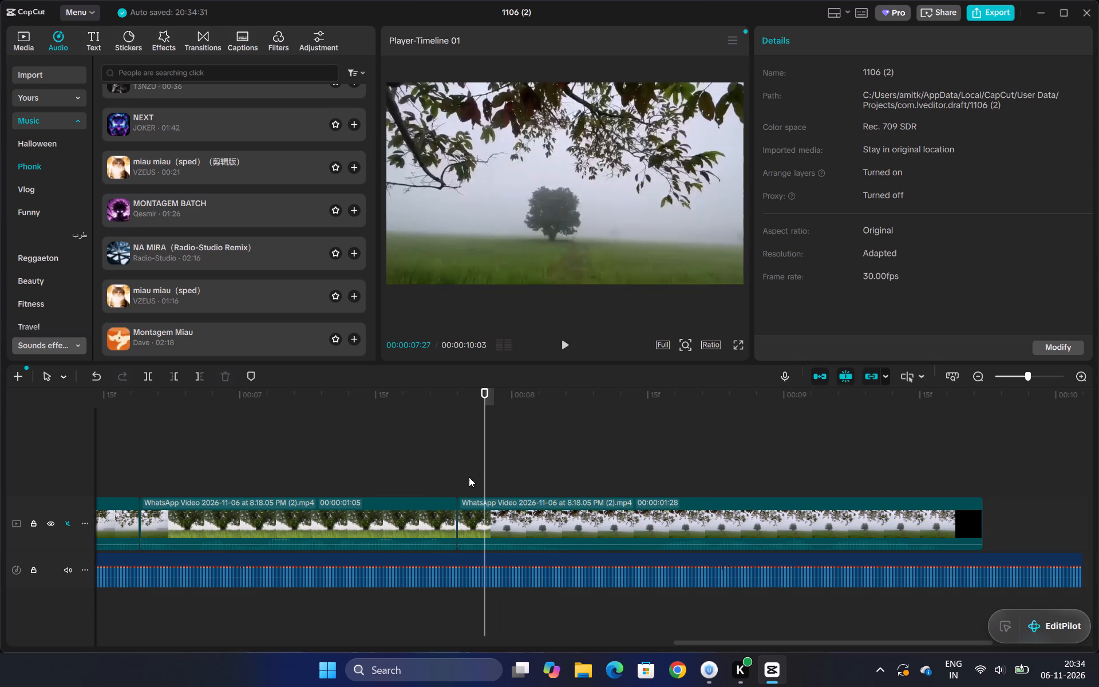
left_click_drag(467, 476, 477, 468)
left_click(430, 480)
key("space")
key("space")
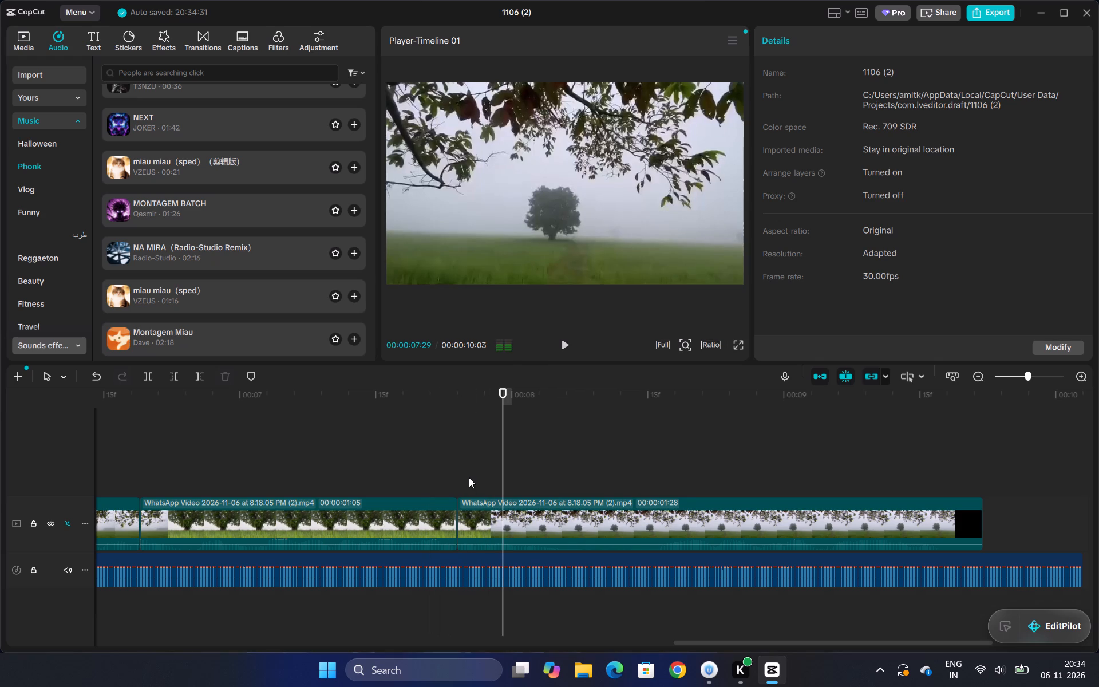
left_click(467, 477)
left_click(471, 477)
left_click(473, 471)
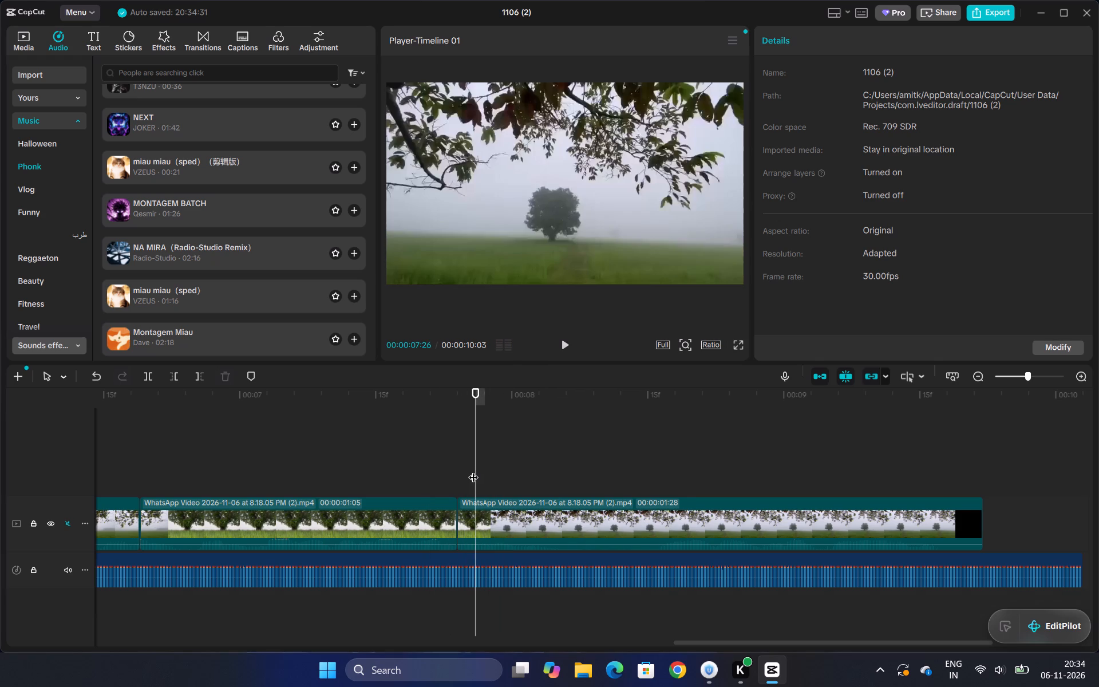
key("ctrl+b")
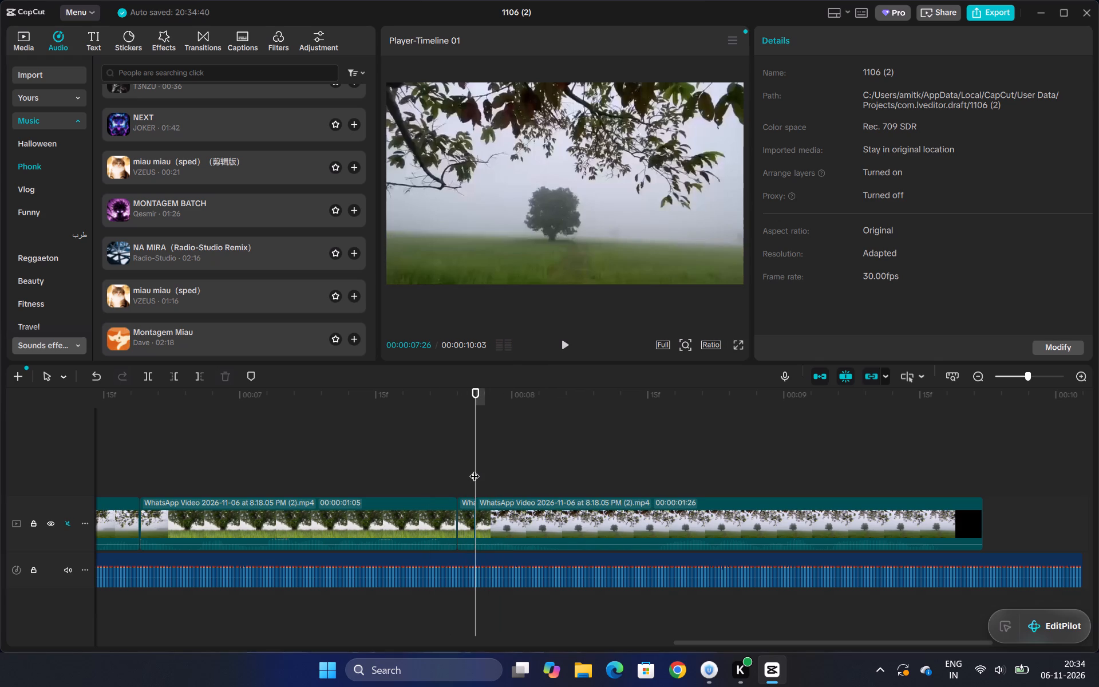
left_click(460, 507)
left_click(464, 510)
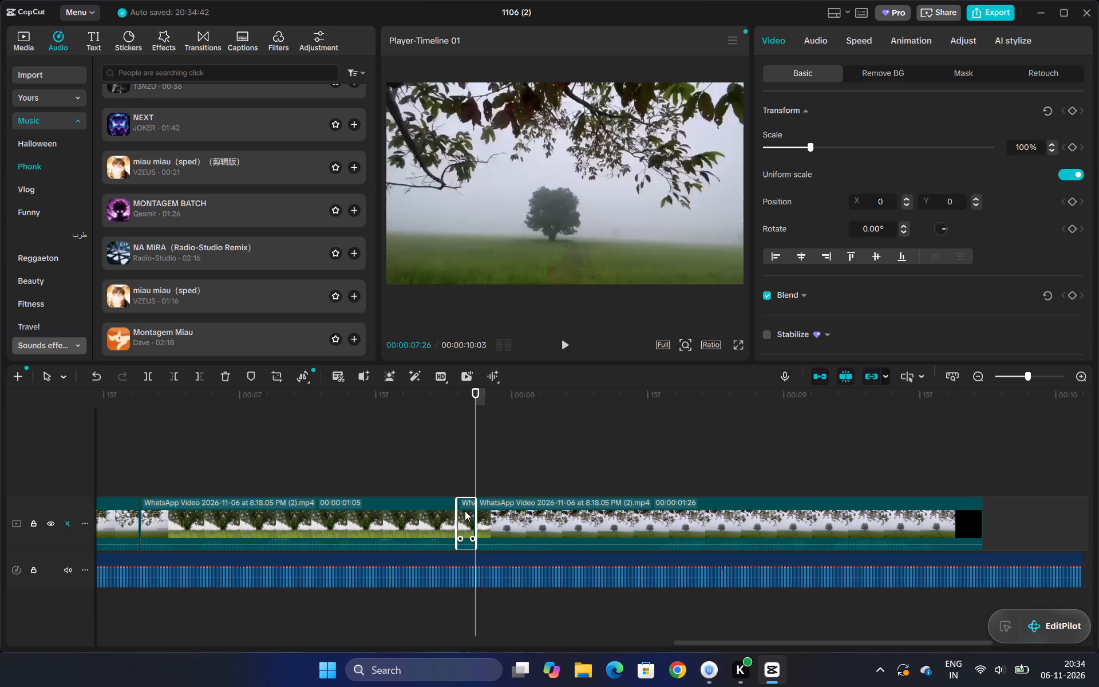
key("Delete")
Play the distant tree scene from about 00:09:07 to the end of the video clip to check the ending.
left_click(848, 456)
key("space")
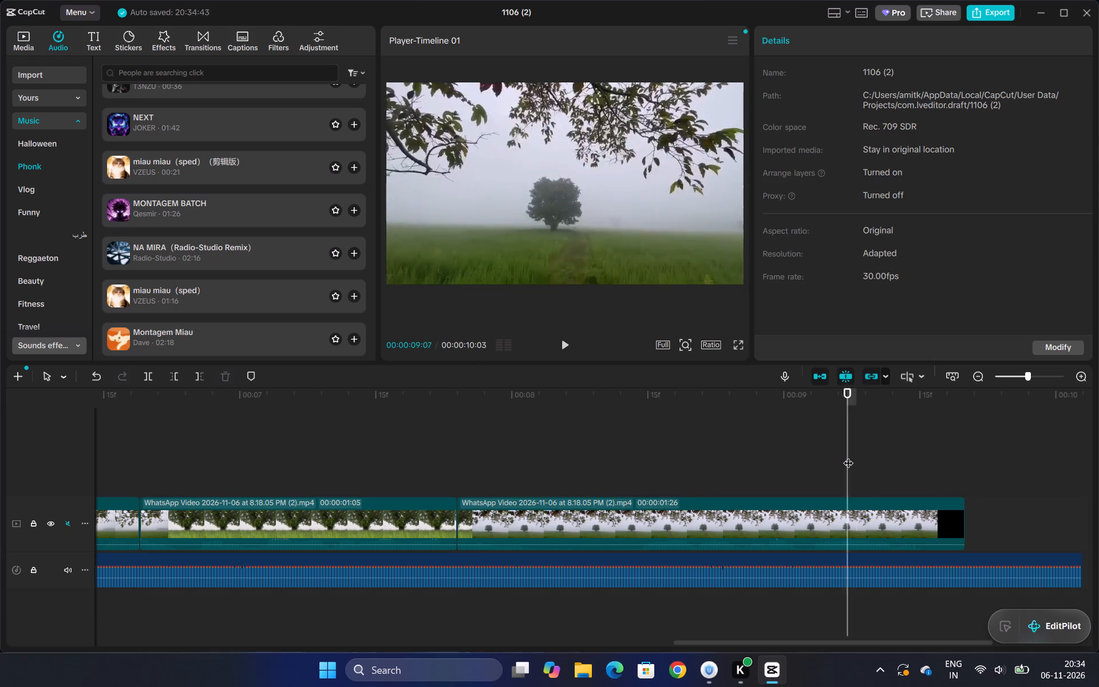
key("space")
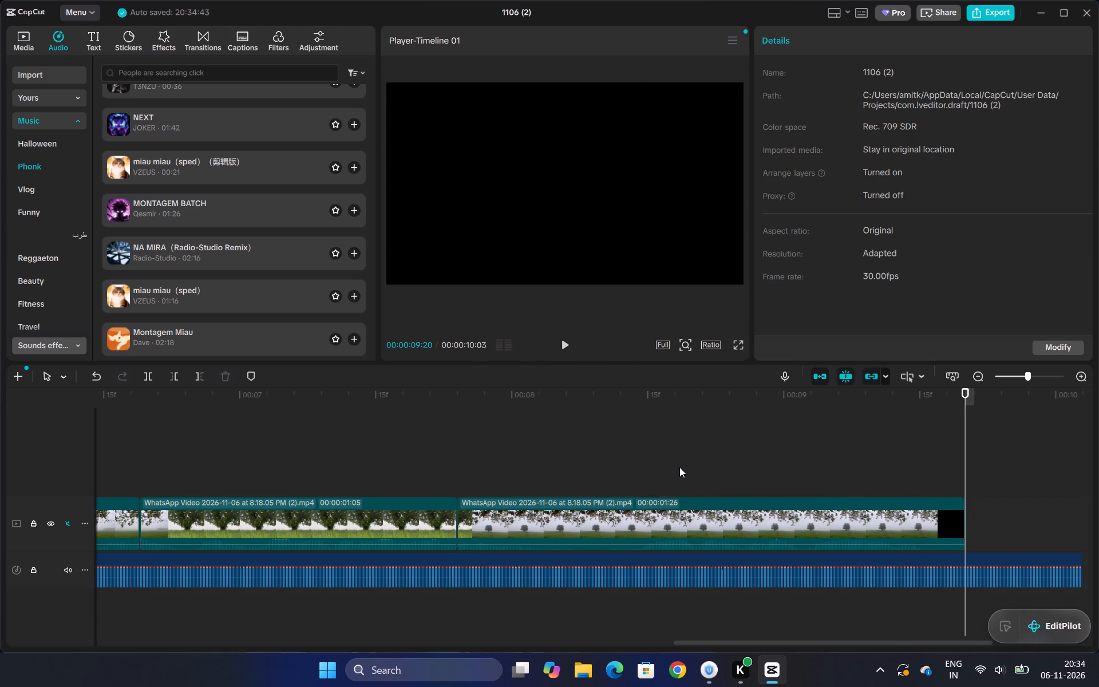
Preview the trending Shake & Flash transition on the first join between clips, at 00:02:04.
scroll(678, 467, "down", 5)
scroll(679, 468, "down", 14, "ctrl")
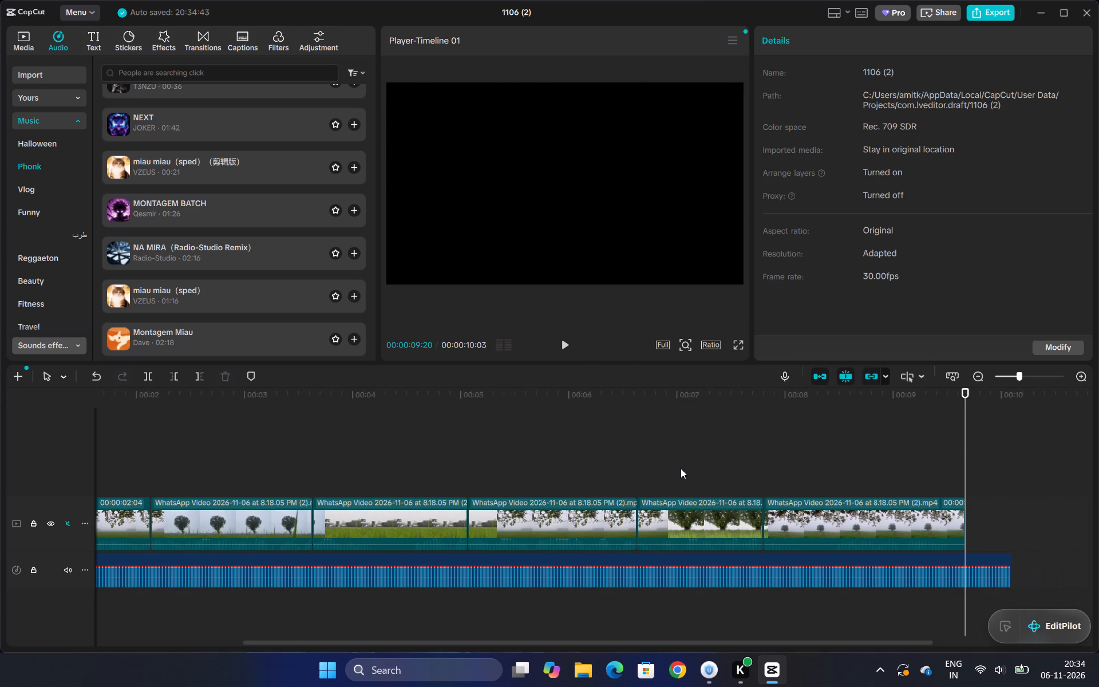
scroll(681, 468, "down", 7, "ctrl")
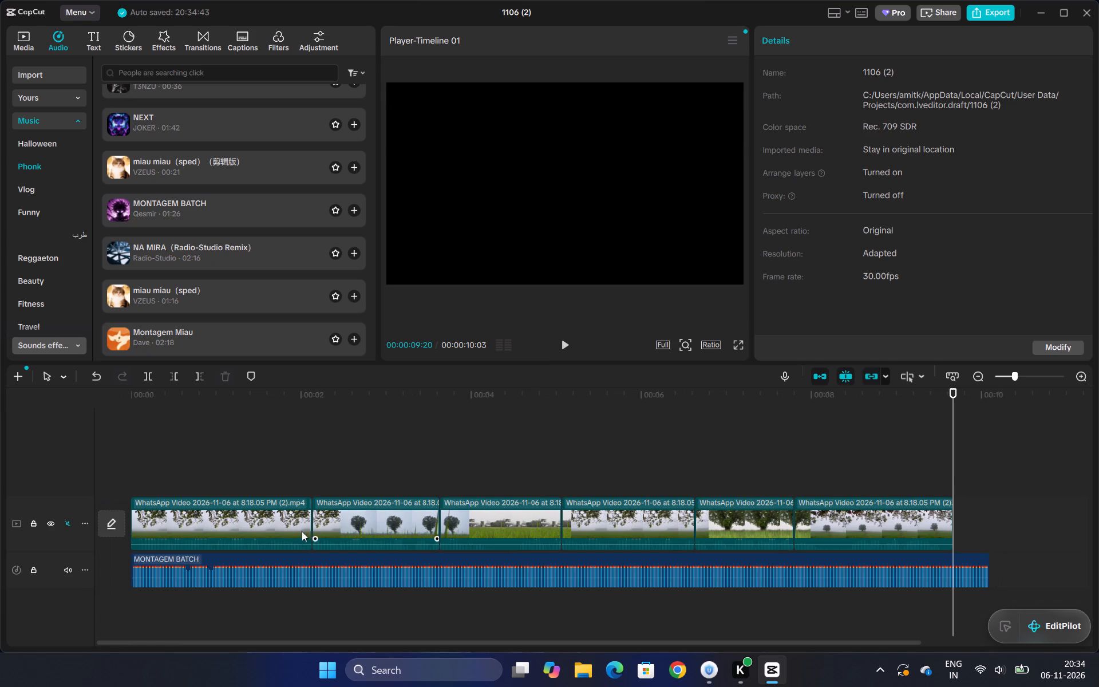
left_click(311, 508)
left_click(204, 38)
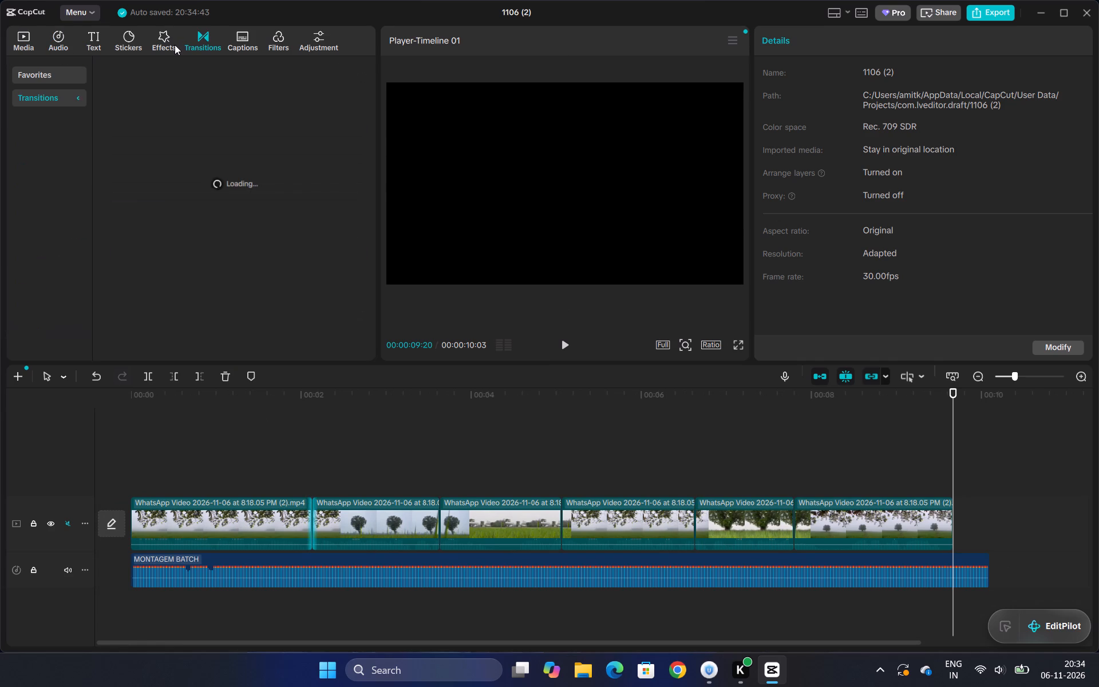
left_click(170, 43)
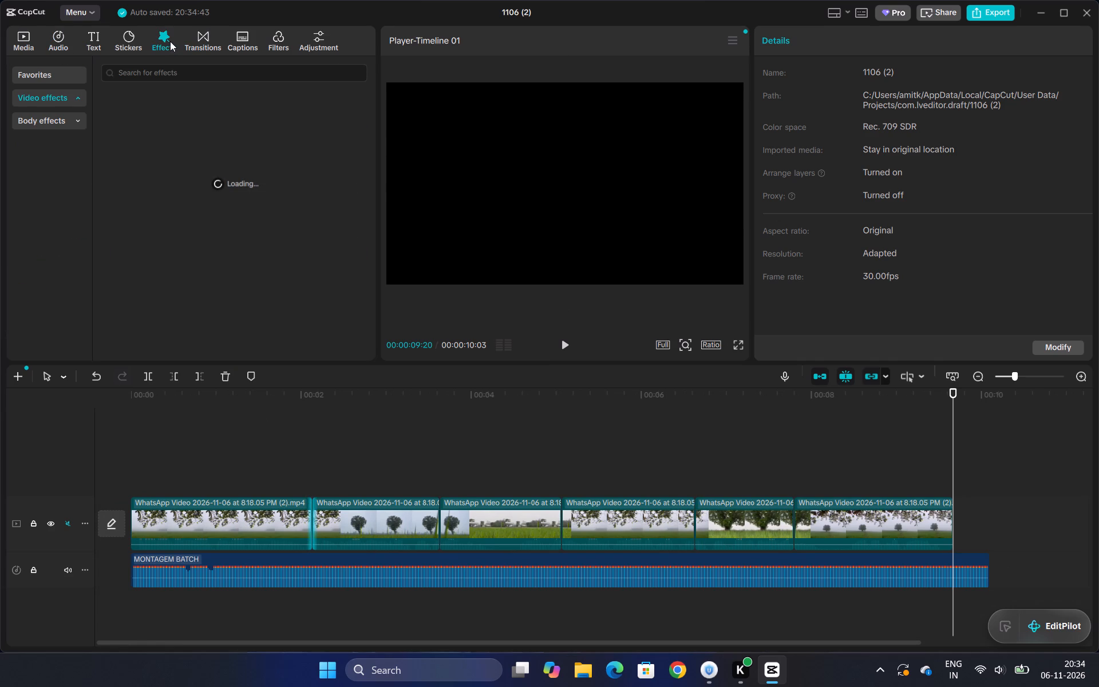
left_click(199, 37)
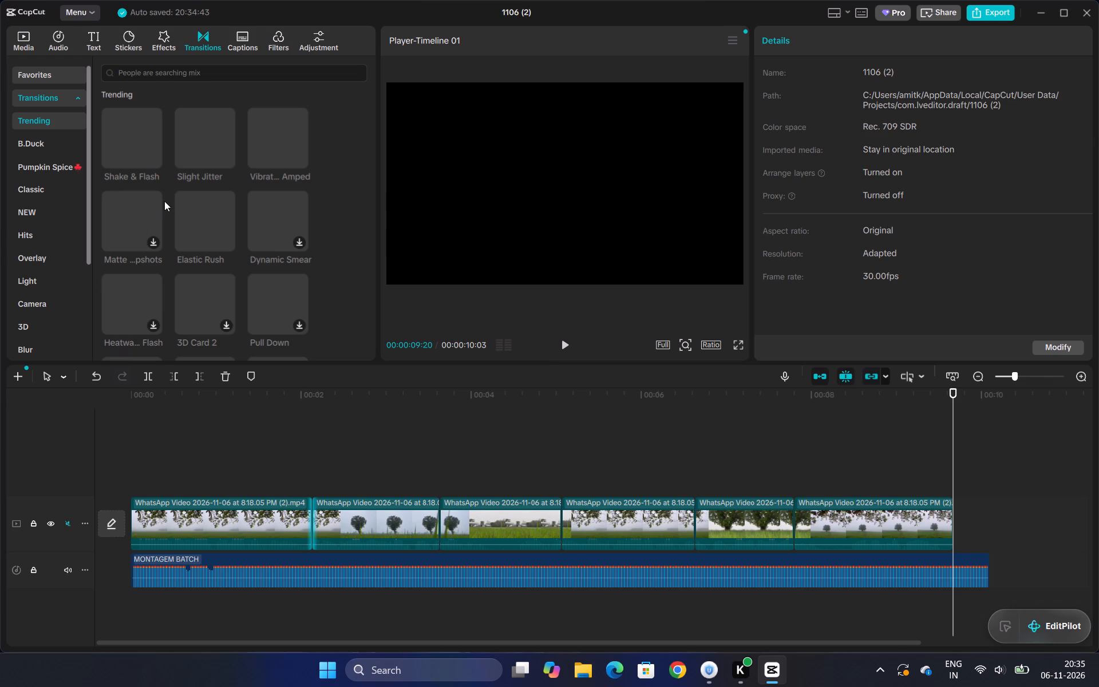
left_click(131, 145)
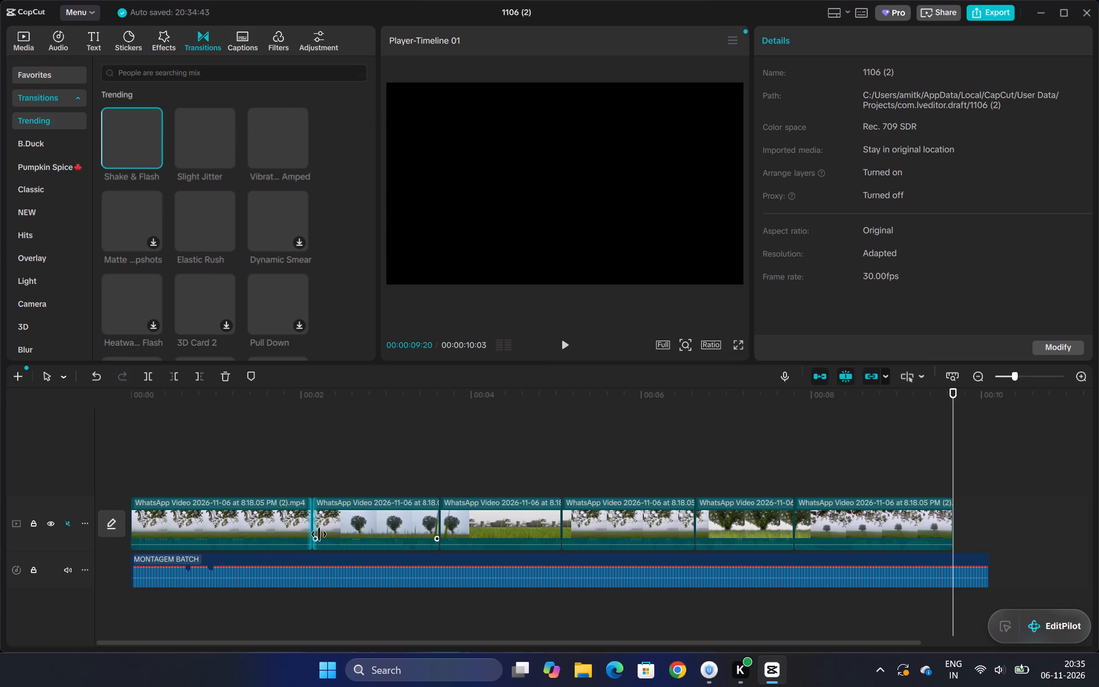
left_click(299, 528)
left_click(303, 452)
left_click(305, 452)
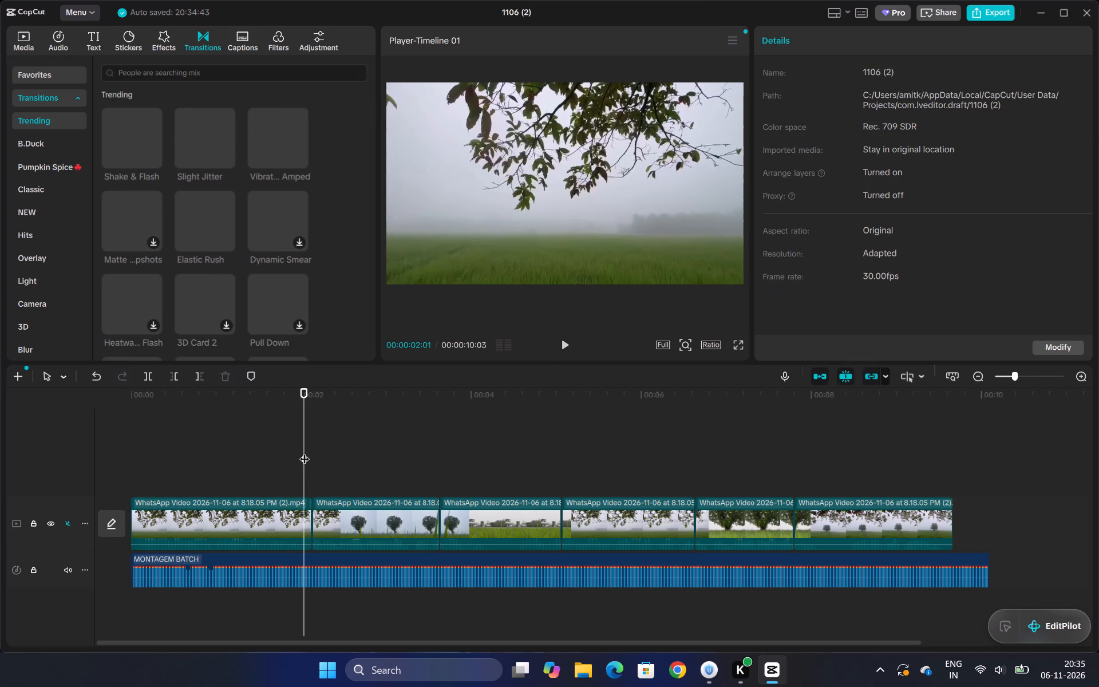
left_click(312, 445)
left_click(312, 445)
left_click(311, 500)
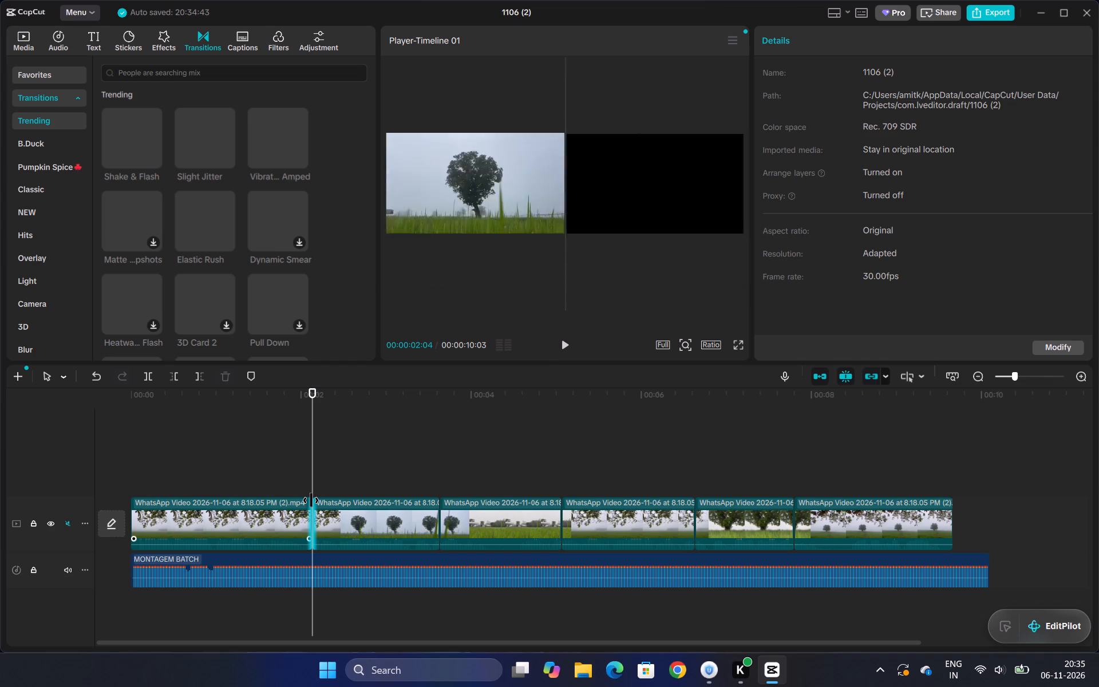
left_click(142, 127)
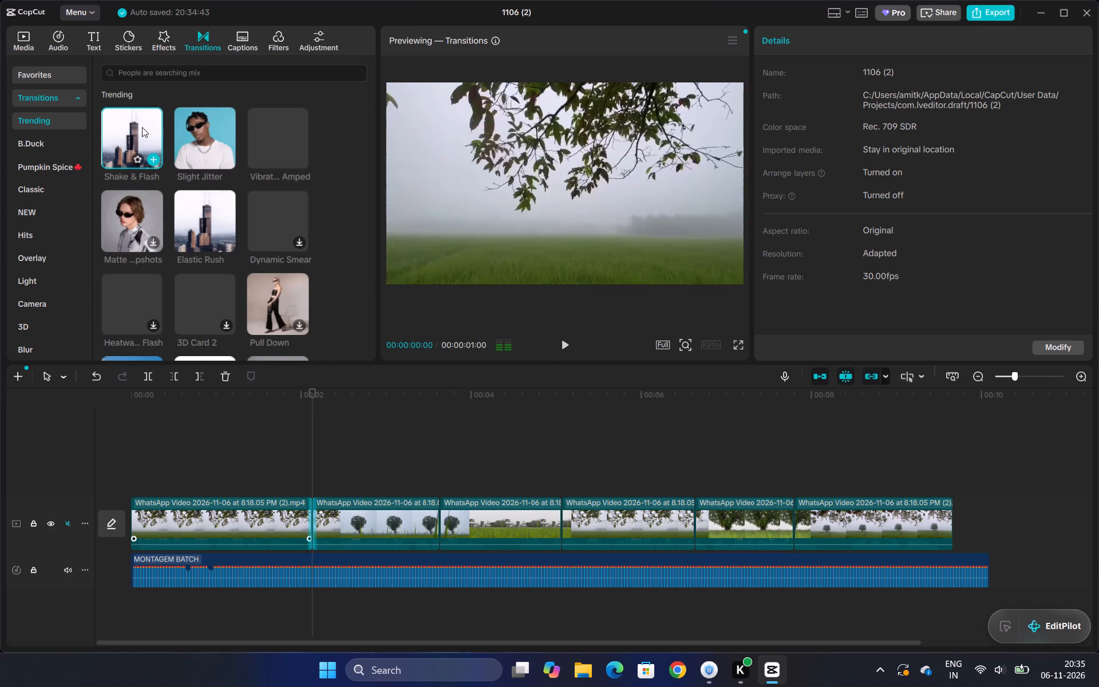
left_click_drag(179, 145, 266, 354)
Preview the Slight Jitter transition on the join between the lone tree and rice-field clips.
left_click(441, 519)
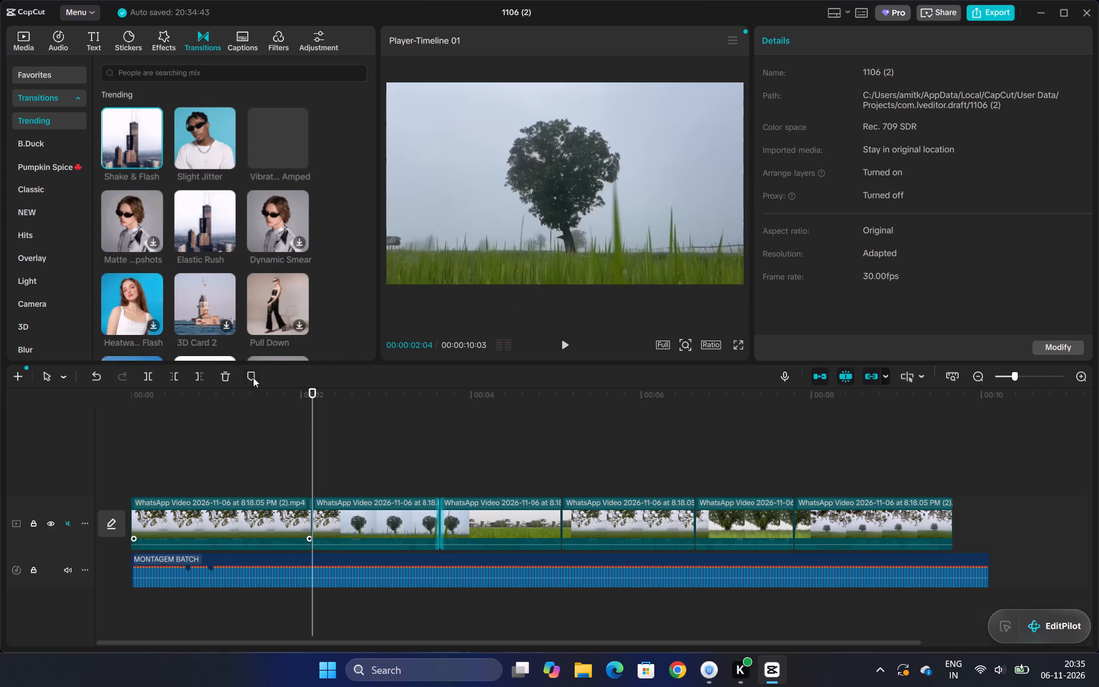
left_click(216, 148)
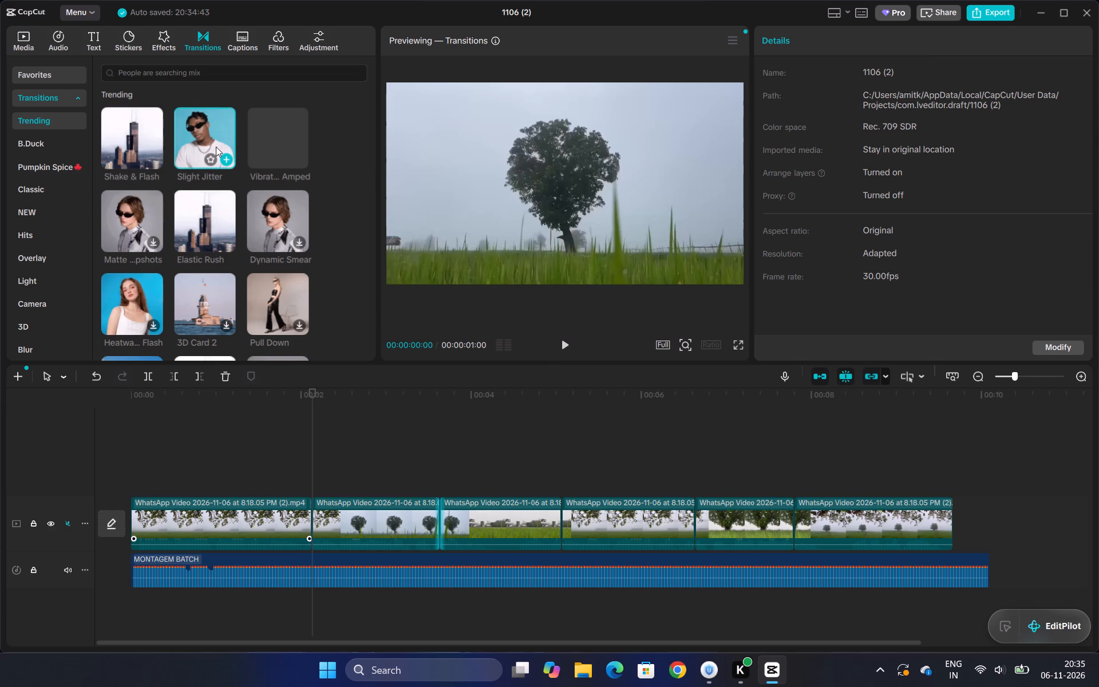
left_click(216, 135)
left_click(216, 135)
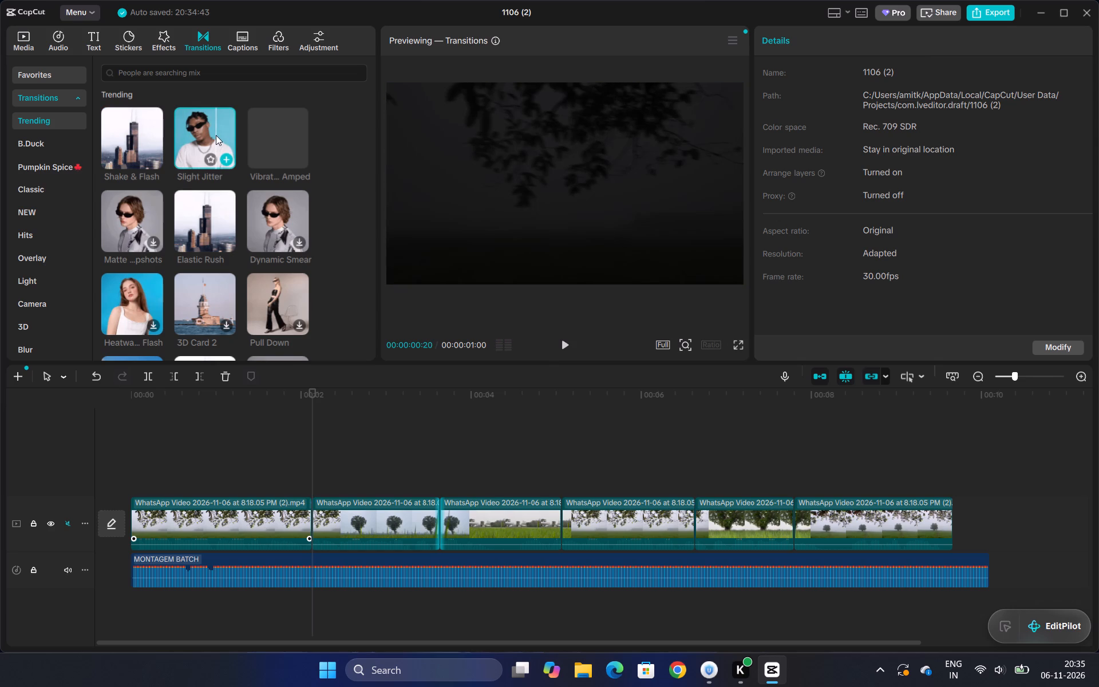
key("space")
Add the Vibration Amped transition to the join at 00:03:19, between the lone tree and rice-field clips.
left_click(441, 482)
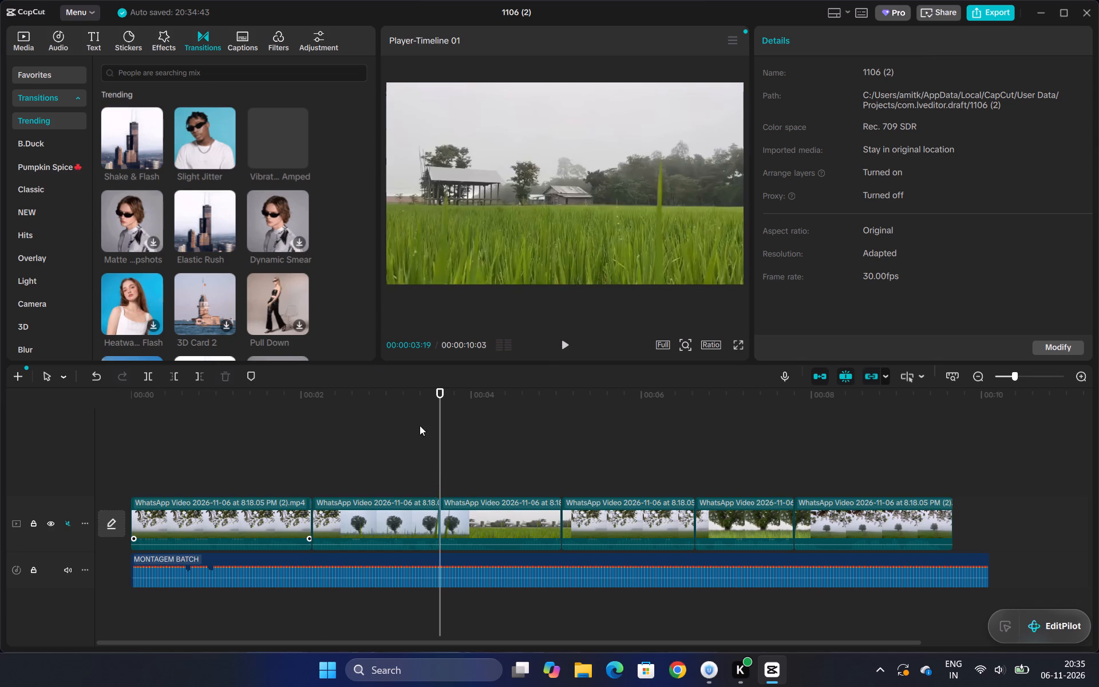
left_click(438, 514)
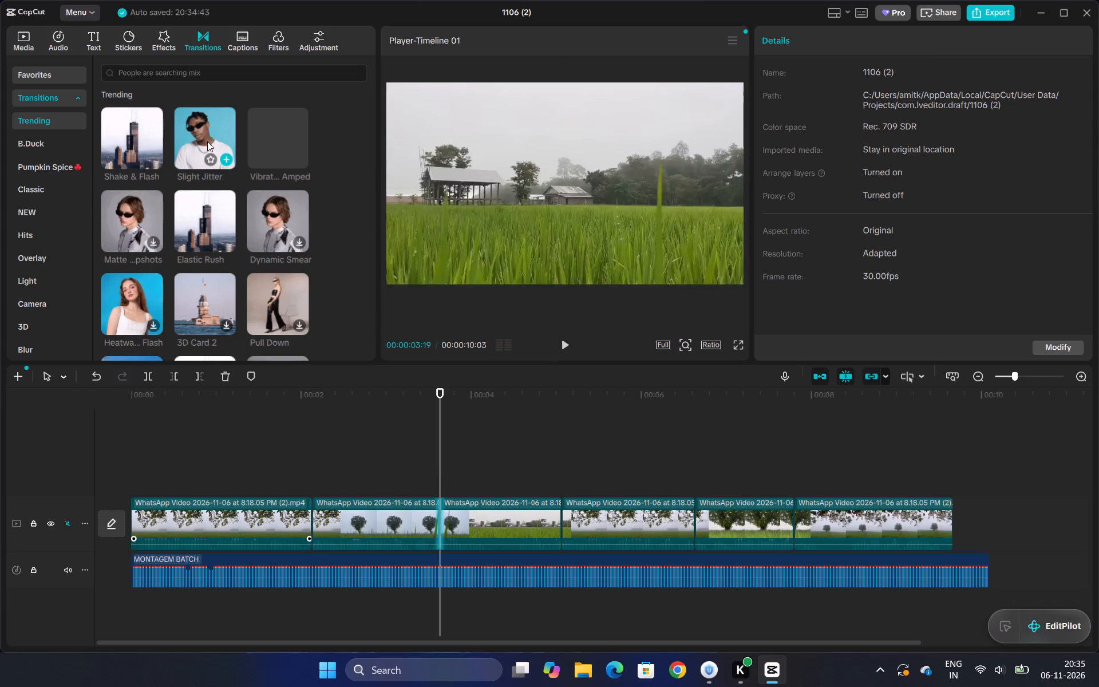
left_click(207, 141)
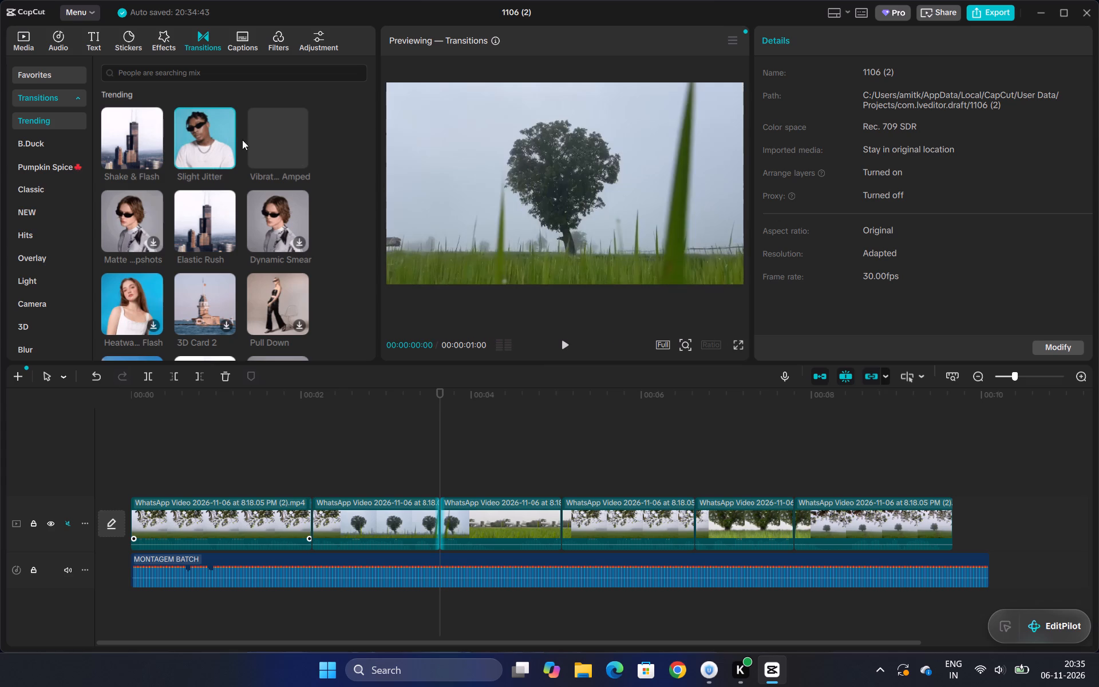
left_click(259, 133)
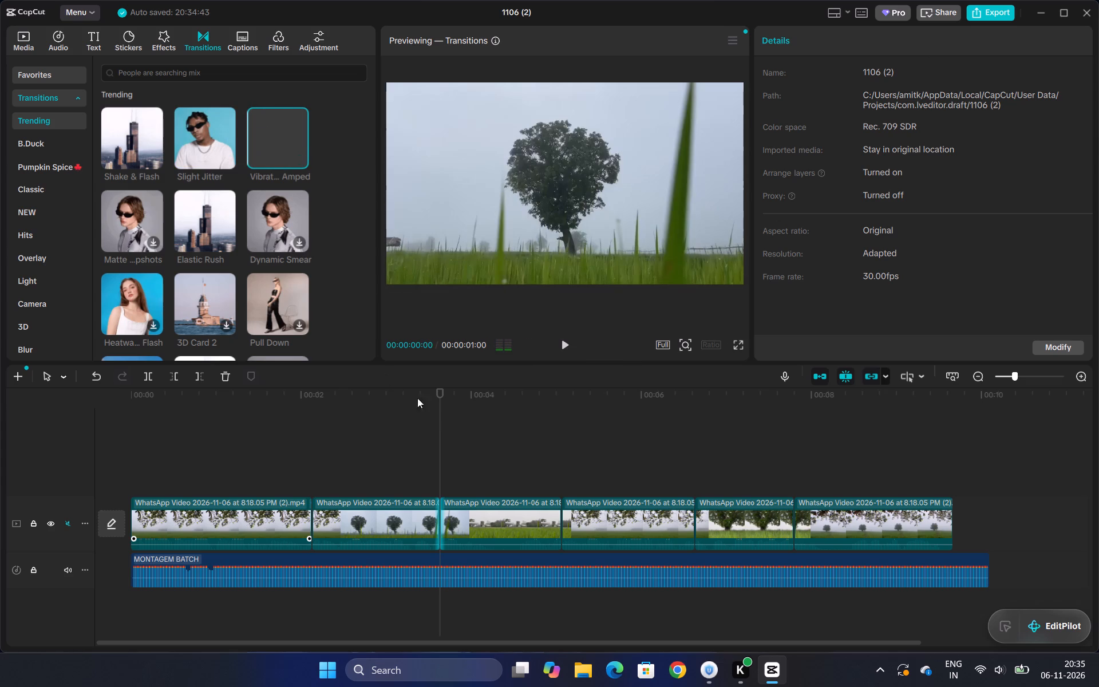
left_click(305, 160)
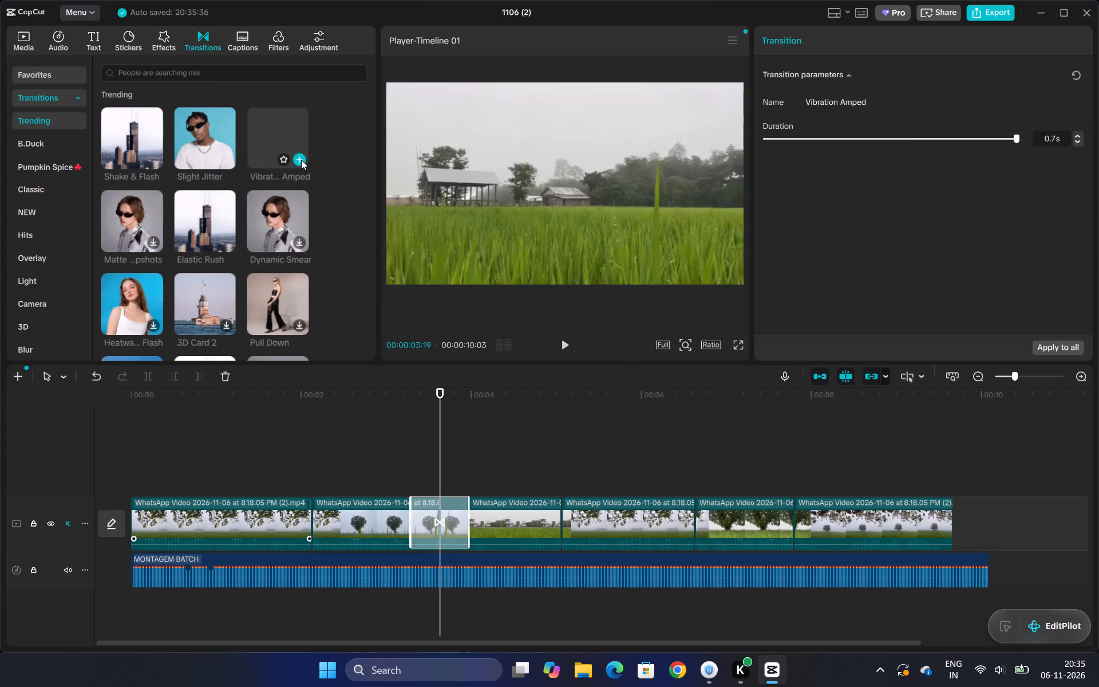
Preview trending transitions such as Pull Down, Shutter Flash, Vibration Amped and Dynamic Smear for the join at 00:05:02, after the rice-field clip.
left_click(563, 484)
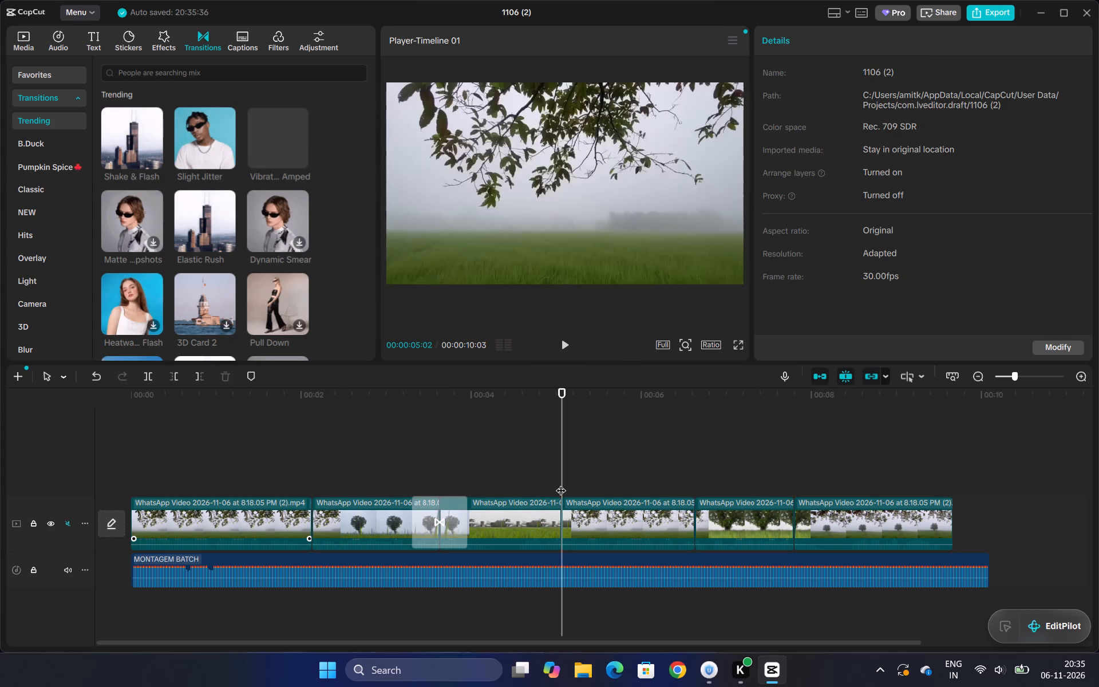
left_click(562, 507)
left_click(133, 215)
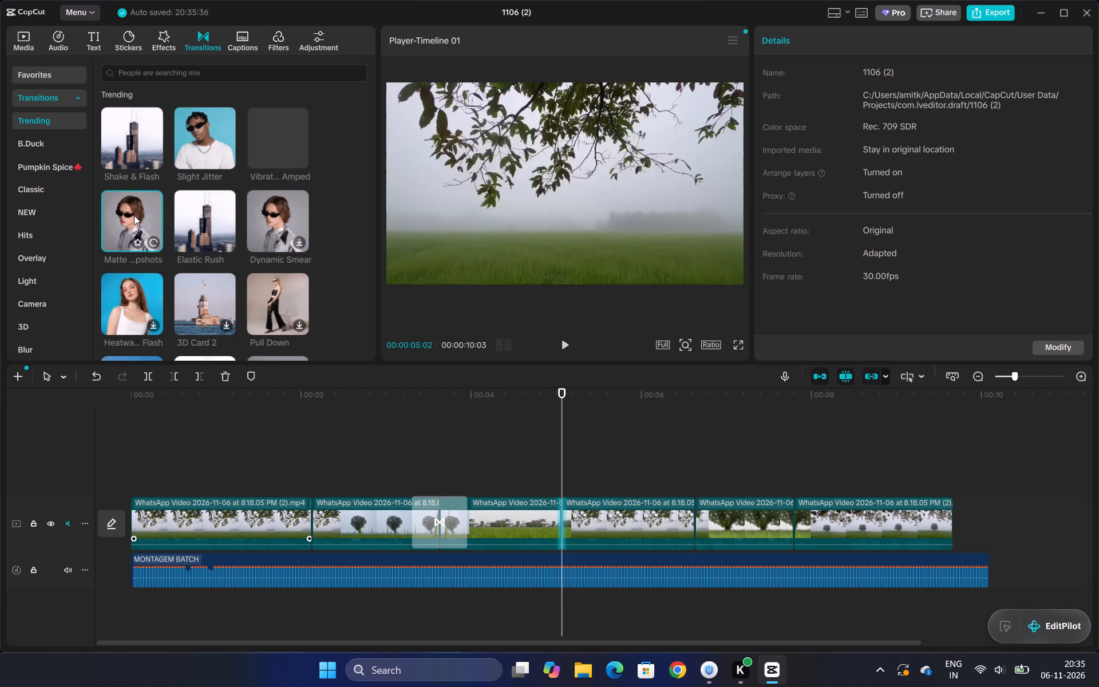
scroll(185, 220, "down", 2)
left_click(204, 174)
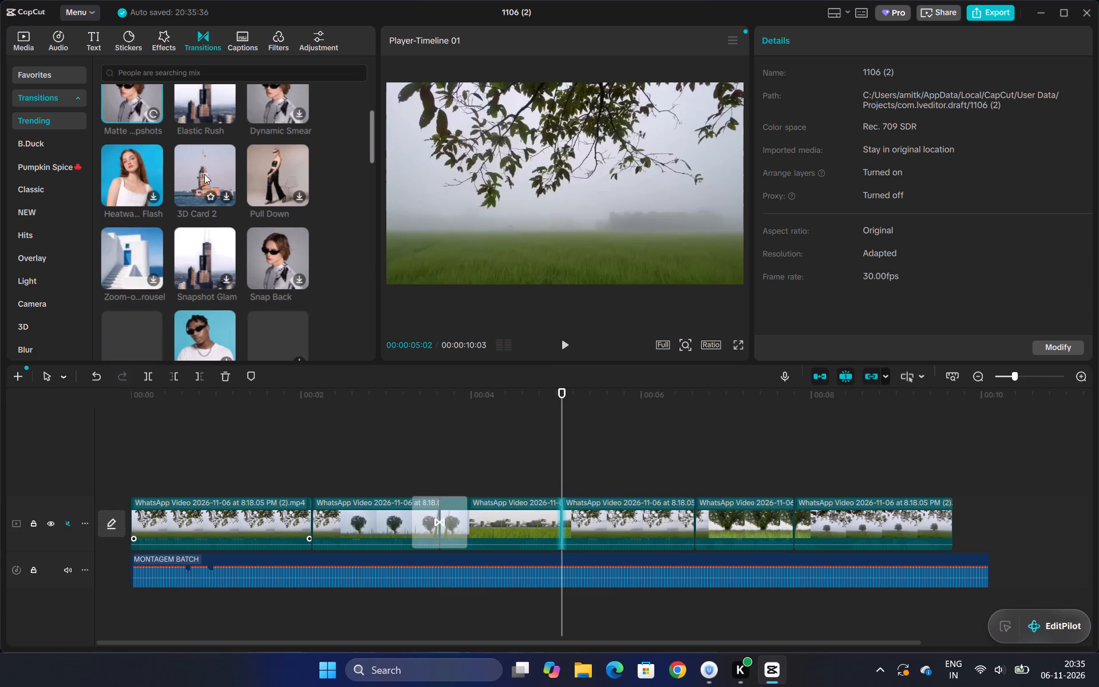
left_click(104, 199)
left_click_drag(135, 273, 140, 274)
left_click(190, 275)
left_click(259, 264)
left_click(269, 180)
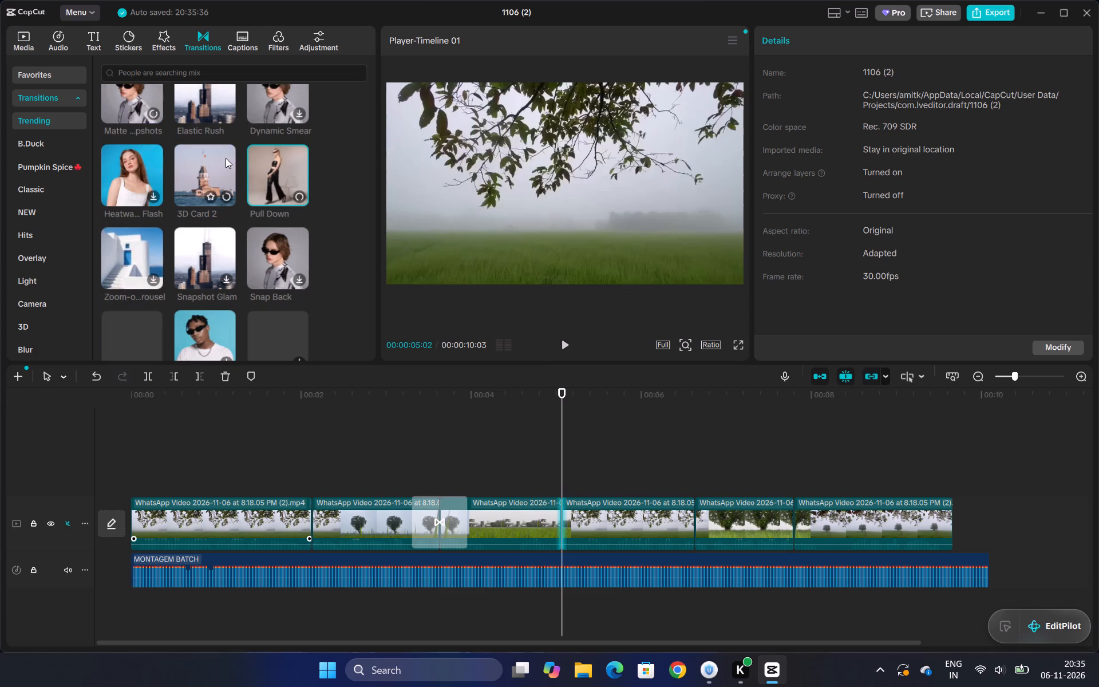
scroll(165, 192, "up", 2)
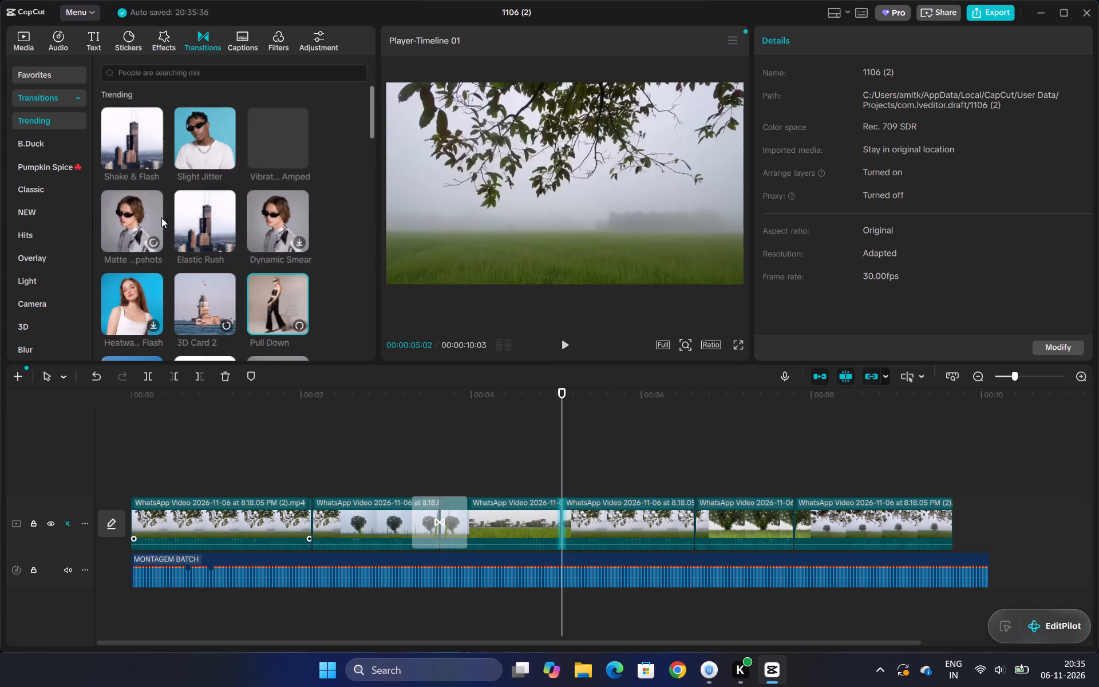
scroll(158, 243, "down", 3)
left_click(185, 281)
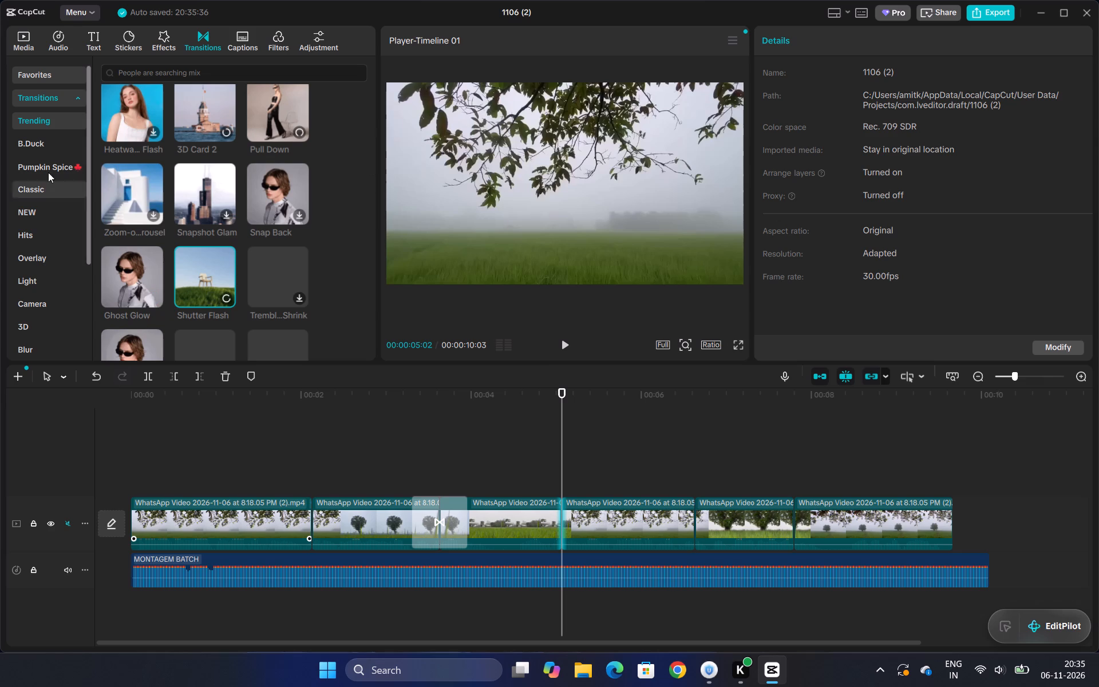
scroll(185, 255, "up", 2)
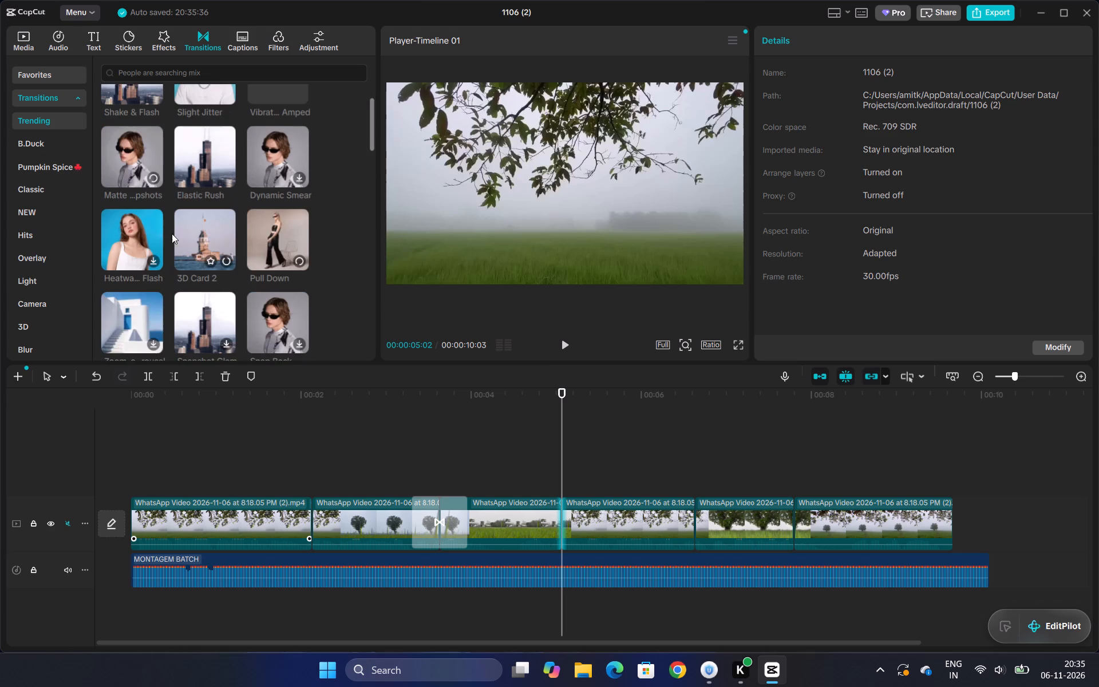
scroll(217, 146, "up", 1)
left_click(274, 152)
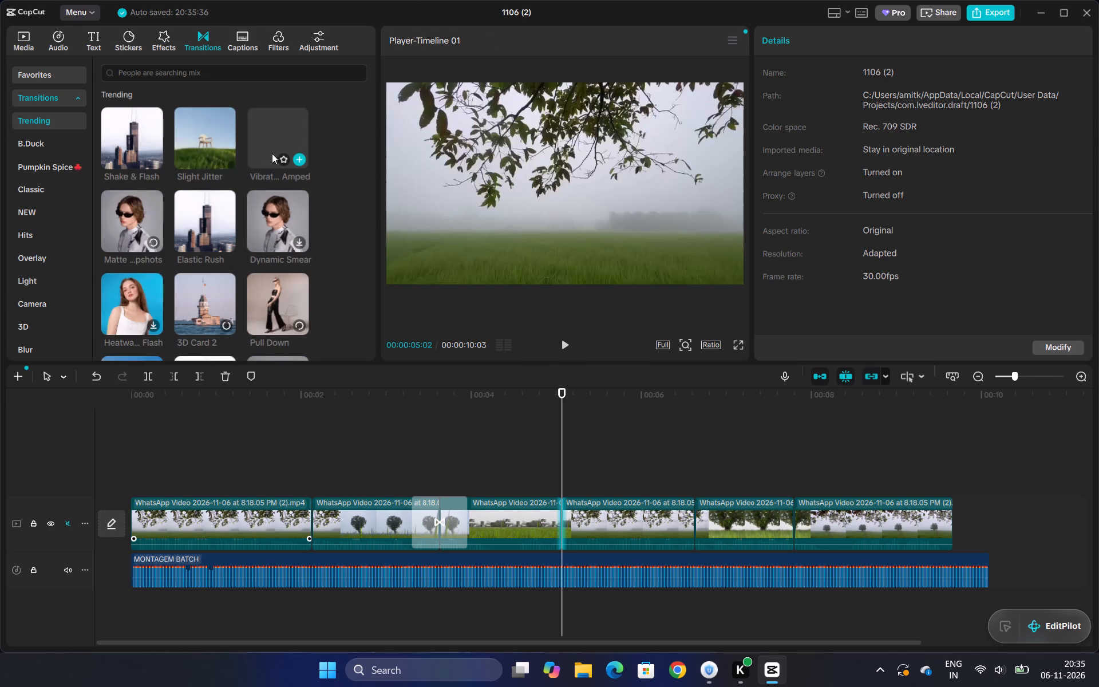
left_click(145, 239)
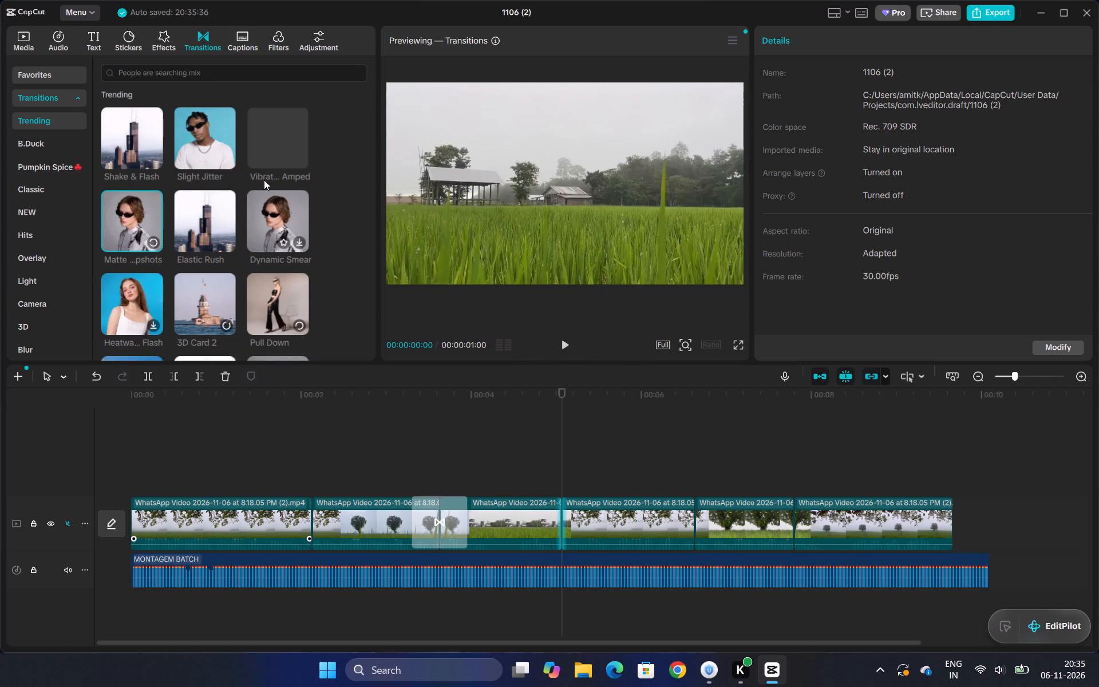
left_click(277, 138)
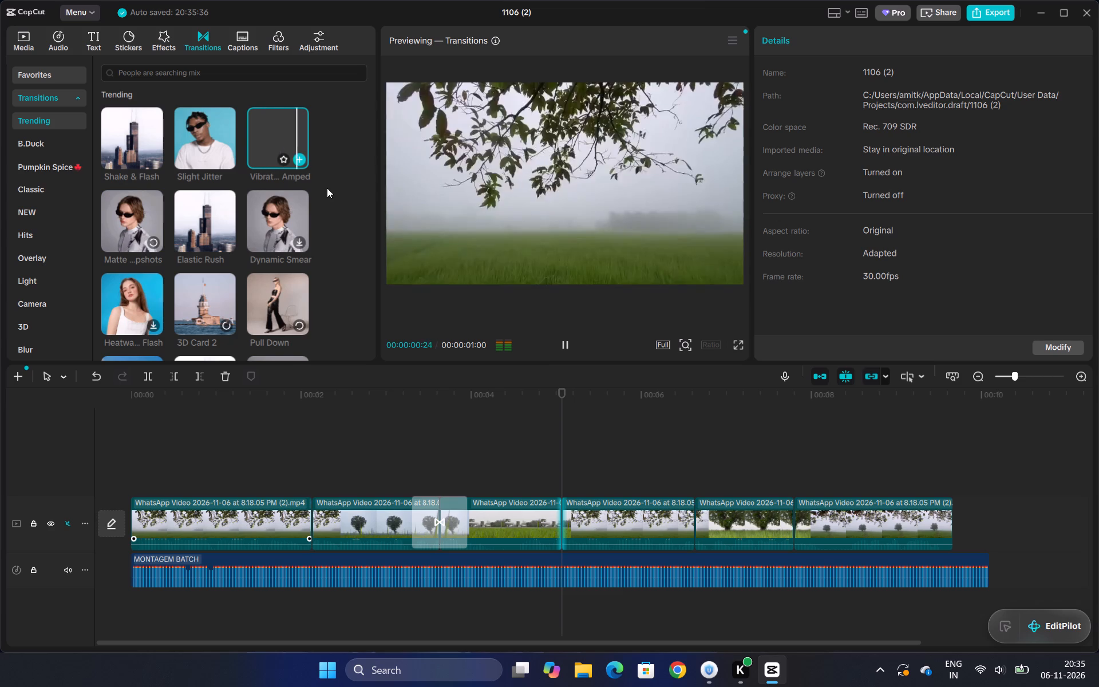
left_click(290, 221)
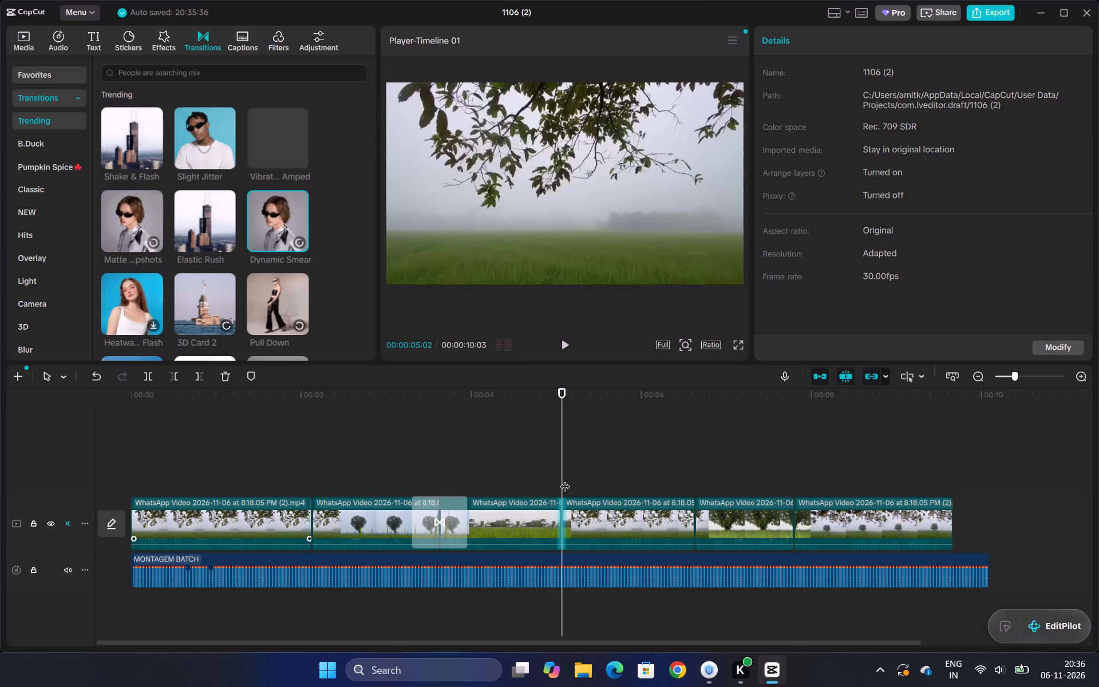
Compare Vibration Amped, Elastic Rush, 3D Card 2, Snapshot Glam and other trending transitions on the join between the rice-field and hanging-branches clips.
left_click(551, 467)
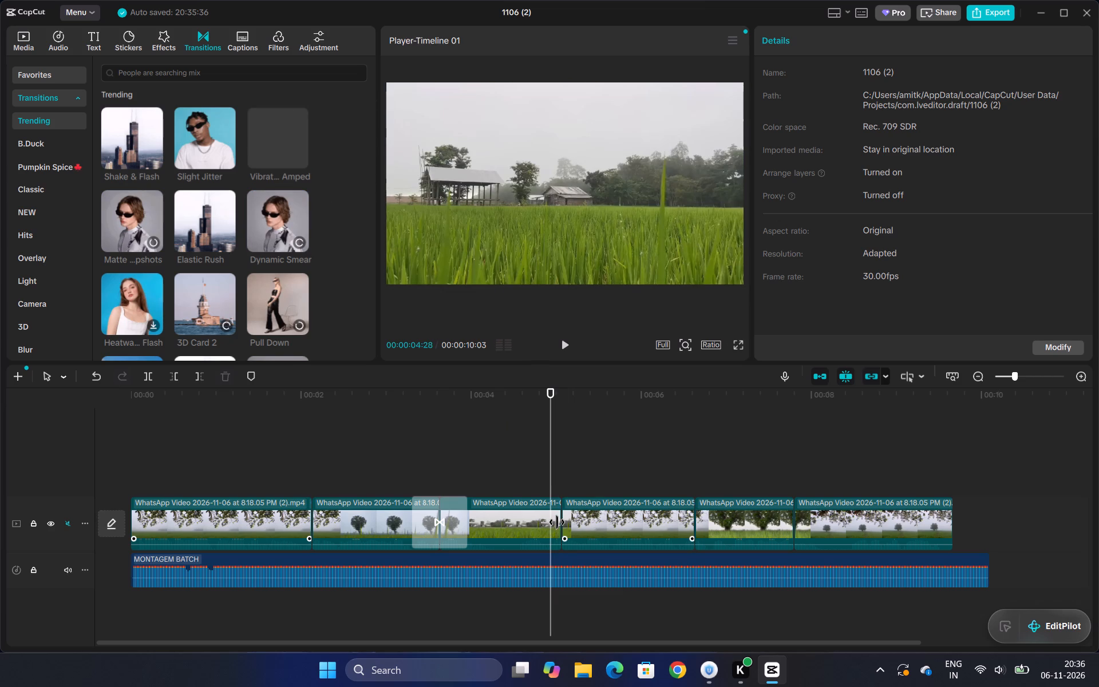
left_click(562, 518)
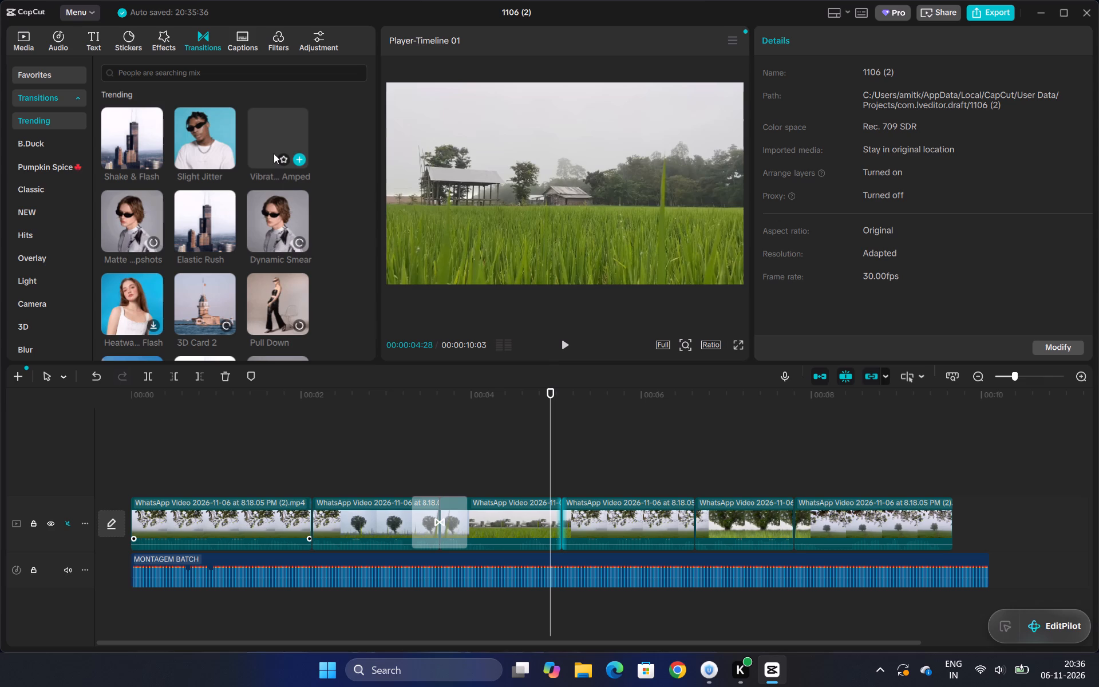
left_click(274, 153)
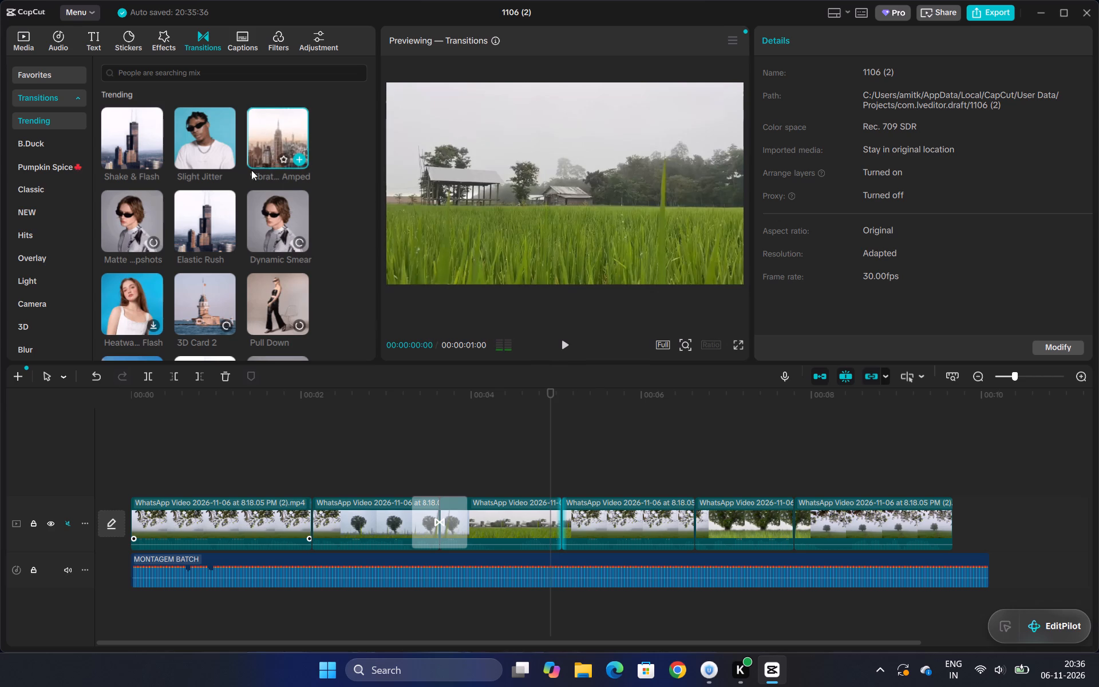
left_click(217, 214)
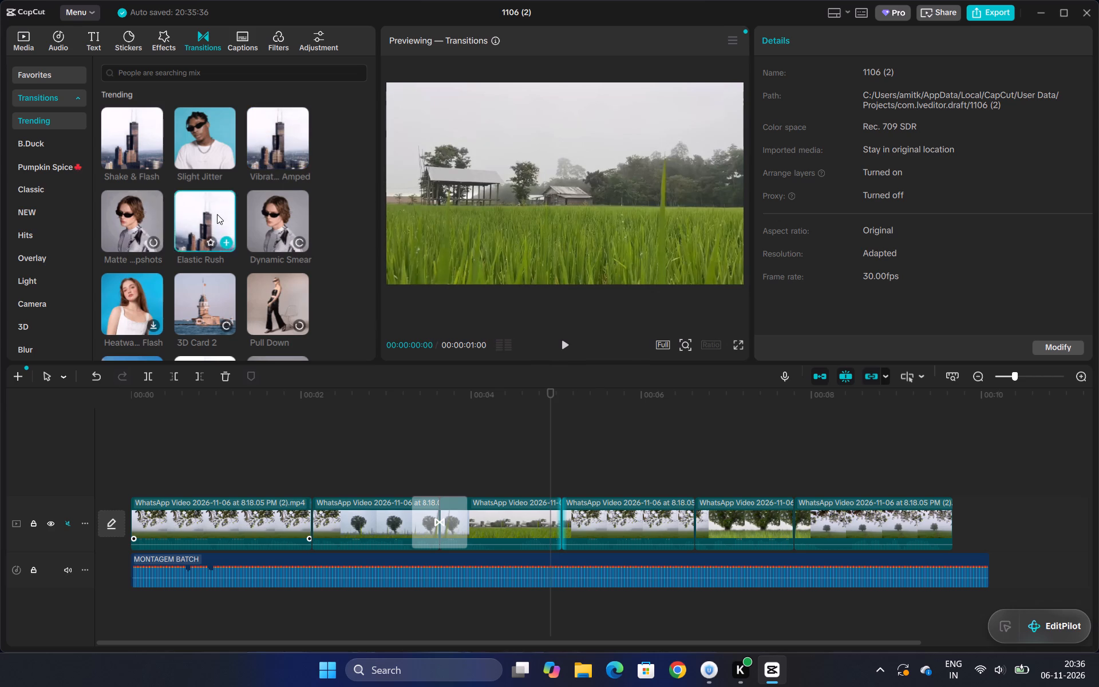
left_click(144, 218)
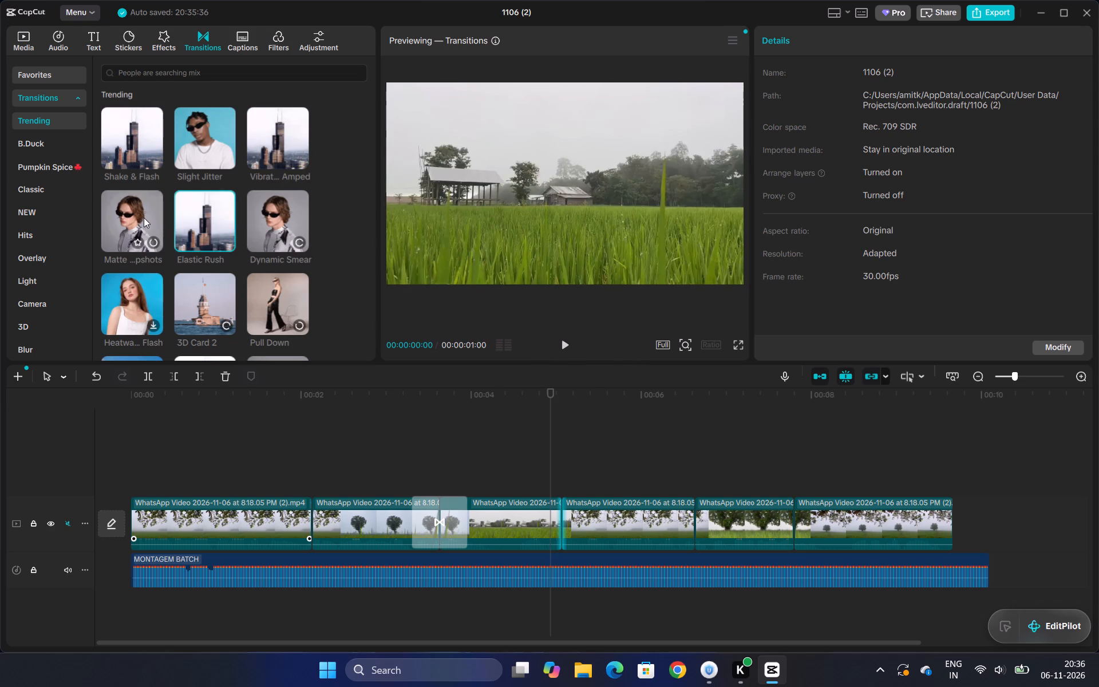
left_click(201, 306)
left_click(144, 311)
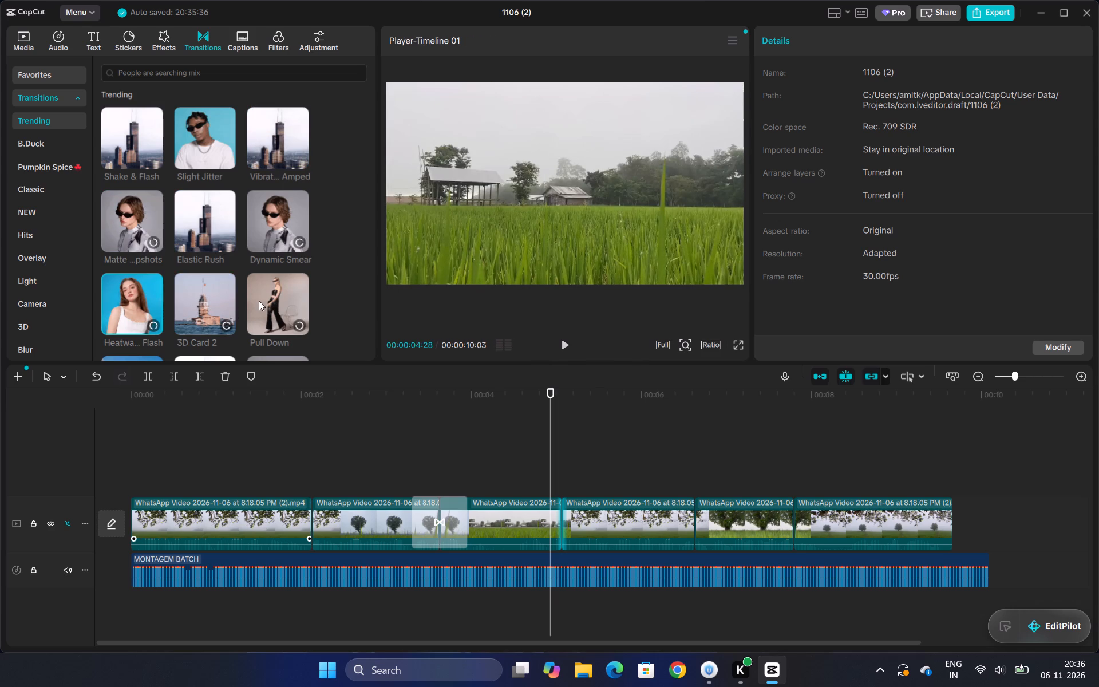
left_click(266, 241)
left_click(291, 136)
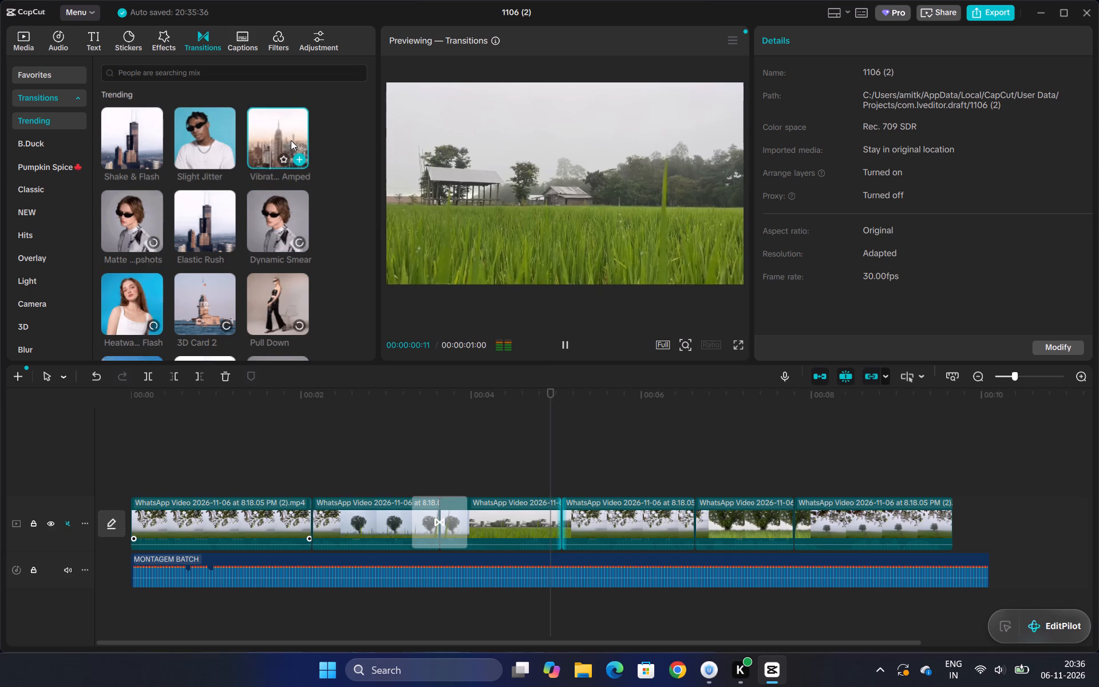
scroll(205, 208, "down", 1)
left_click(185, 313)
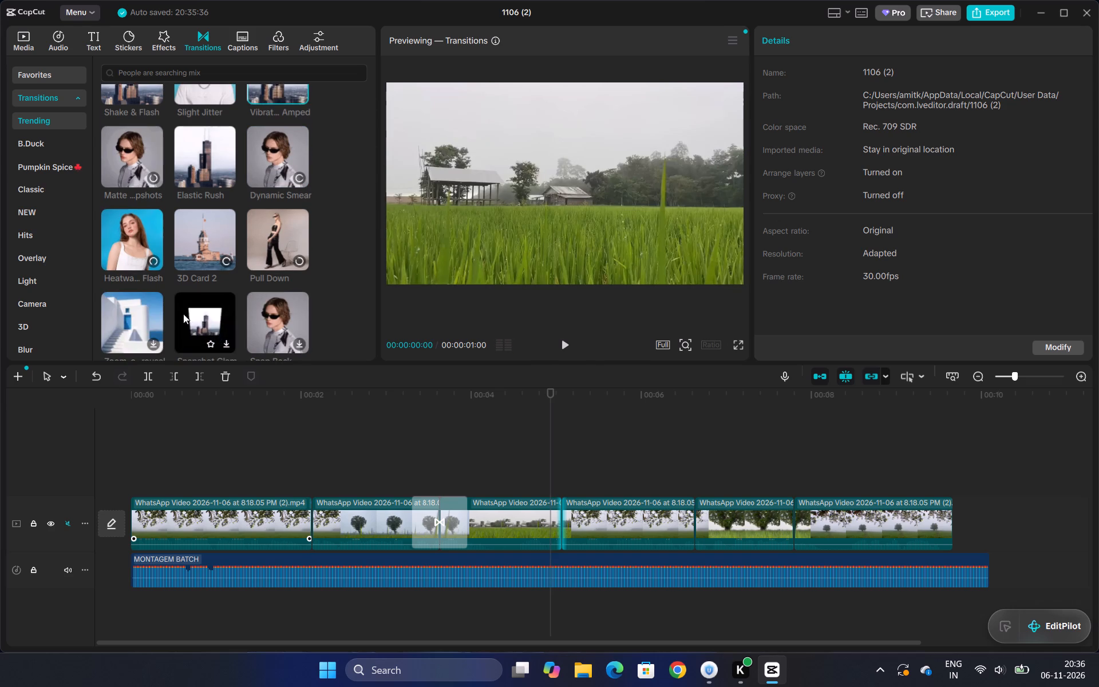
left_click(132, 323)
left_click(264, 319)
left_click(266, 256)
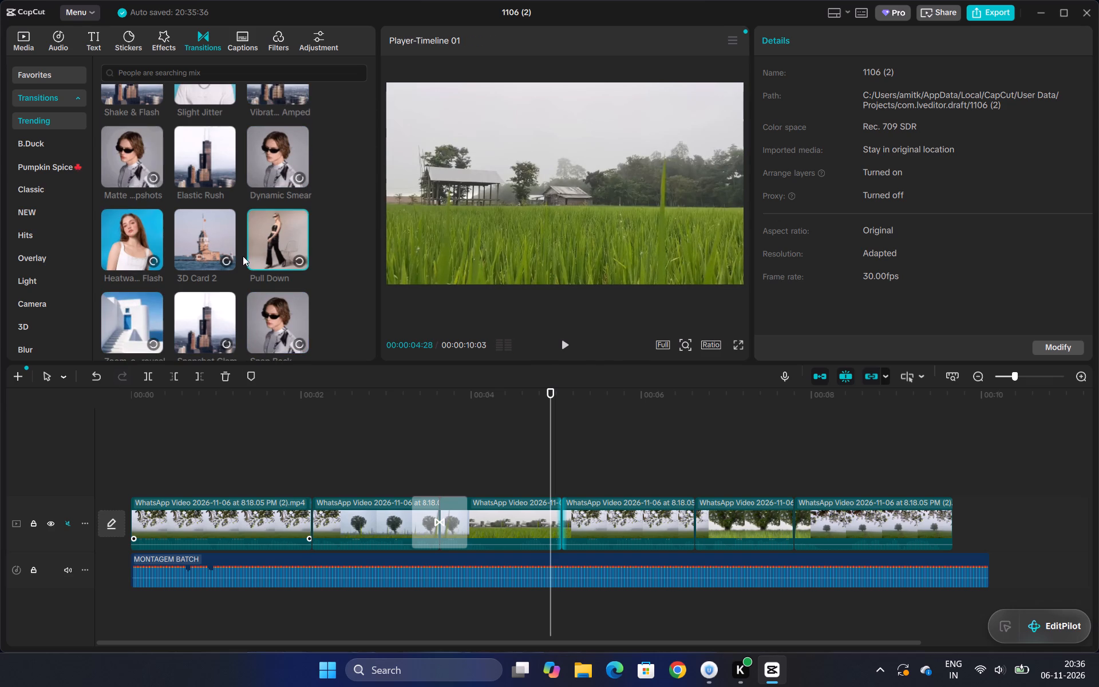
Add the Elastic Rush transition to the join at 00:05:02, between the rice-field and hanging-branches clips.
scroll(207, 206, "up", 1)
left_click(207, 209)
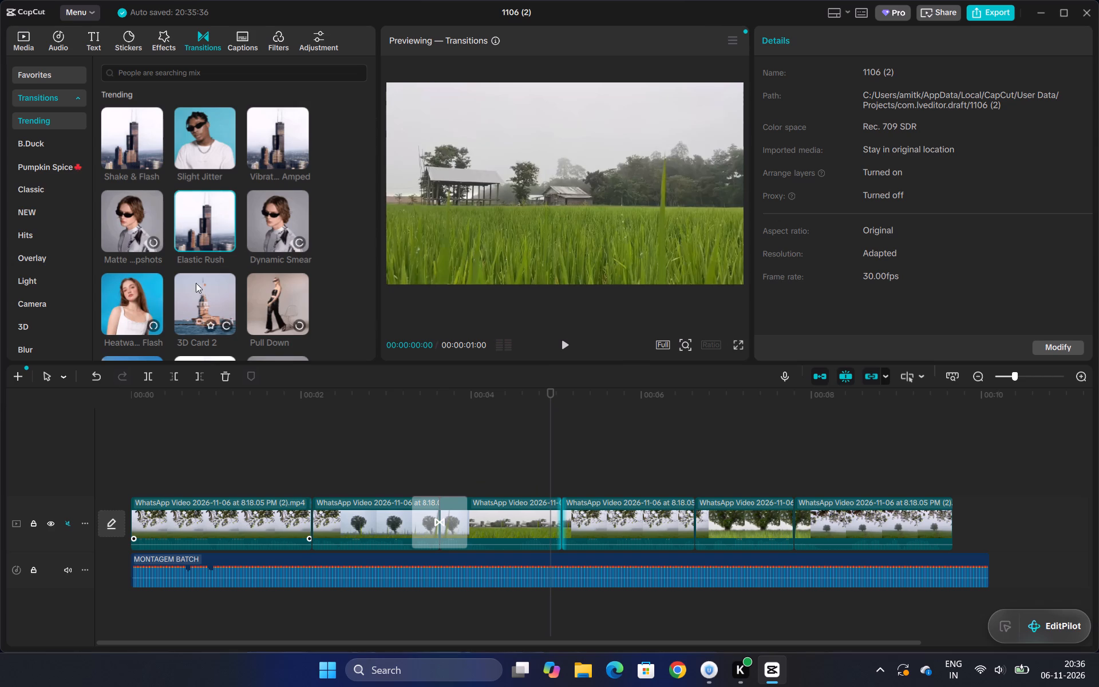
double_click(227, 229)
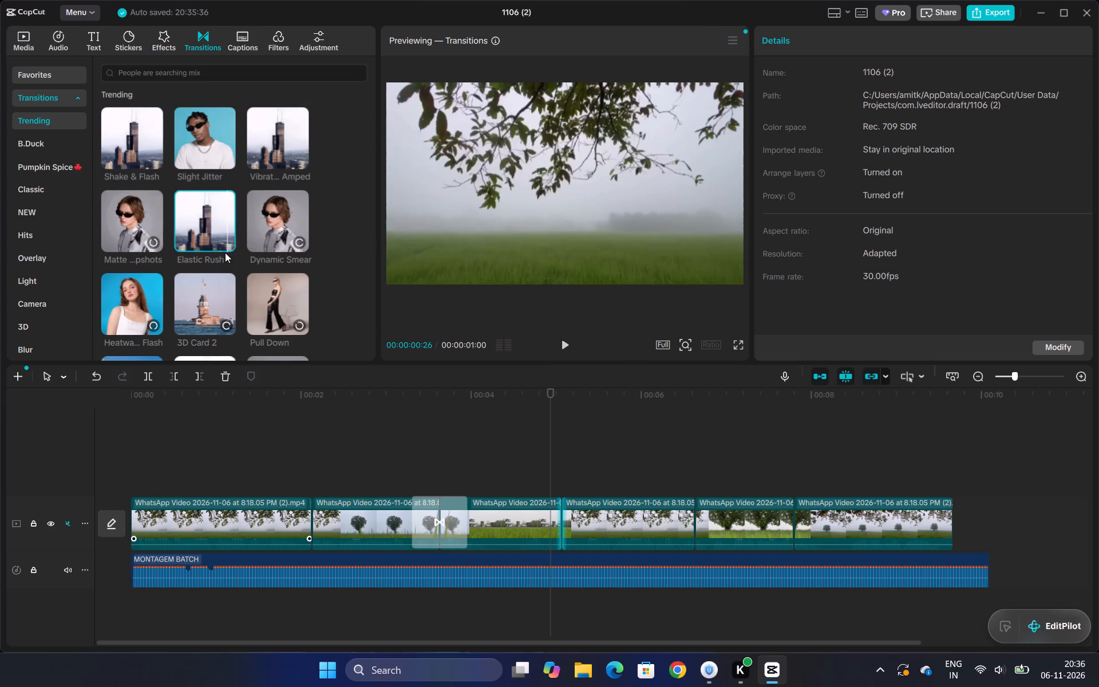
double_click(226, 245)
left_click(655, 467)
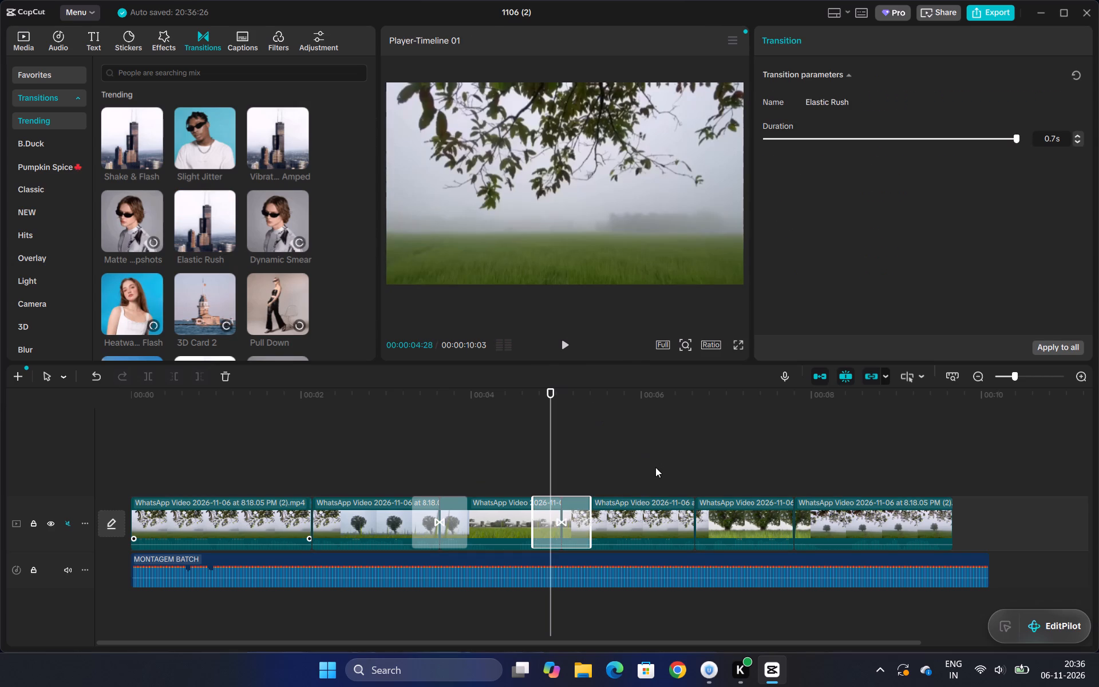
Preview Slight Jitter, Elastic Rush, Snapshot Glam and Shutter Flash on the join at 00:06:19, between the hanging-branches and large-tree clips.
left_click(695, 457)
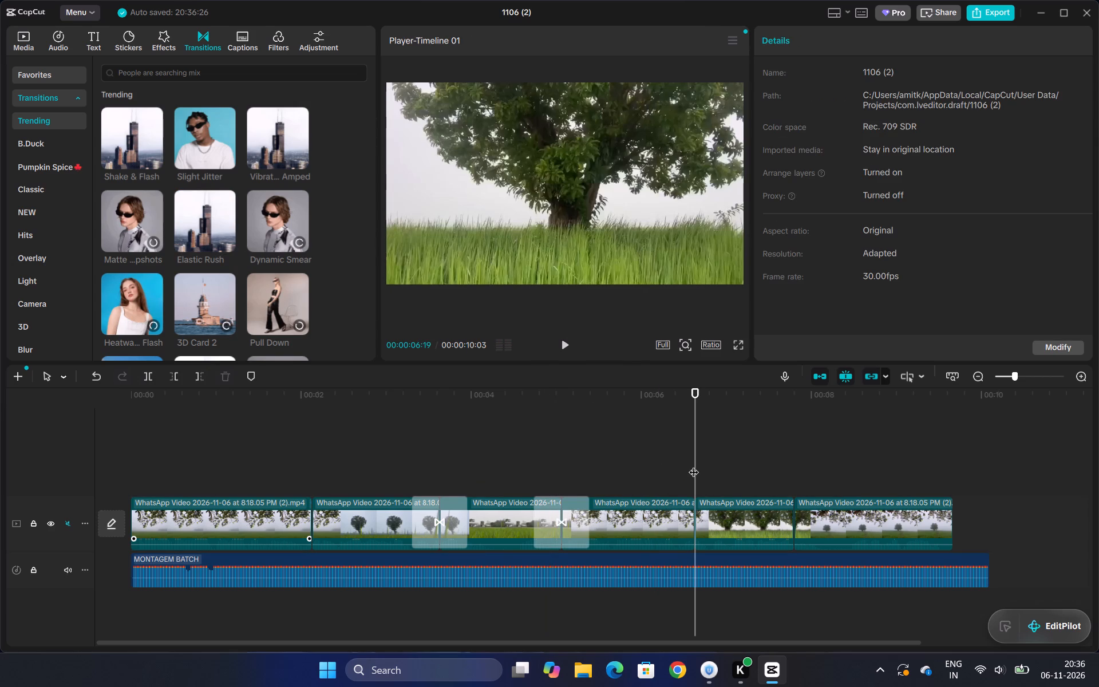
left_click(697, 500)
left_click(678, 487)
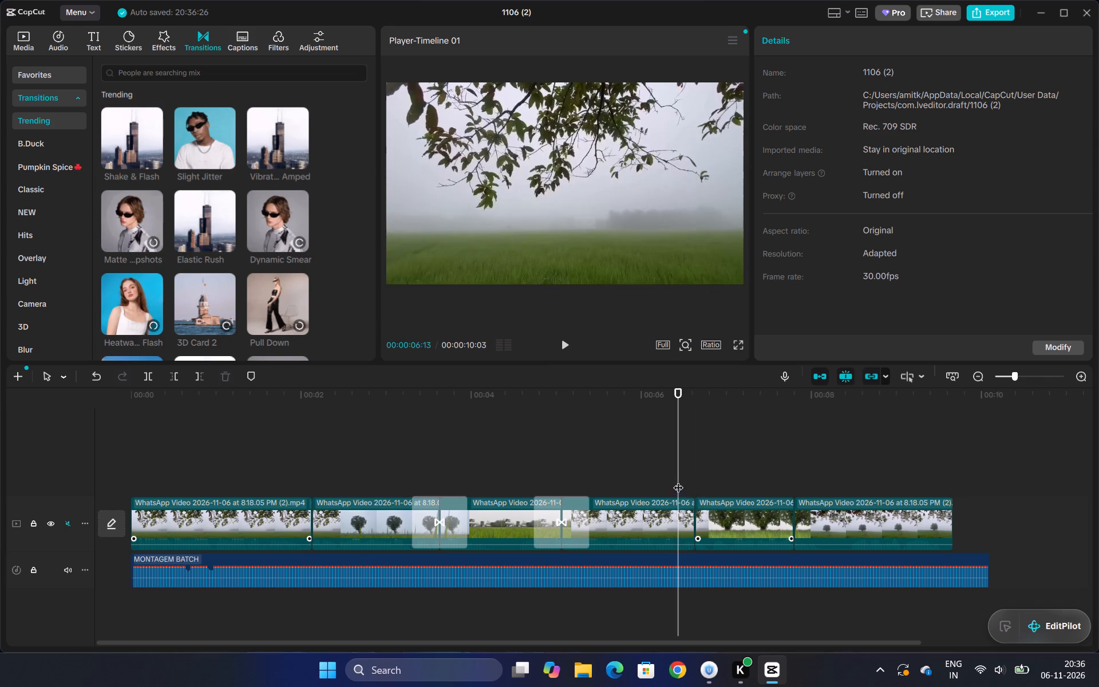
left_click(696, 510)
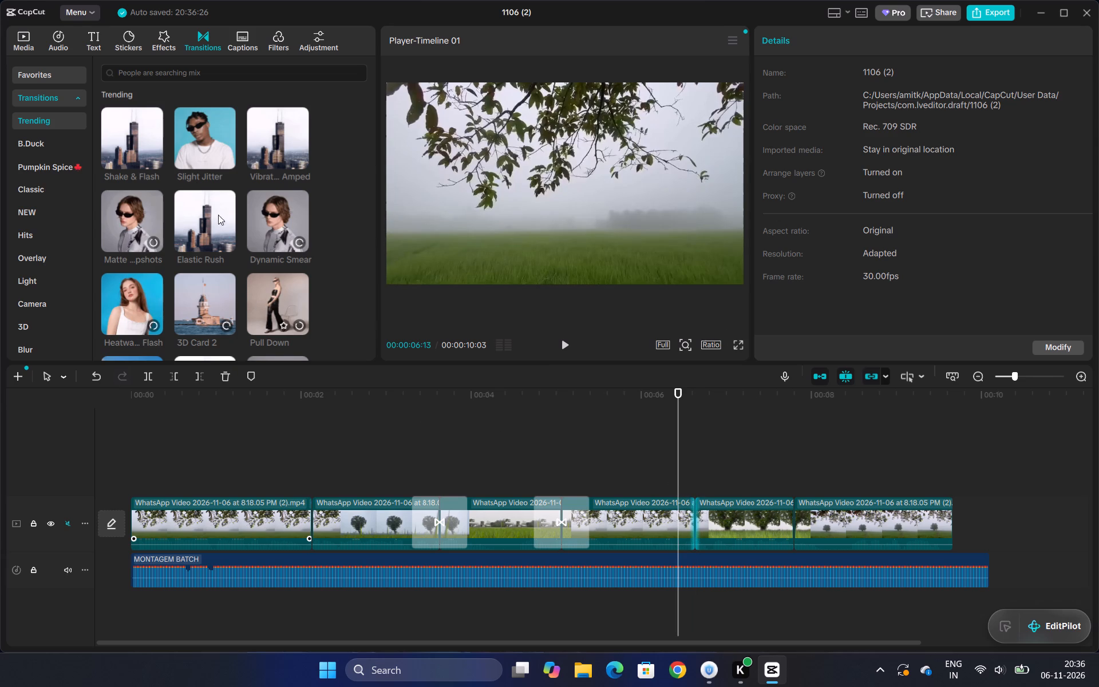
left_click(196, 182)
left_click(204, 166)
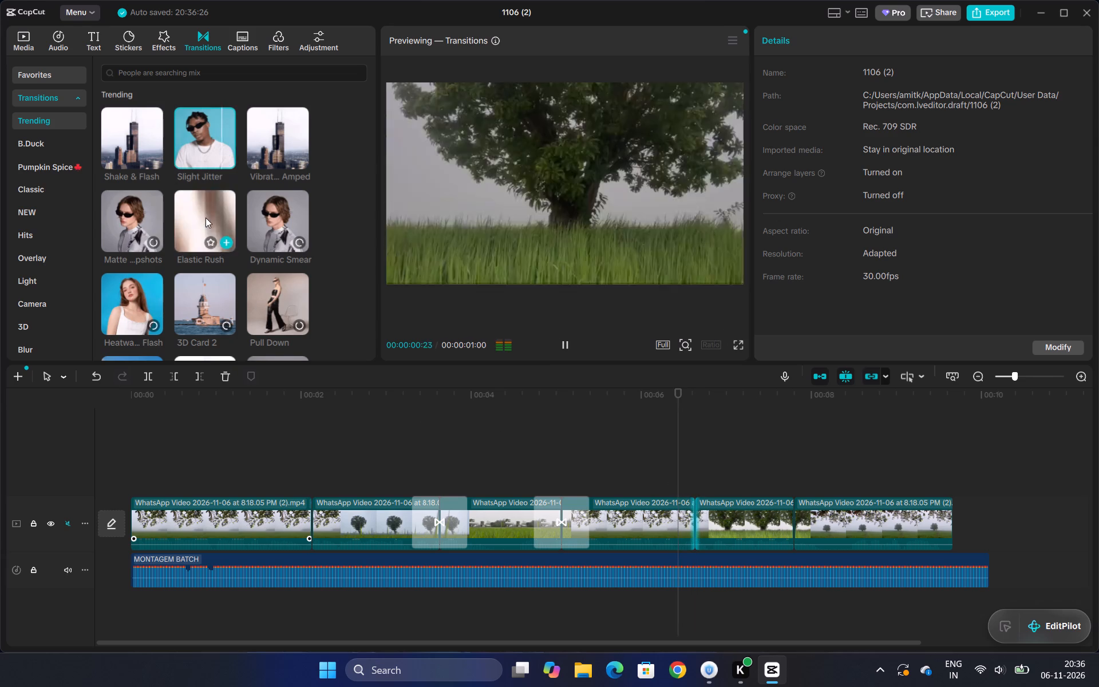
left_click(205, 218)
scroll(203, 218, "down", 2)
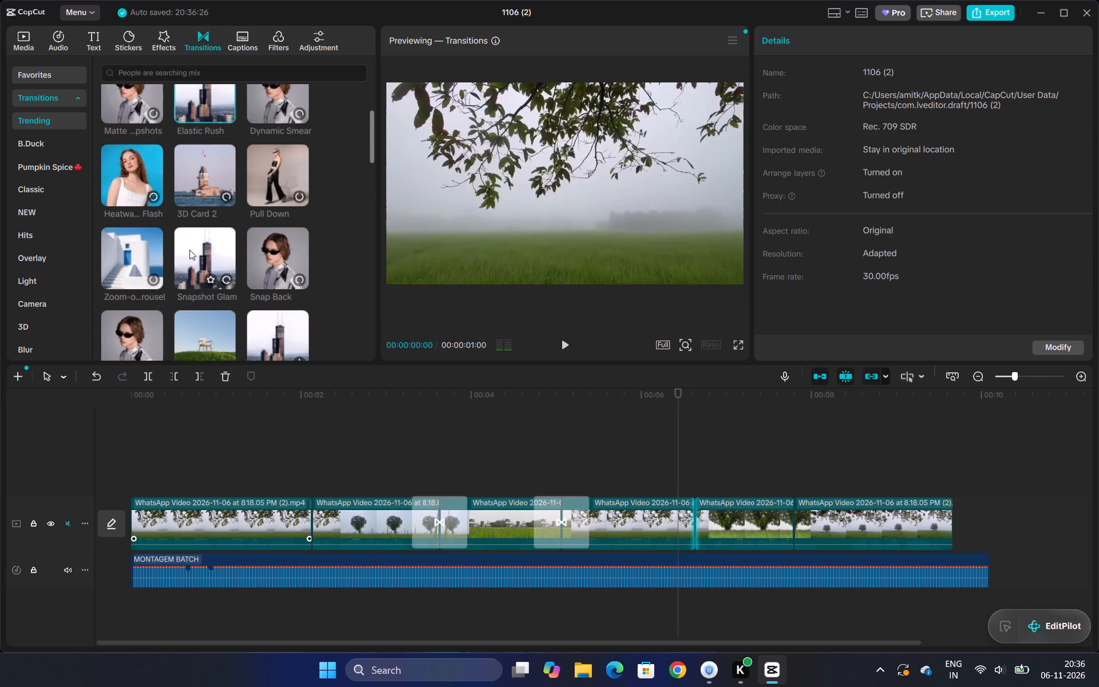
left_click(189, 250)
scroll(147, 254, "down", 1)
left_click(197, 269)
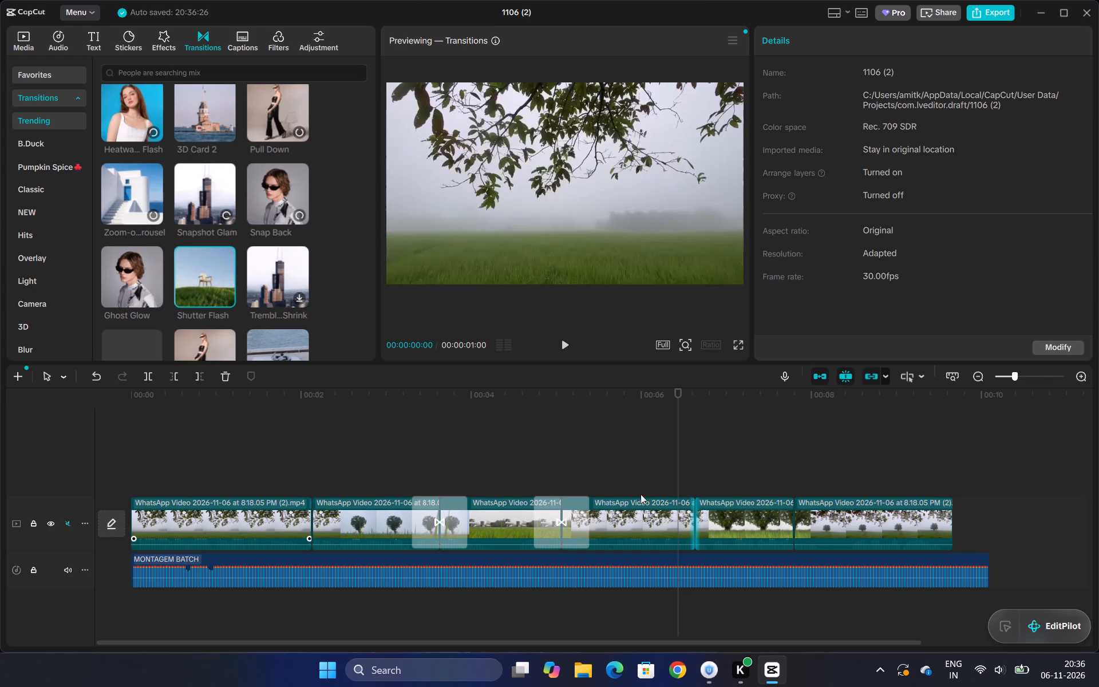
Compare Ghost Glow with Shutter Flash and add Ghost Glow to the join at 00:06:19, before the large-tree clip.
left_click(138, 251)
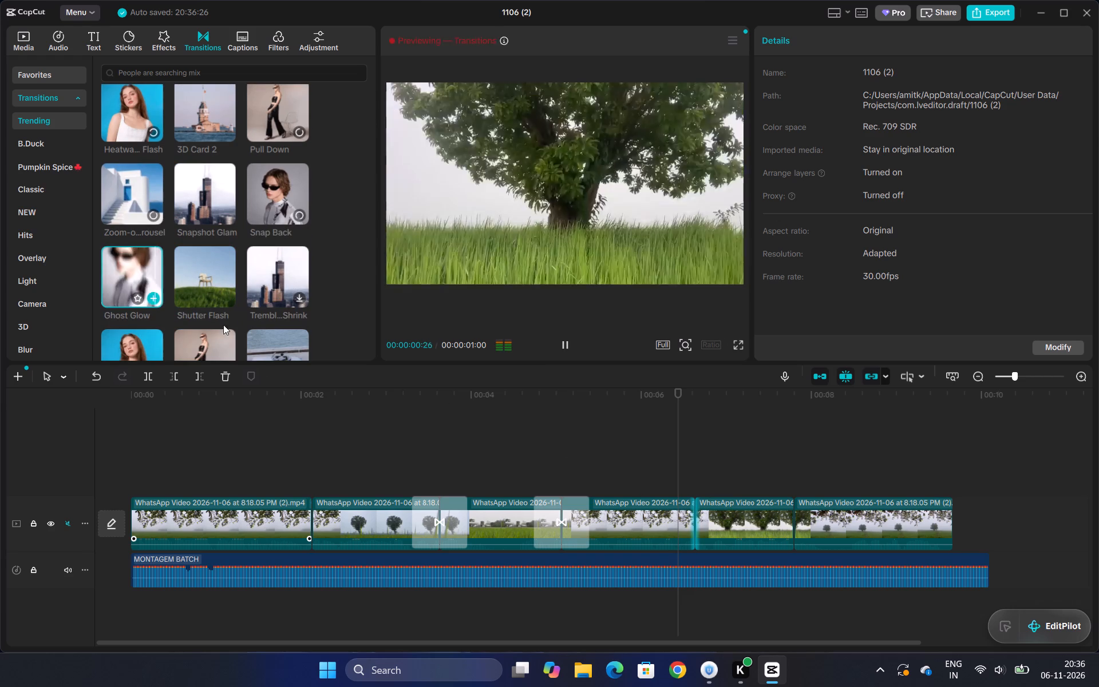
left_click(125, 290)
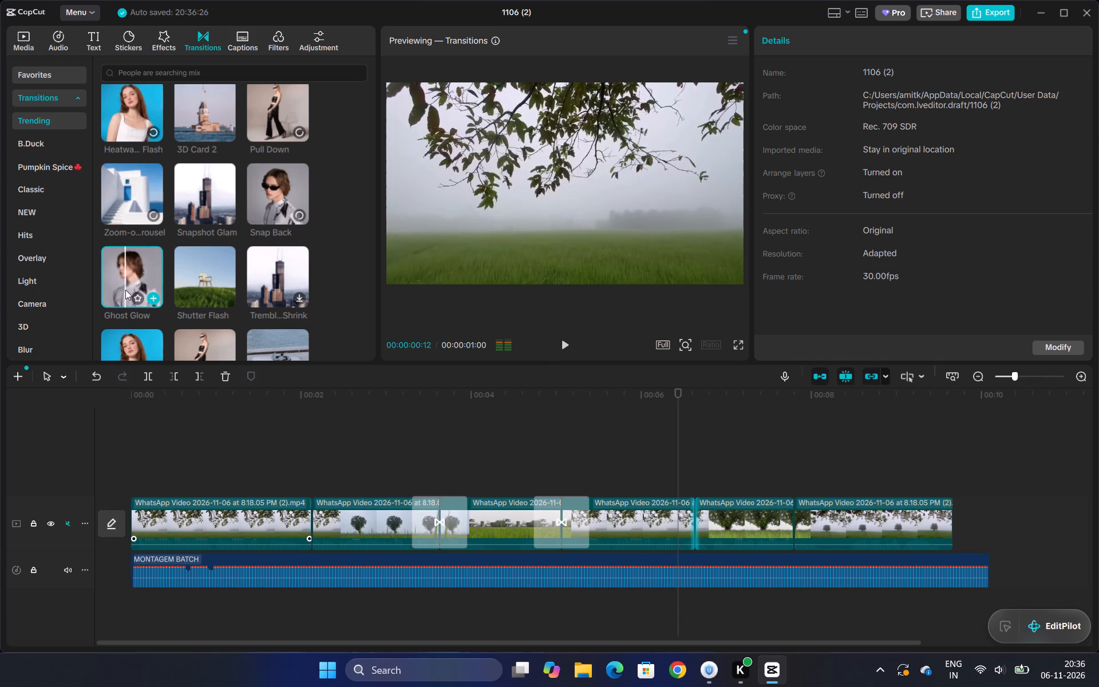
left_click(147, 281)
left_click(177, 284)
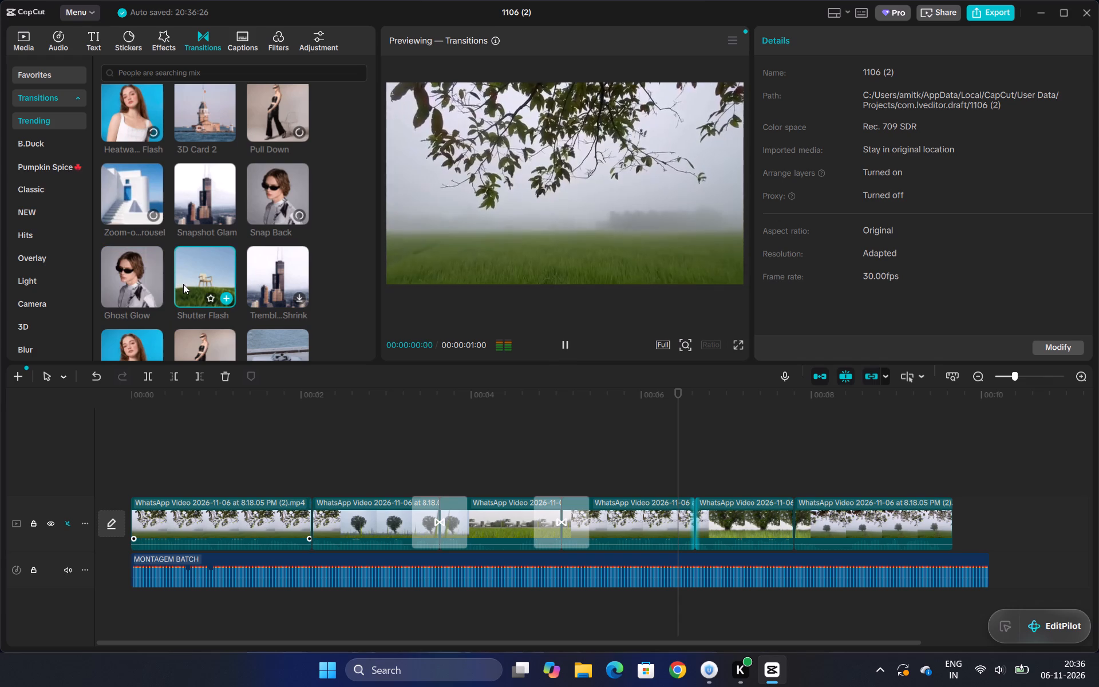
left_click(148, 279)
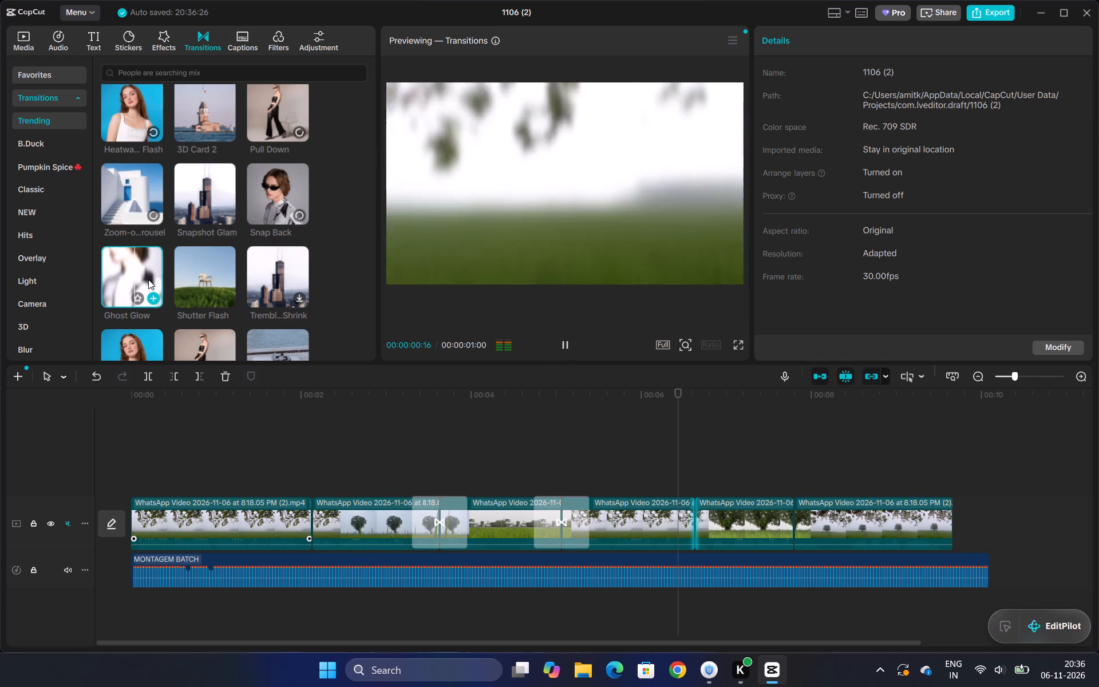
left_click(155, 297)
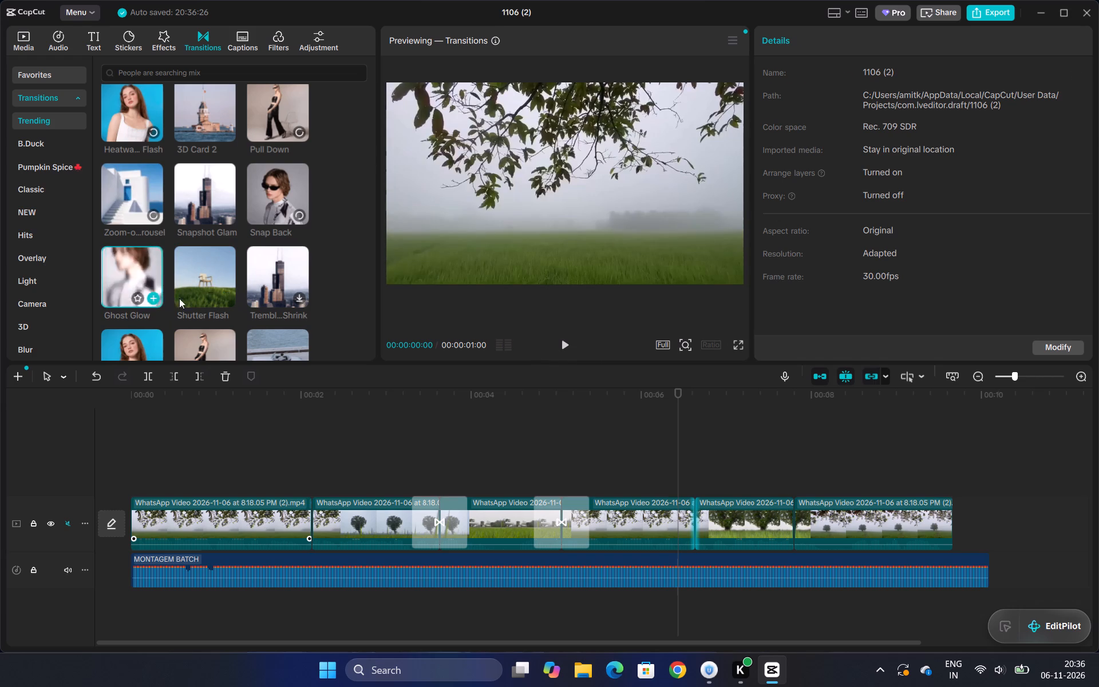
Try Quick Dazzle, Zip Flip and Dazzle Blur as transitions for the join between the large-tree clip and the final clip.
left_click(796, 516)
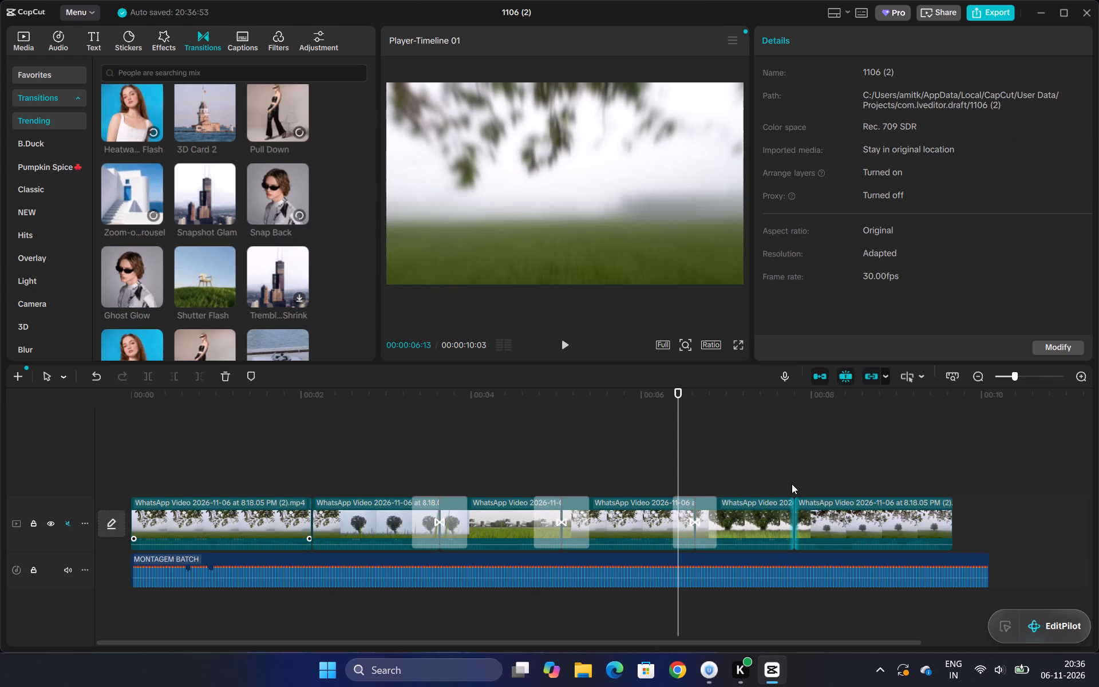
left_click(778, 481)
left_click(792, 498)
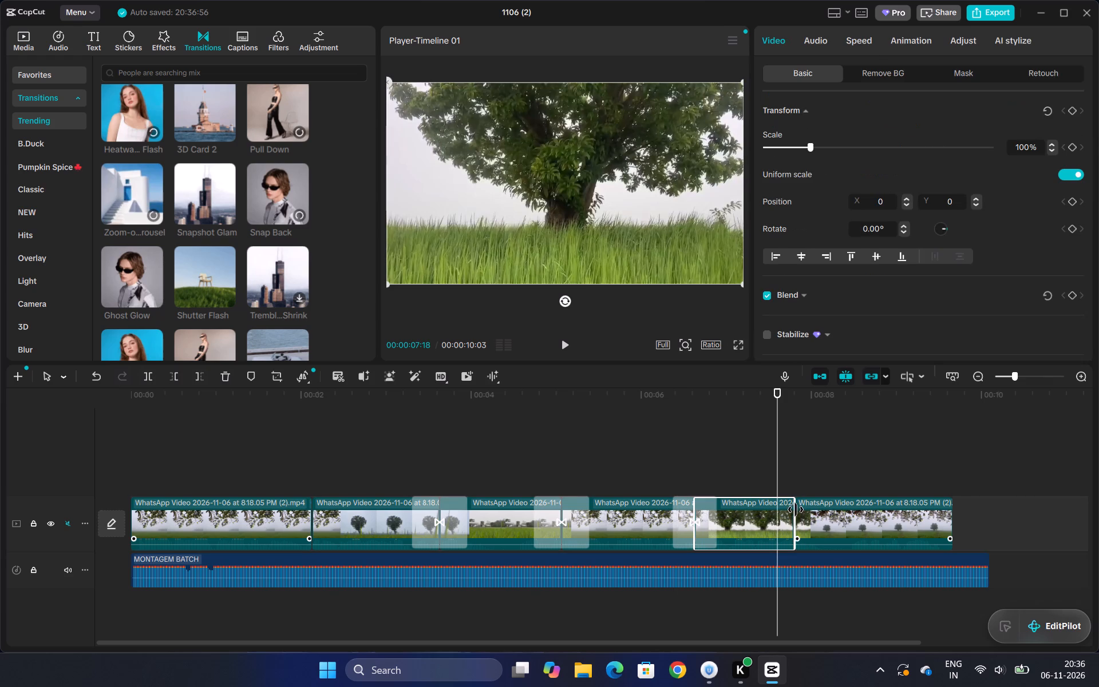
left_click(797, 511)
left_click(807, 460)
left_click(793, 513)
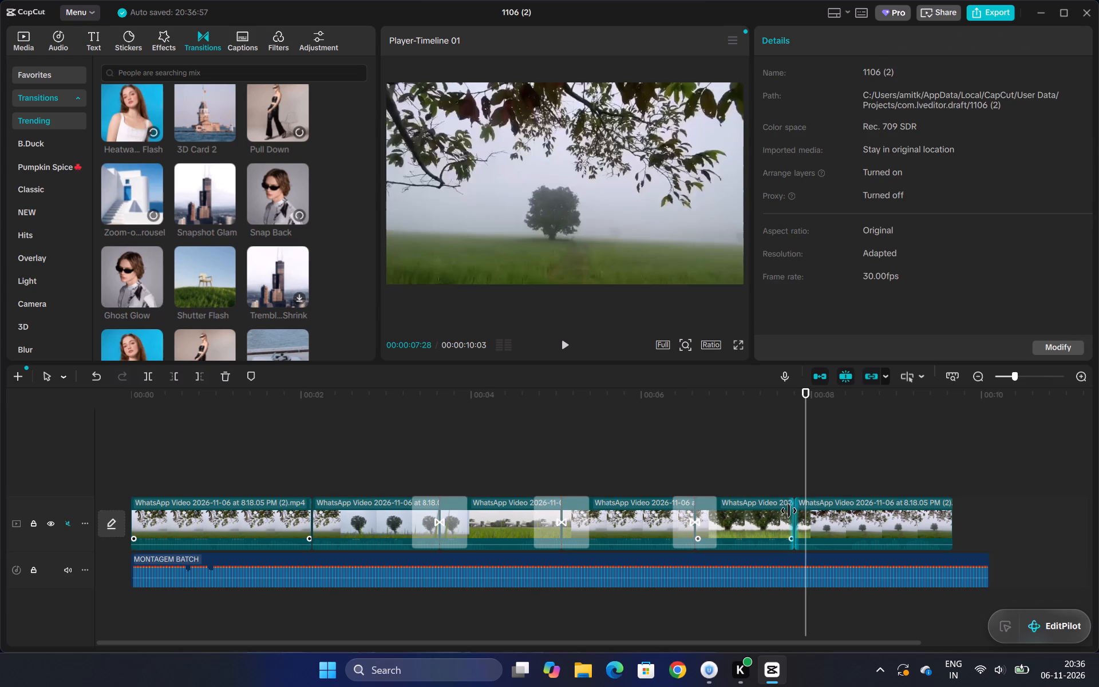
left_click(776, 475)
left_click(794, 519)
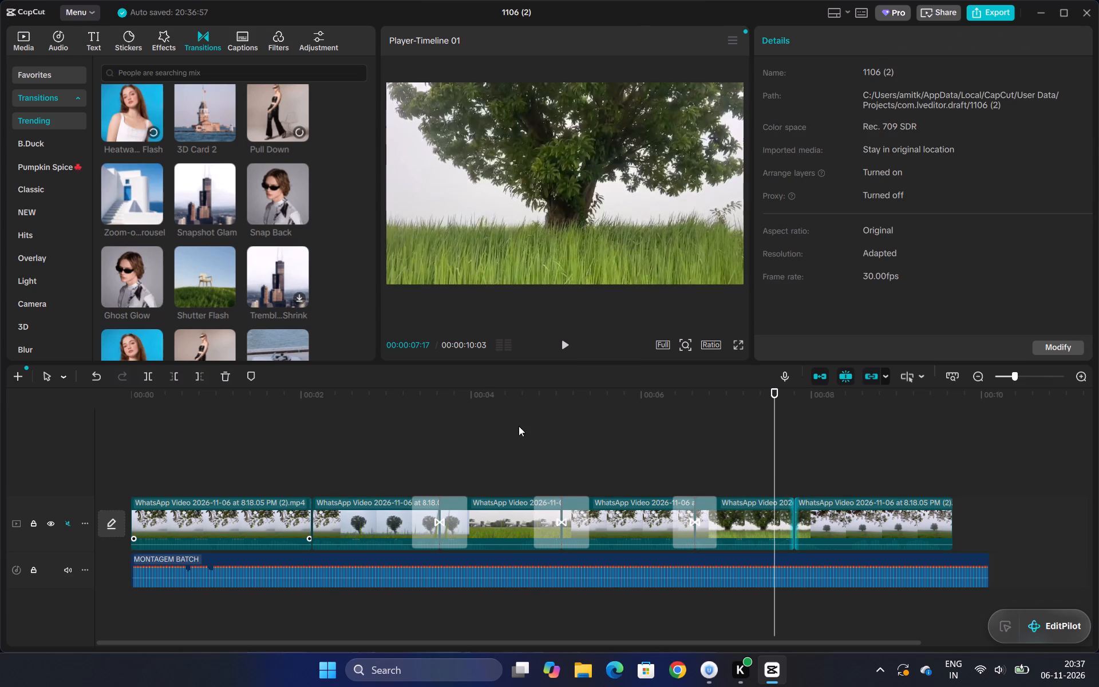
scroll(159, 298, "down", 1)
left_click(135, 302)
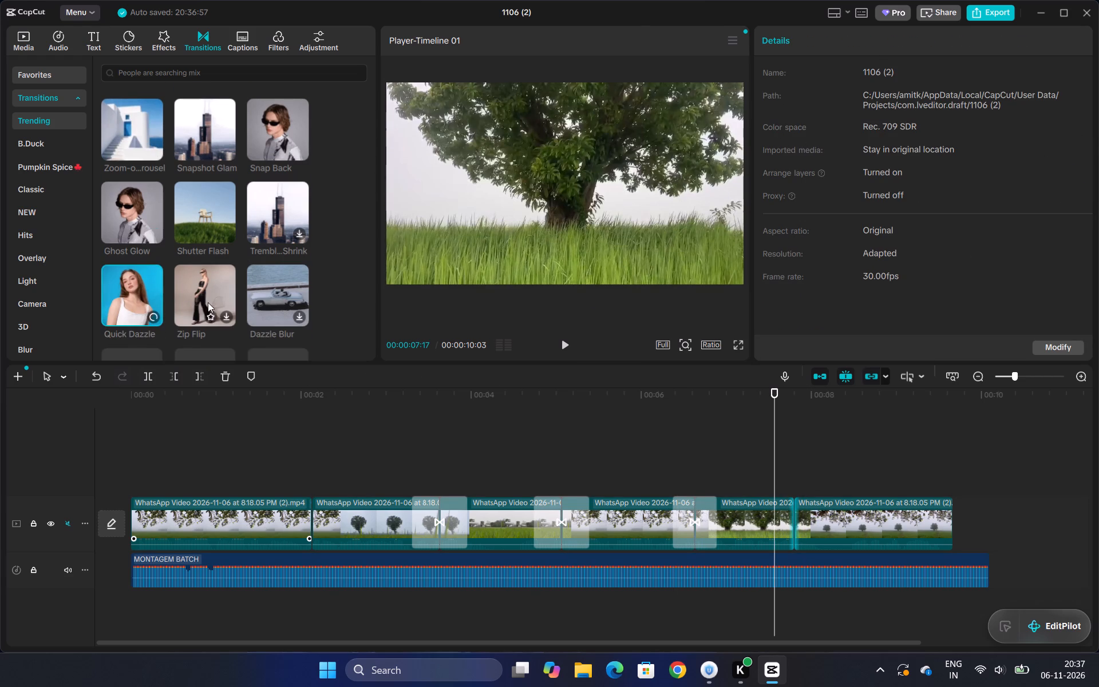
left_click(208, 302)
left_click(269, 297)
Add the Dynamic Smear transition to the join between the large-tree clip and the final clip.
scroll(204, 266, "up", 1)
scroll(183, 218, "up", 2)
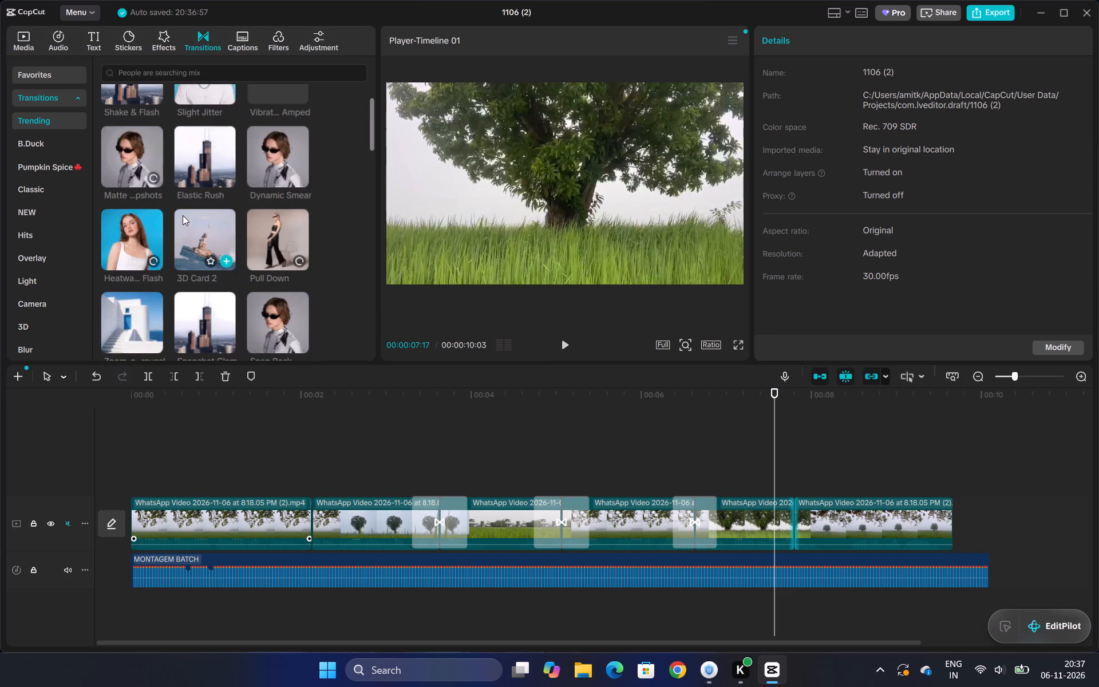
scroll(183, 215, "up", 3)
scroll(191, 255, "down", 1)
left_click(292, 171)
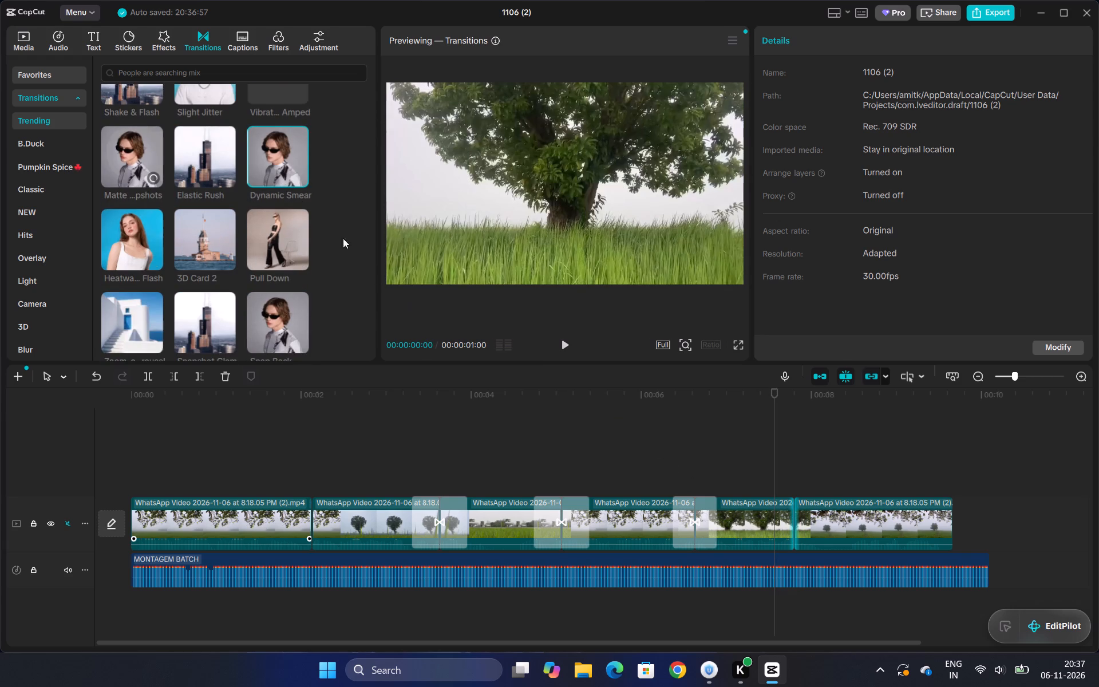
left_click(298, 176)
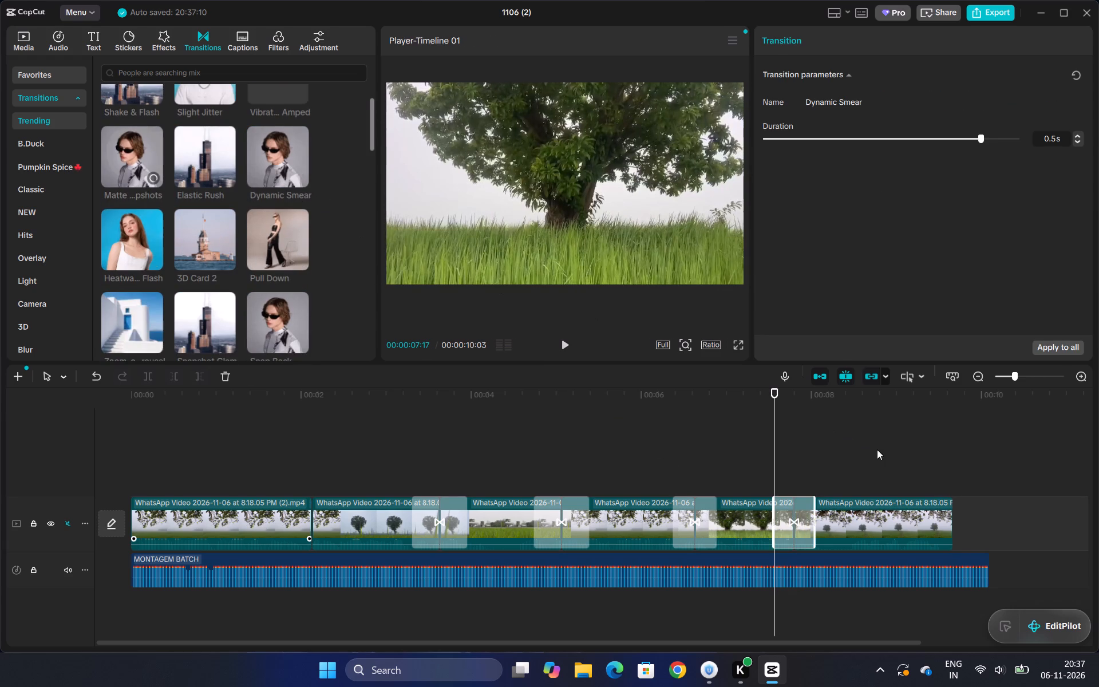
Play the whole edit from the start to review the transitions against the music.
left_click(852, 459)
key("space")
left_click(146, 466)
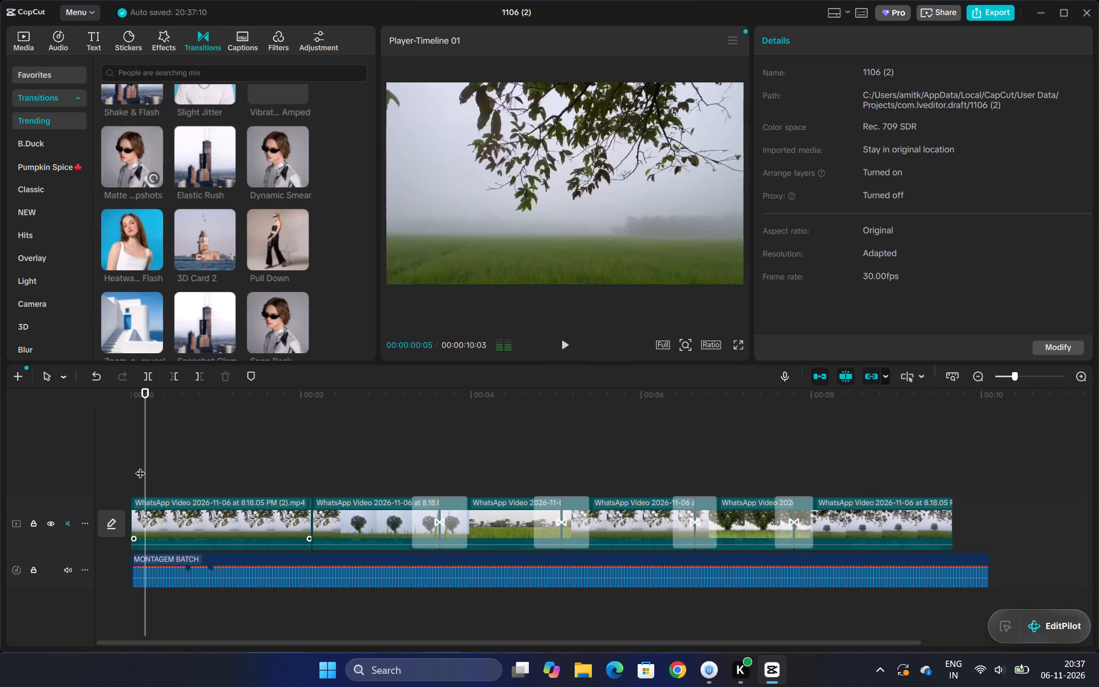
left_click(140, 466)
left_click_drag(137, 464, 88, 443)
key("space")
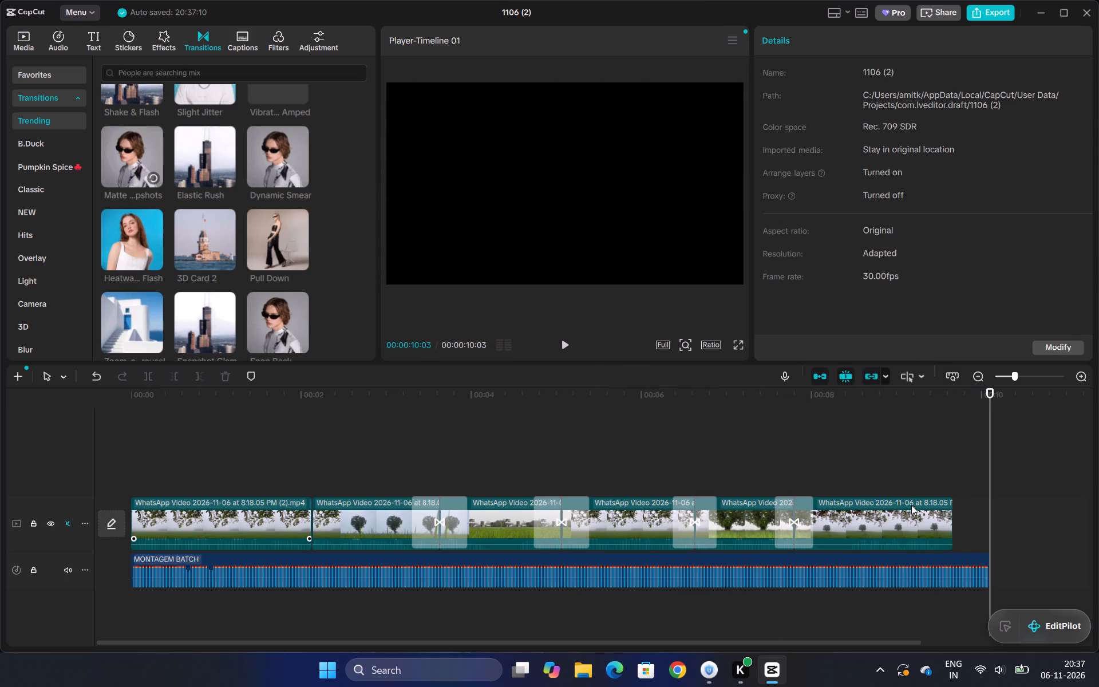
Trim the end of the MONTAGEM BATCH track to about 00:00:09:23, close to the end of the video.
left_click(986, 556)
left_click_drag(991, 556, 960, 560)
Automatically mark beats on the MONTAGEM BATCH track using Beats 1.
left_click(139, 480)
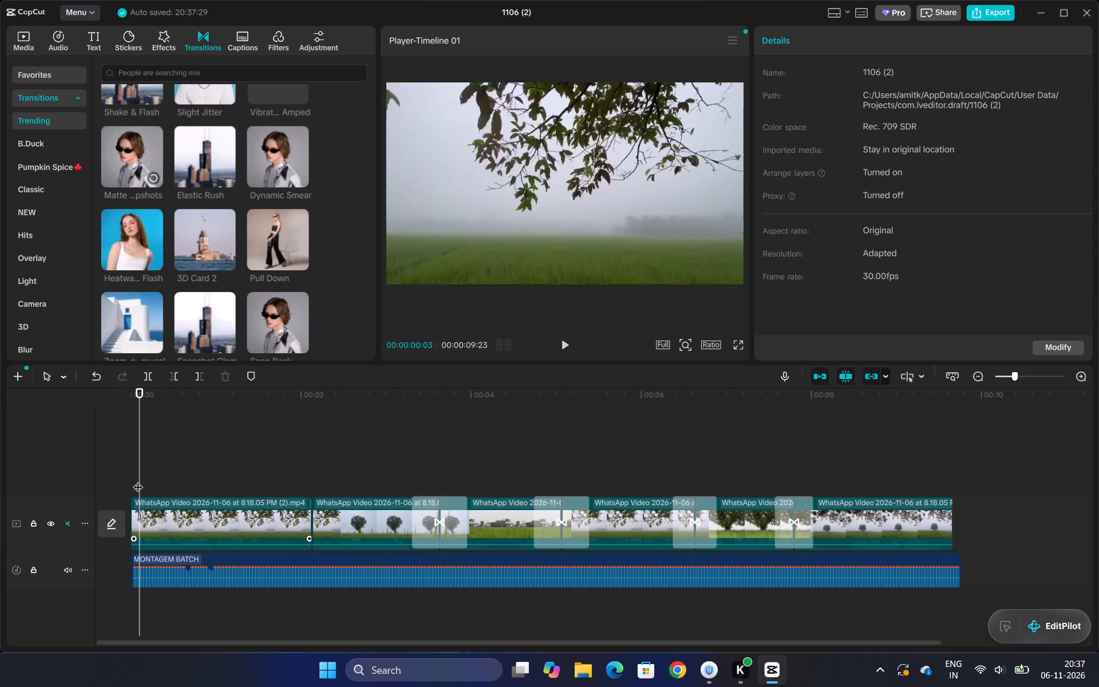
left_click(138, 480)
left_click(181, 574)
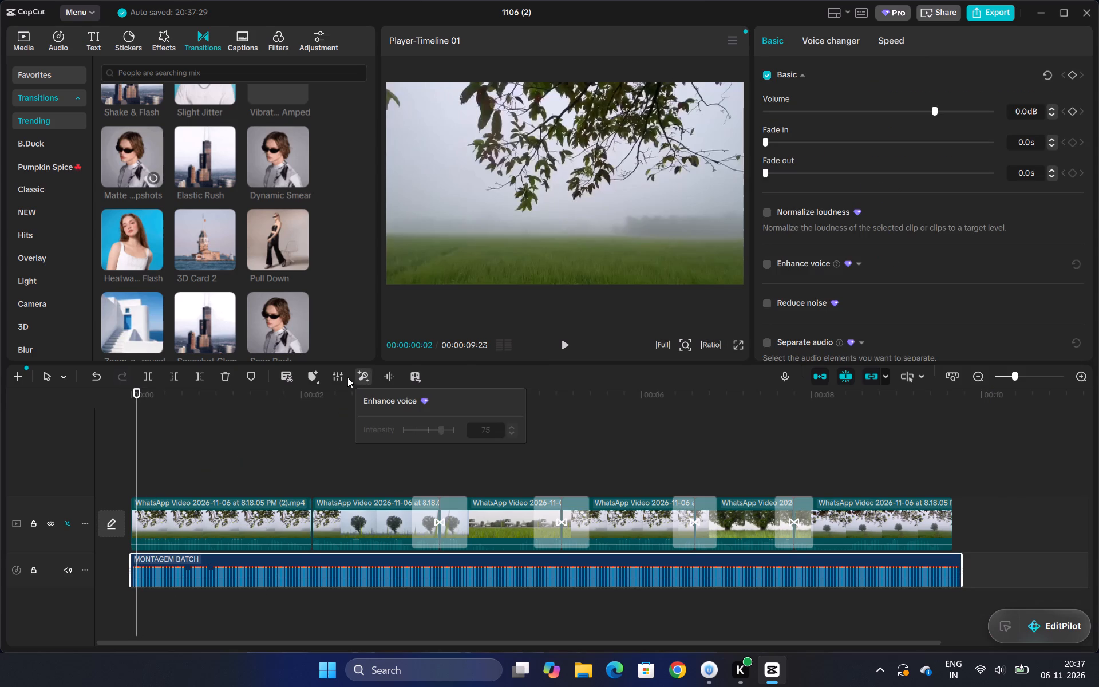
left_click(315, 378)
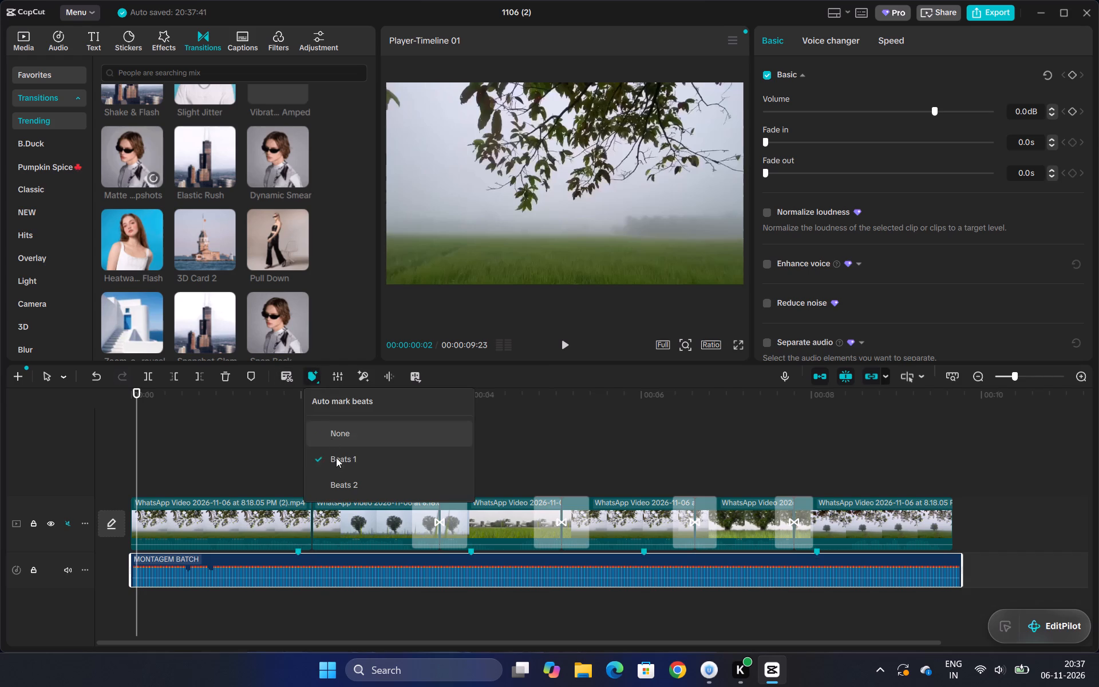
left_click(337, 461)
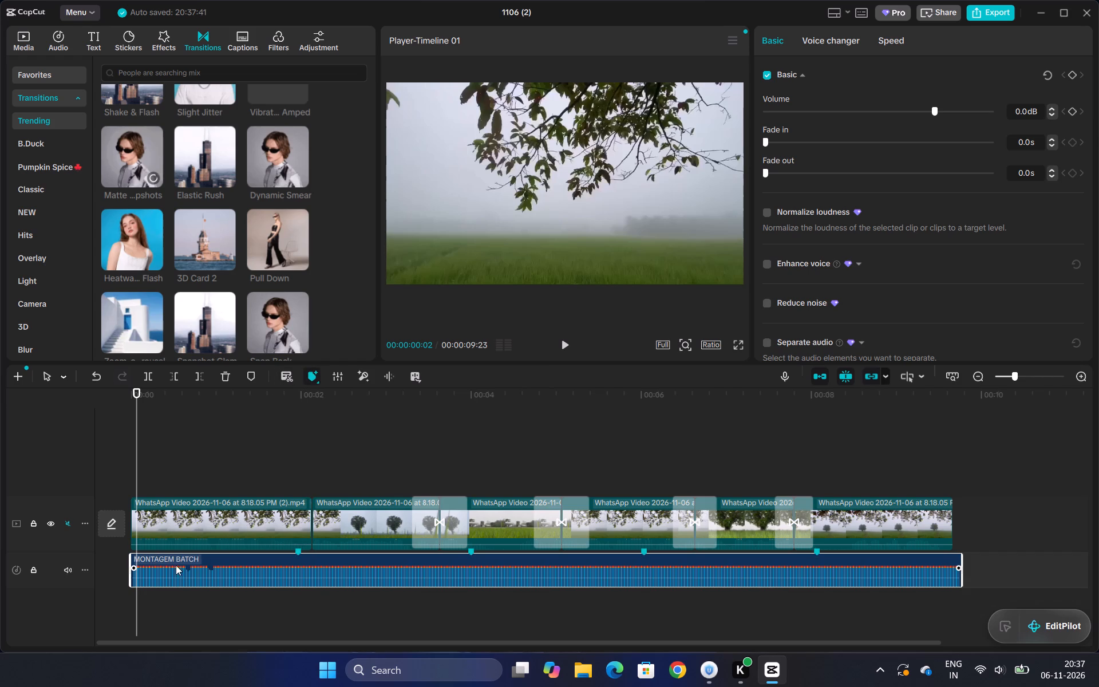
Play the edit to check how the clip joins line up with the beat markers.
key("space")
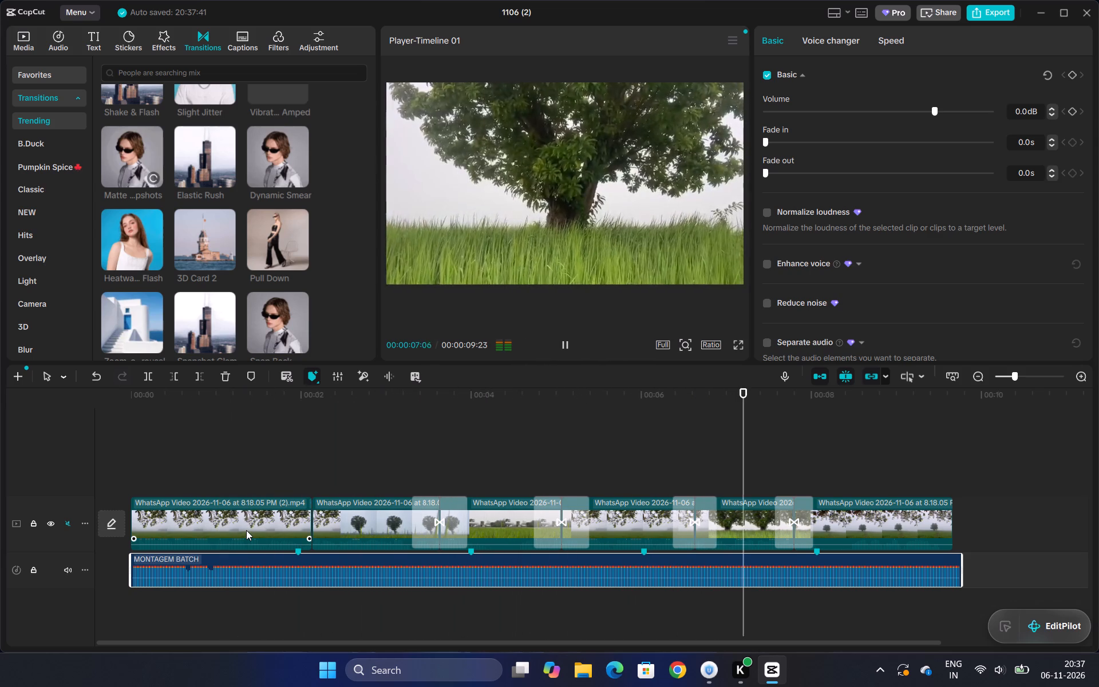
key("space")
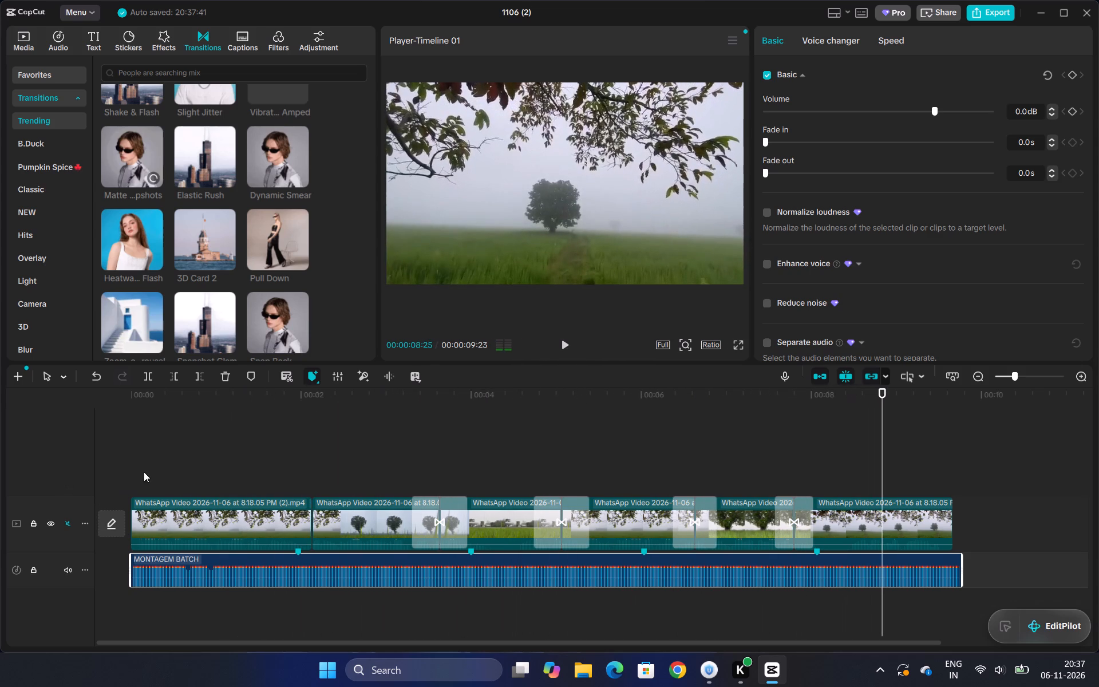
Trim the end of the first clip back to the first beat marker, just before 00:02.
left_click(307, 519)
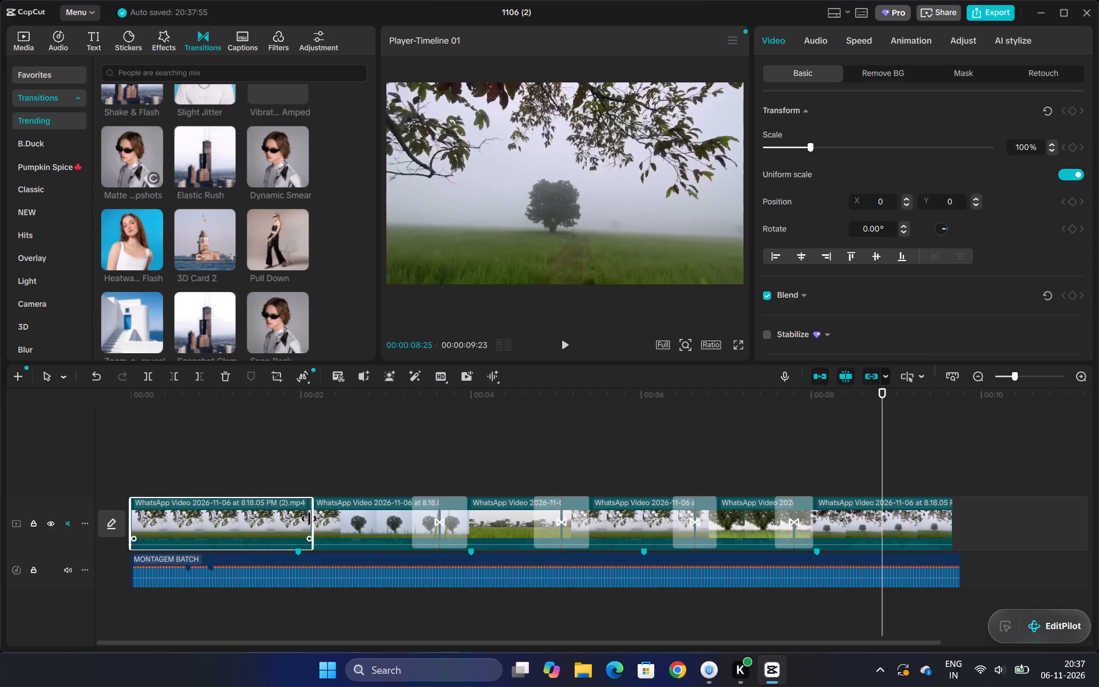
left_click_drag(311, 519, 299, 519)
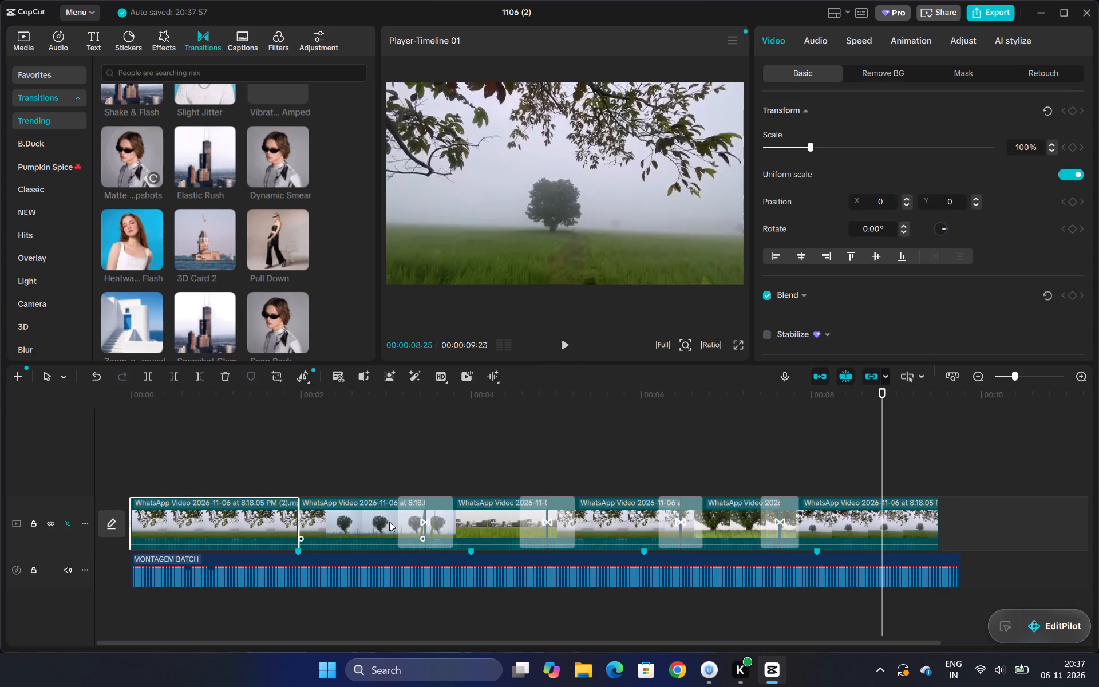
Slow the second clip, showing the round trees, to a speed of 0.71x.
left_click(389, 522)
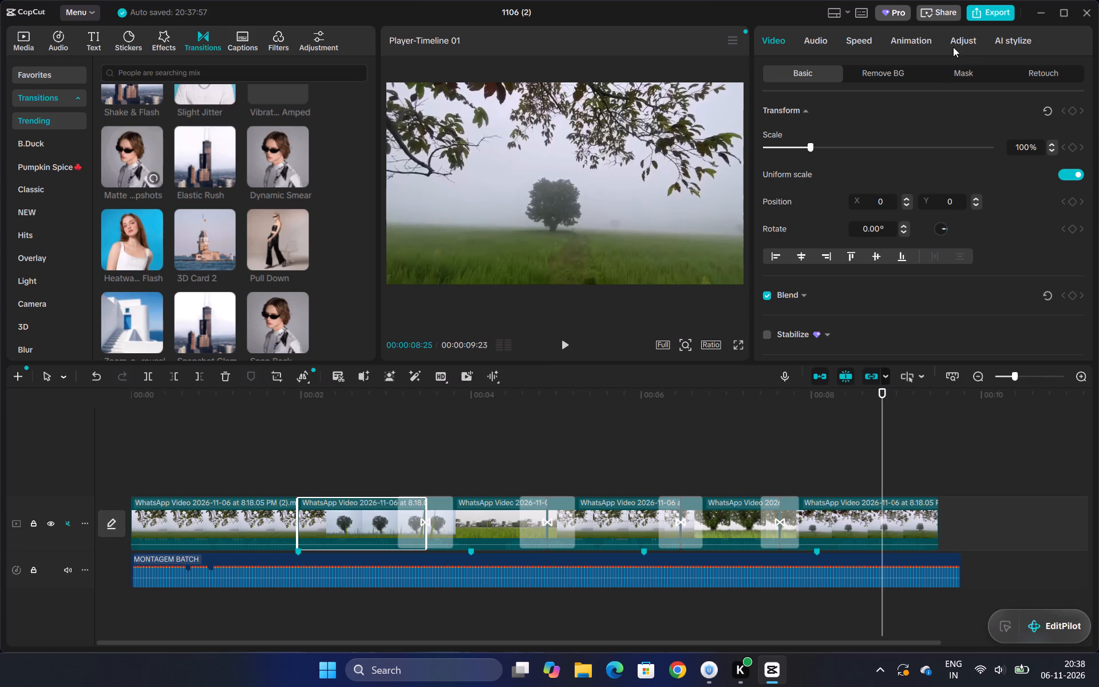
left_click(865, 44)
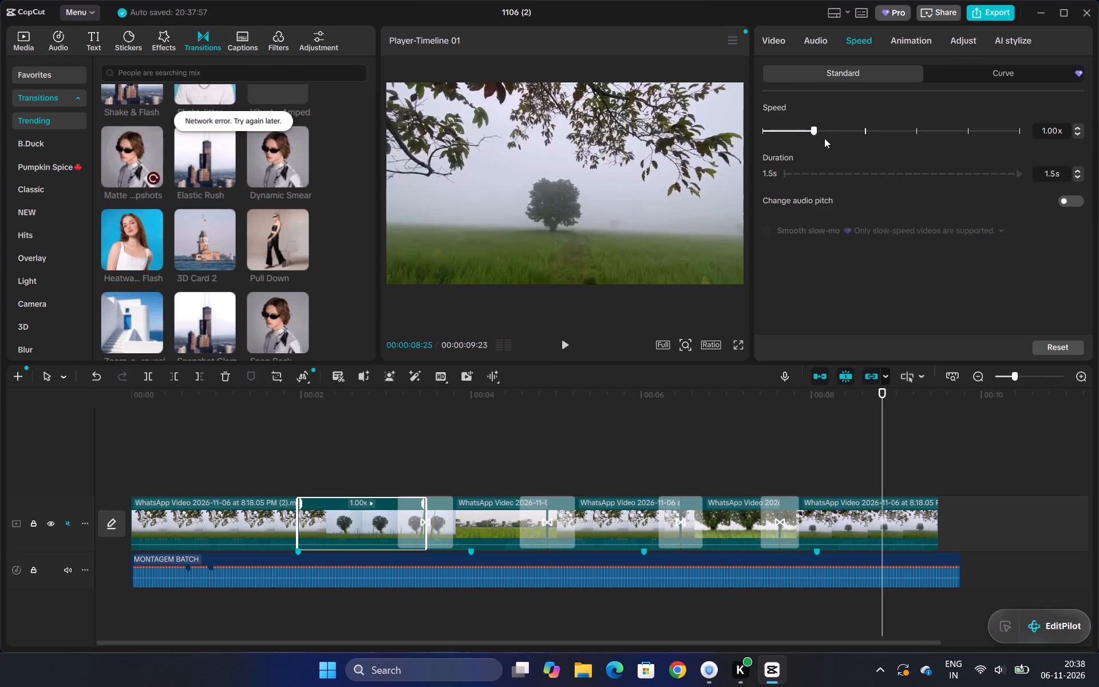
left_click(801, 132)
left_click(797, 129)
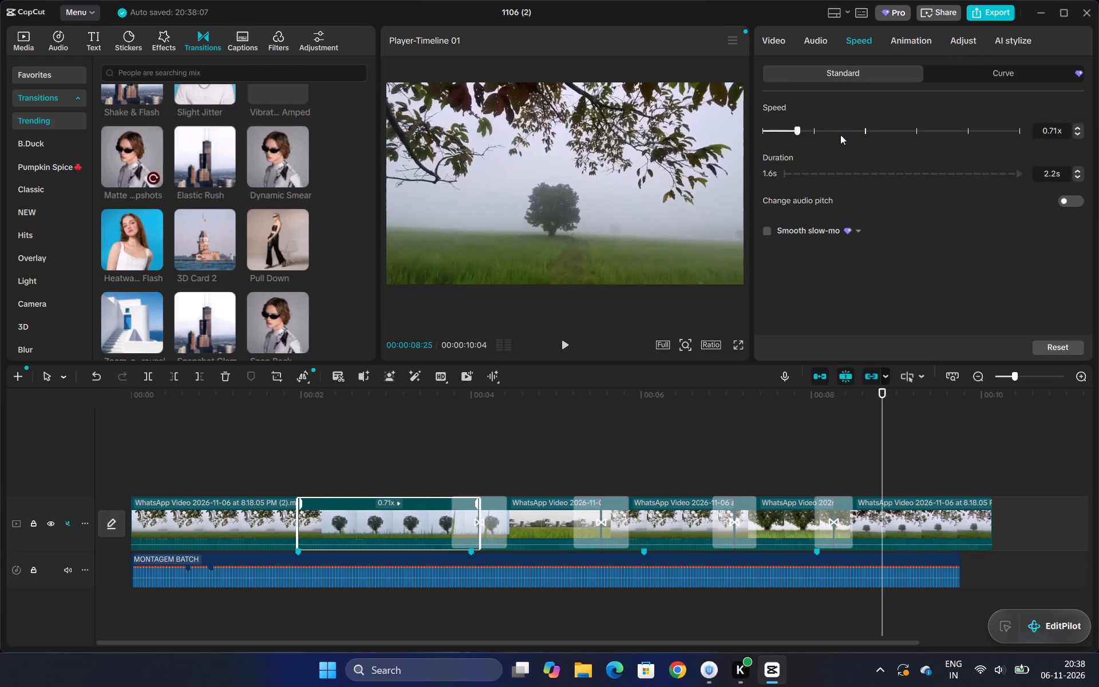
double_click(1076, 127)
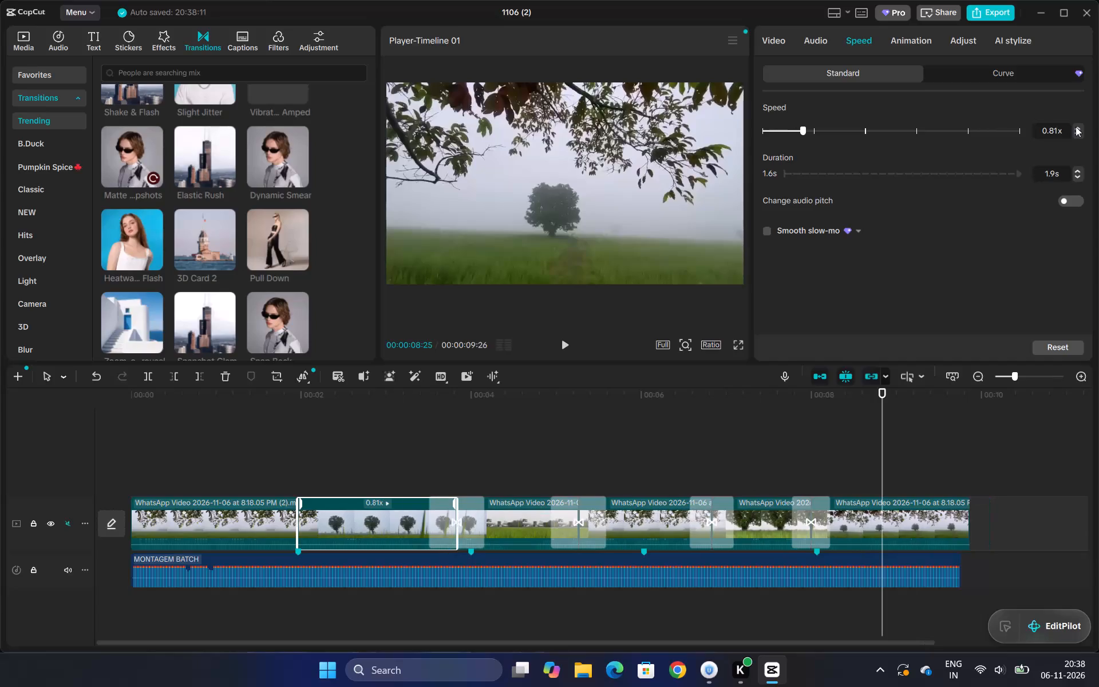
left_click(1079, 134)
left_click(1079, 134)
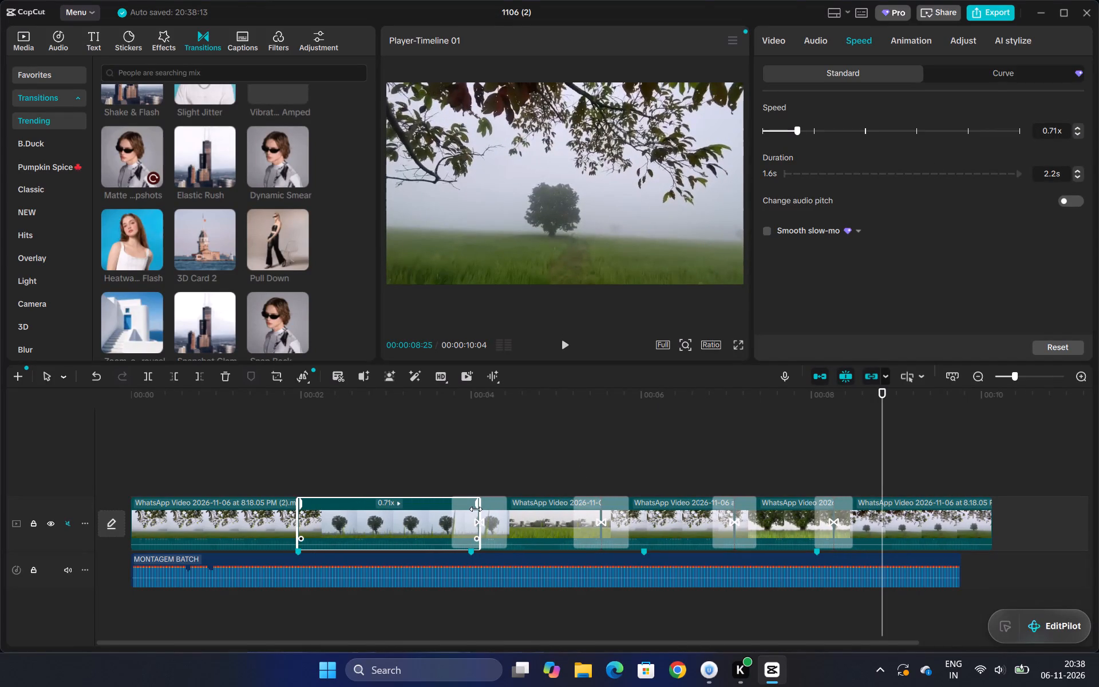
Trim the end of the slowed second clip back to the second beat marker, near 00:04.
left_click_drag(481, 504, 462, 512)
left_click_drag(462, 512, 460, 514)
left_click_drag(479, 502, 469, 507)
left_click_drag(469, 507, 468, 508)
left_click_drag(480, 510, 470, 513)
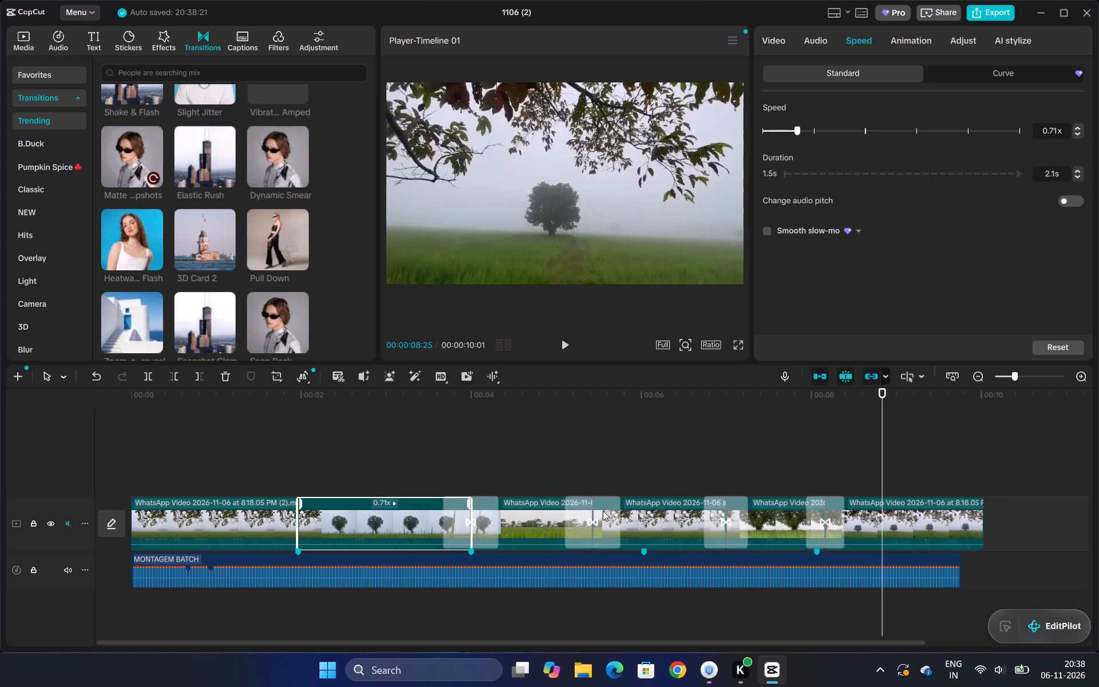
Extend the end of the rice-field clip to the third beat marker, near 00:06.
left_click(606, 510)
left_click(582, 512)
left_click(553, 512)
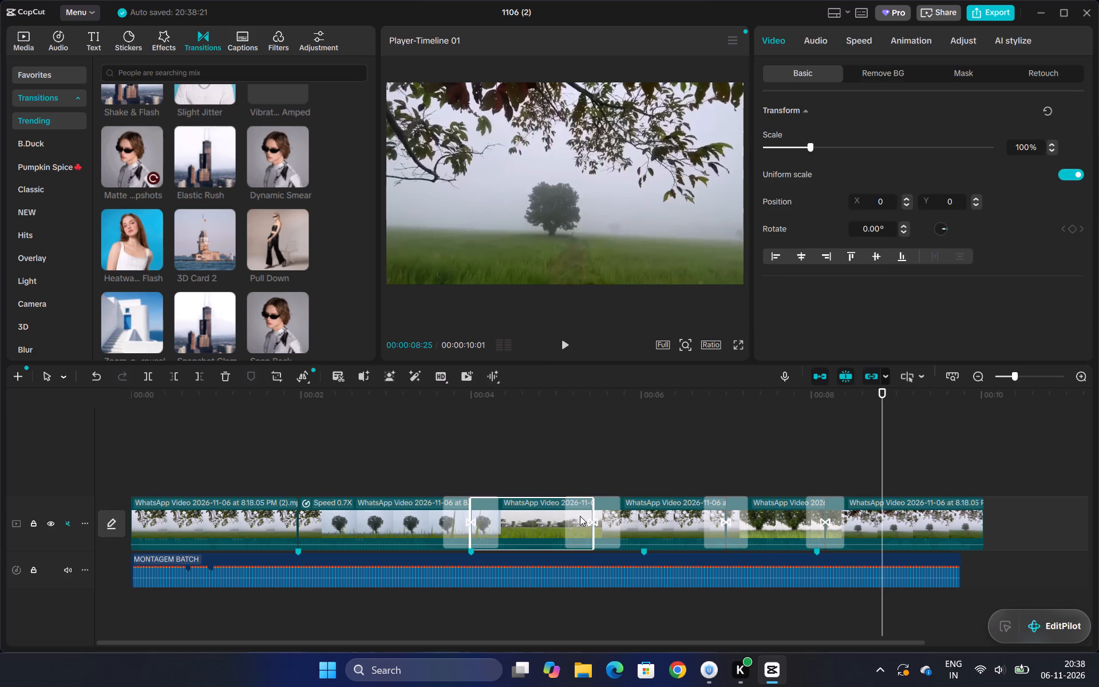
left_click_drag(594, 516, 632, 512)
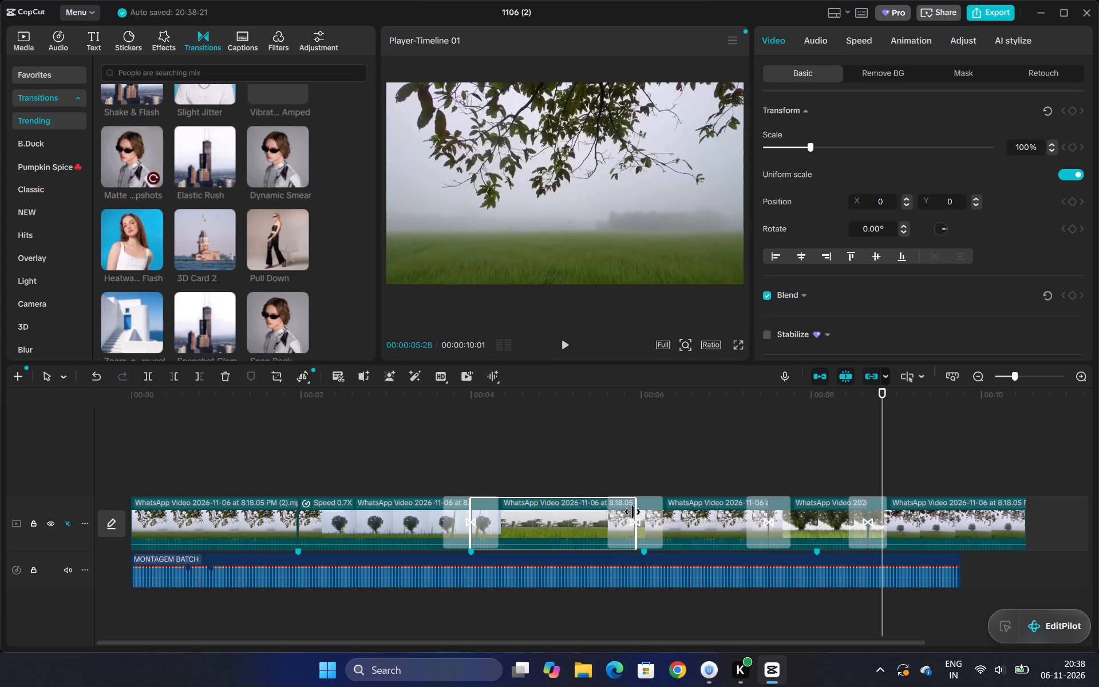
left_click_drag(632, 512, 638, 512)
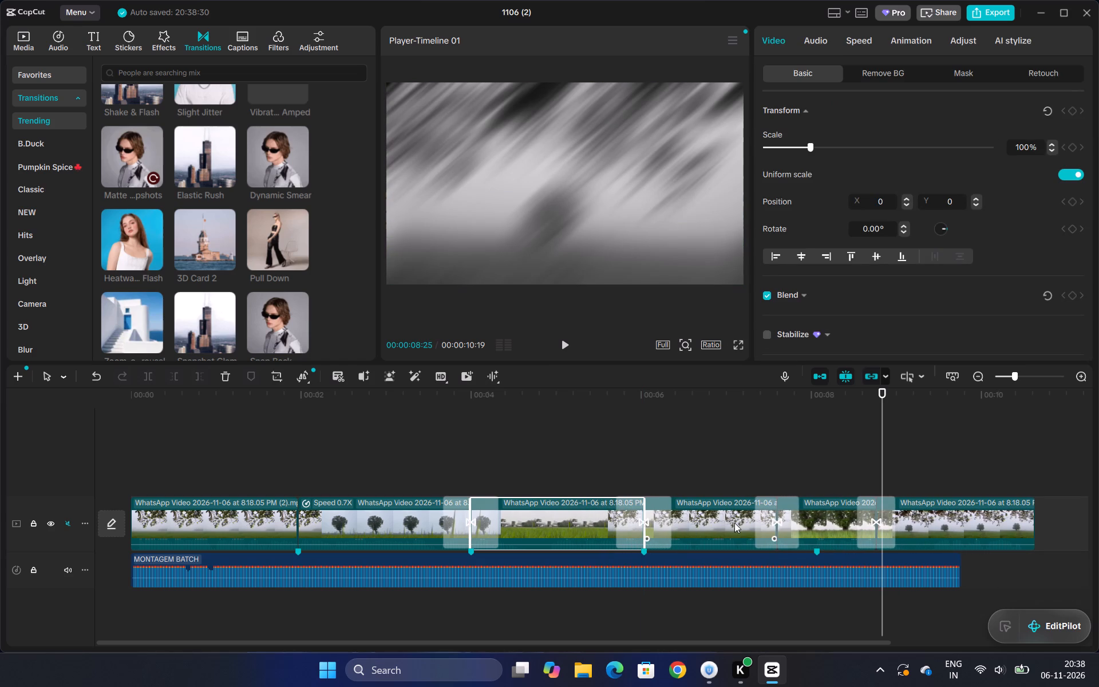
Extend the end of the hanging-branches clip before the large tree to the fourth beat marker, near 00:08.
left_click(734, 523)
left_click_drag(776, 520, 812, 516)
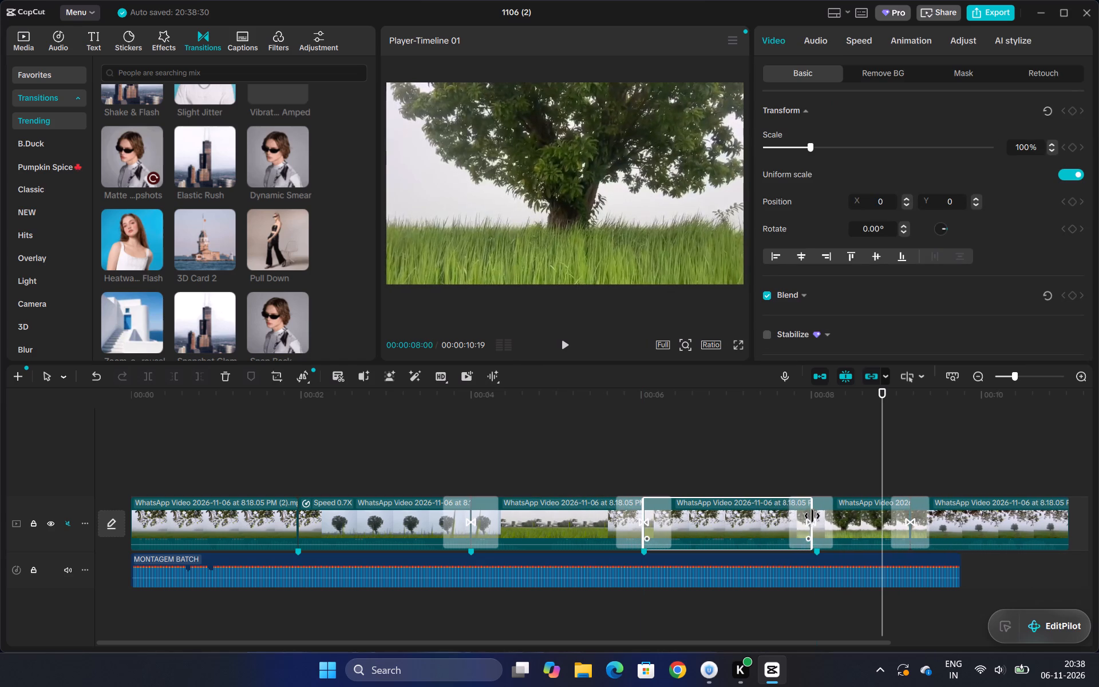
left_click_drag(812, 516, 814, 515)
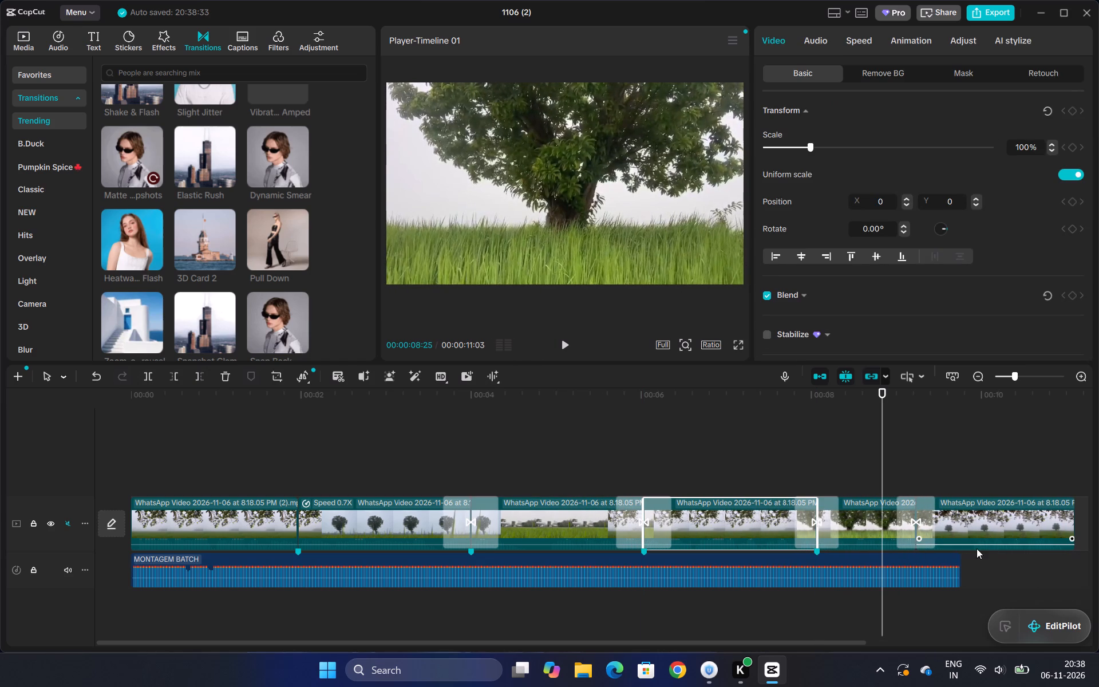
Play the retimed edit from the start to check the cuts against the beats.
left_click(137, 470)
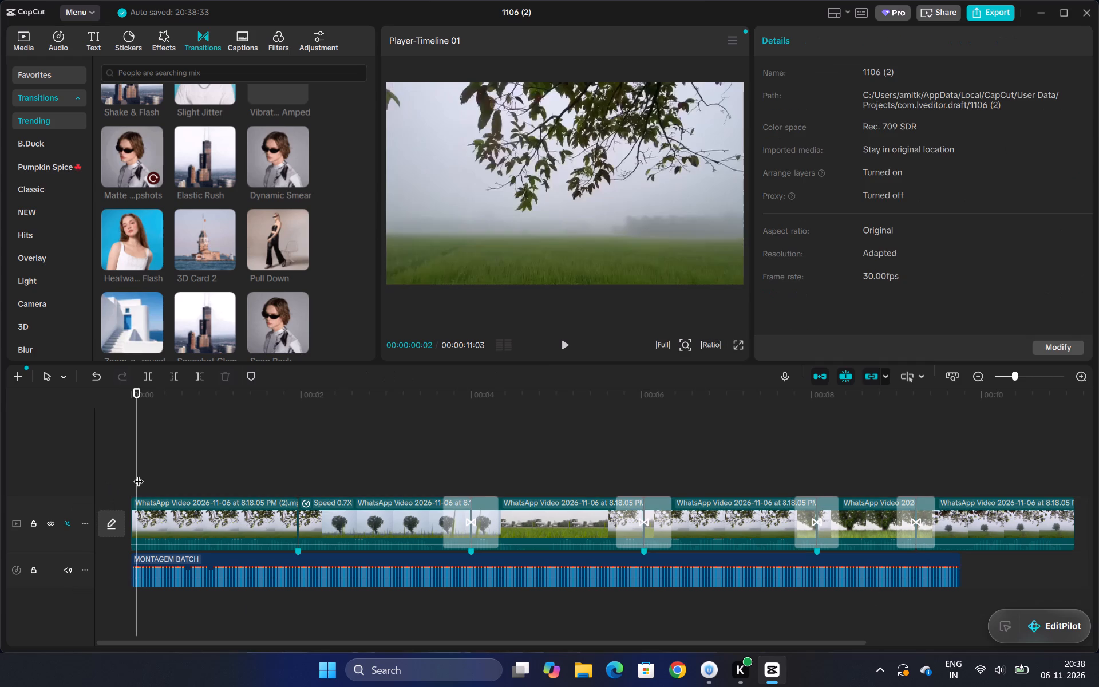
key("space")
Extend the end of the MONTAGEM BATCH audio to match the end of the video, near 00:11.
left_click_drag(958, 572, 959, 572)
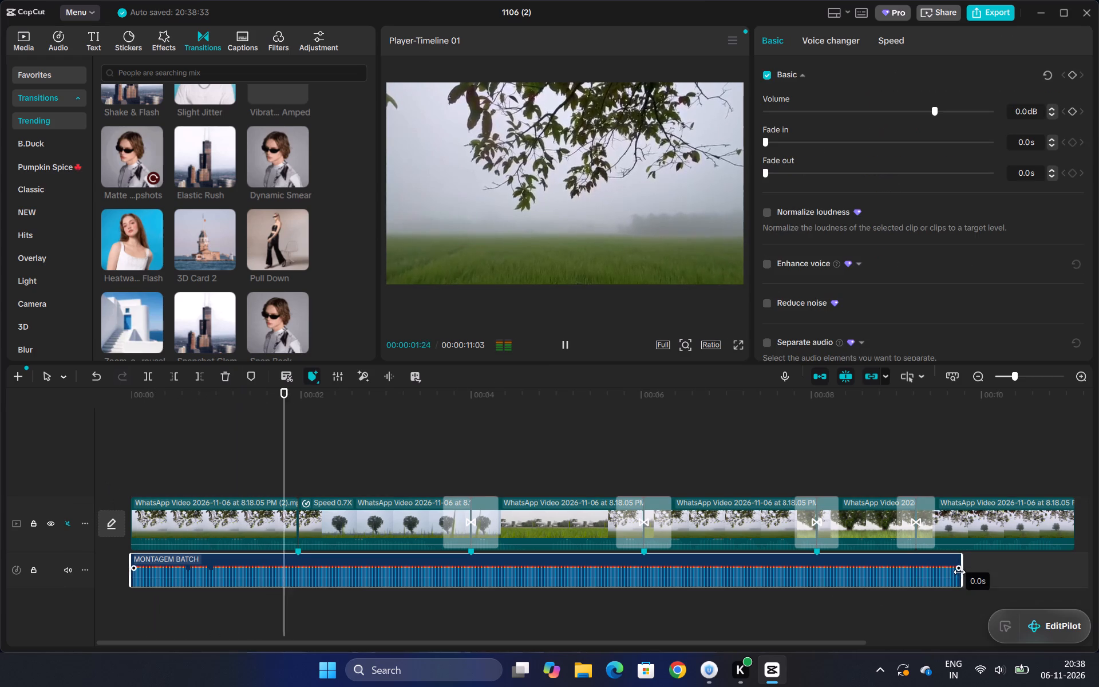
left_click_drag(959, 572, 1009, 562)
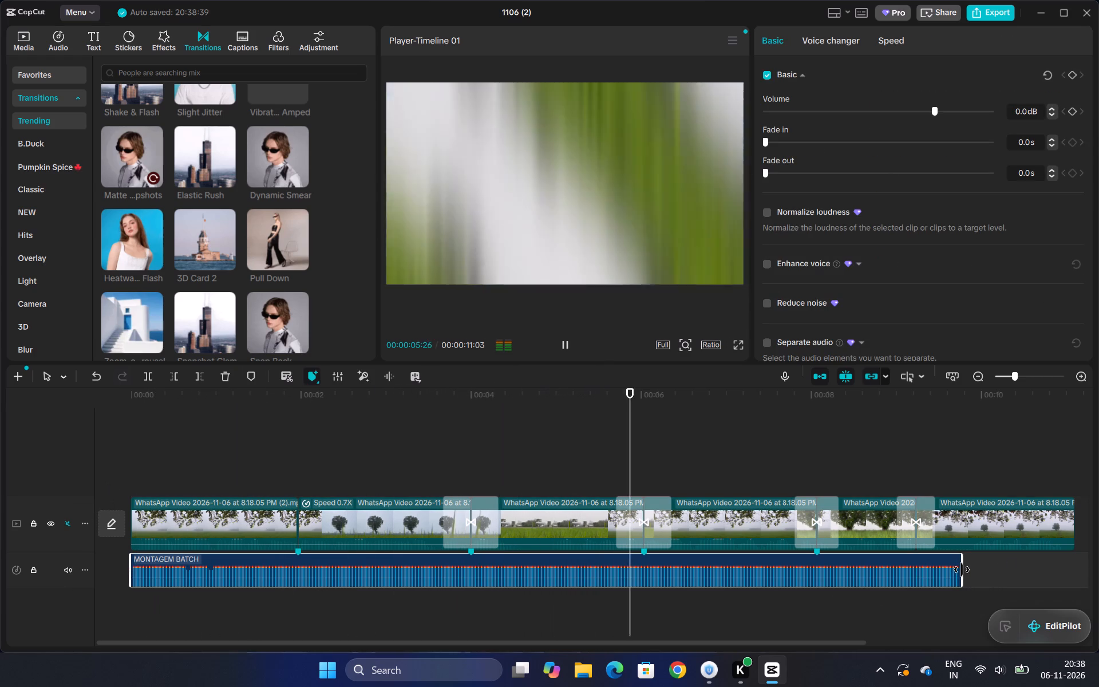
left_click_drag(961, 562, 1007, 557)
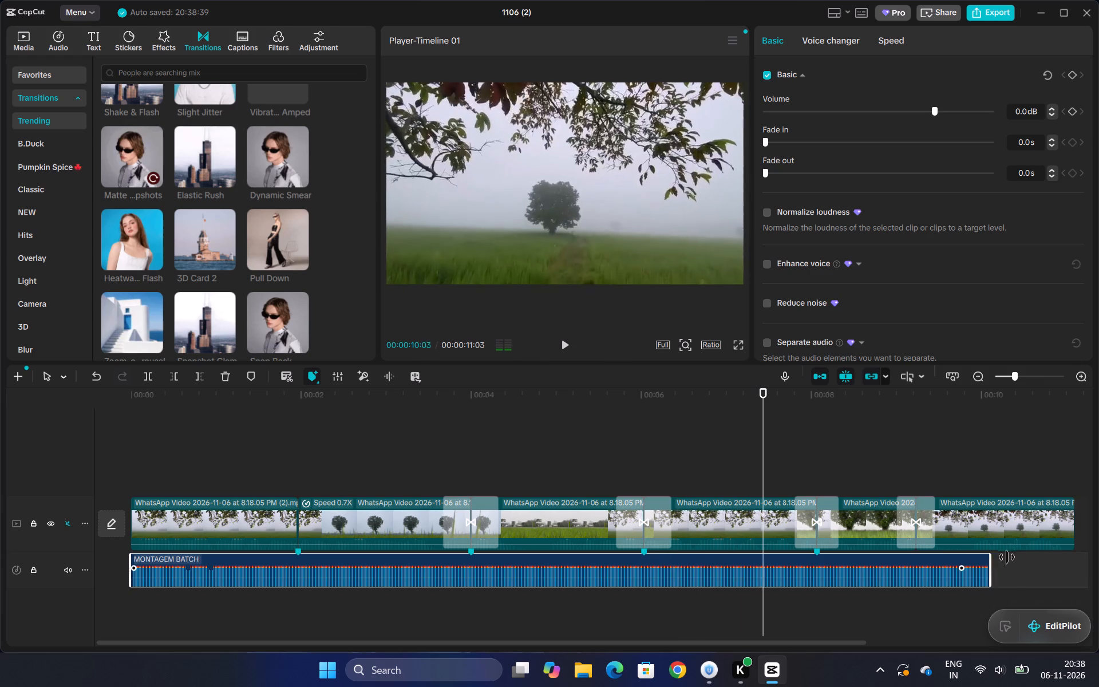
left_click_drag(1007, 557, 1074, 547)
left_click_drag(1080, 560, 1078, 560)
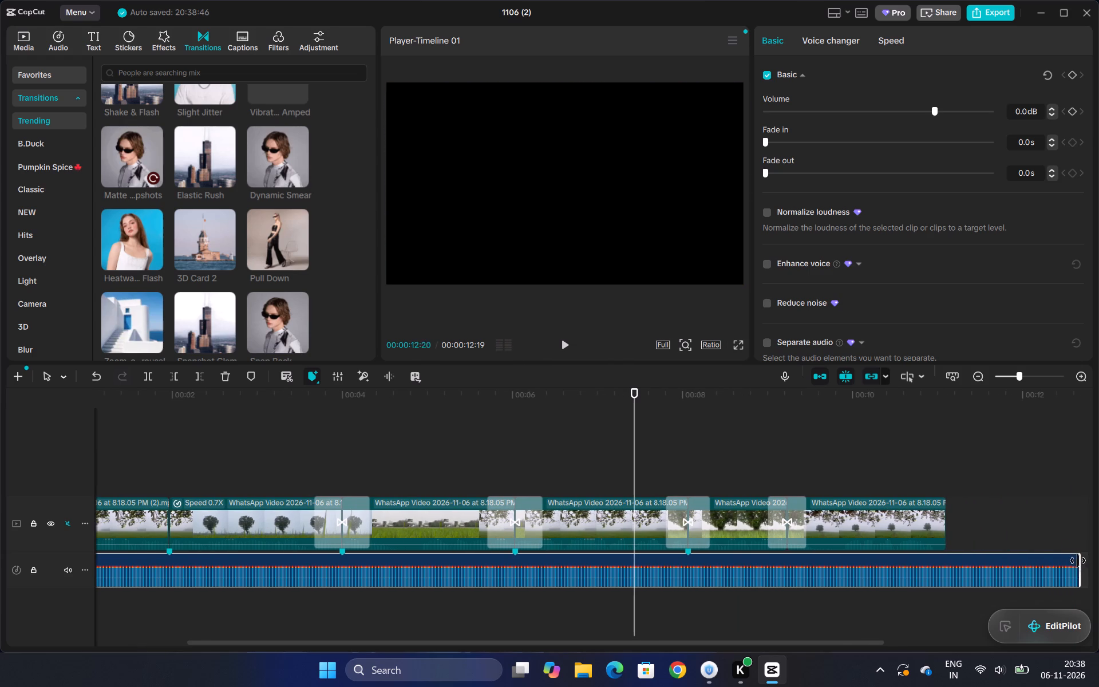
left_click_drag(1078, 560, 907, 587)
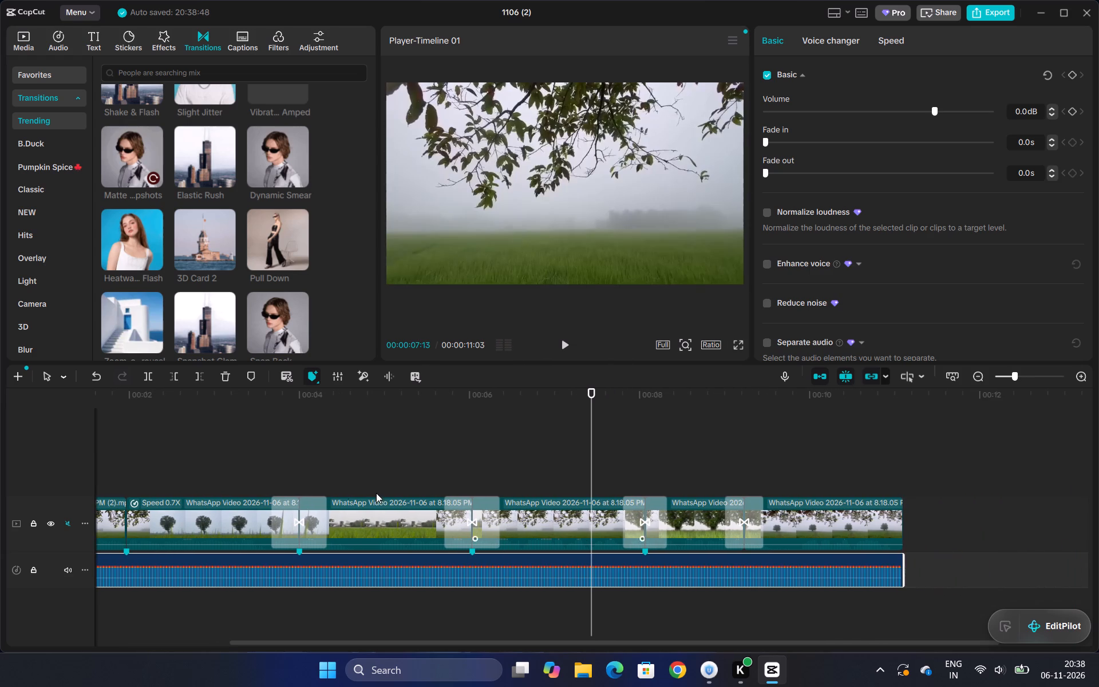
Play the whole edit from the start with the extended music.
left_click(154, 468)
left_click_drag(129, 468, 90, 468)
left_click(144, 468)
left_click(136, 468)
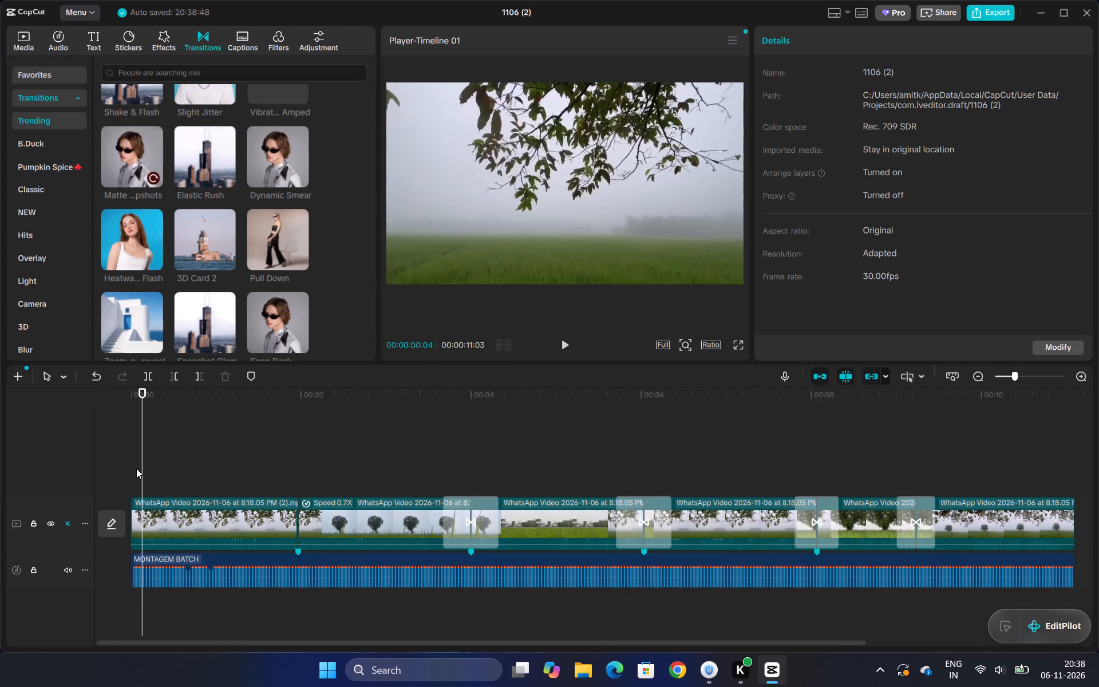
left_click_drag(136, 468, 125, 468)
key("space")
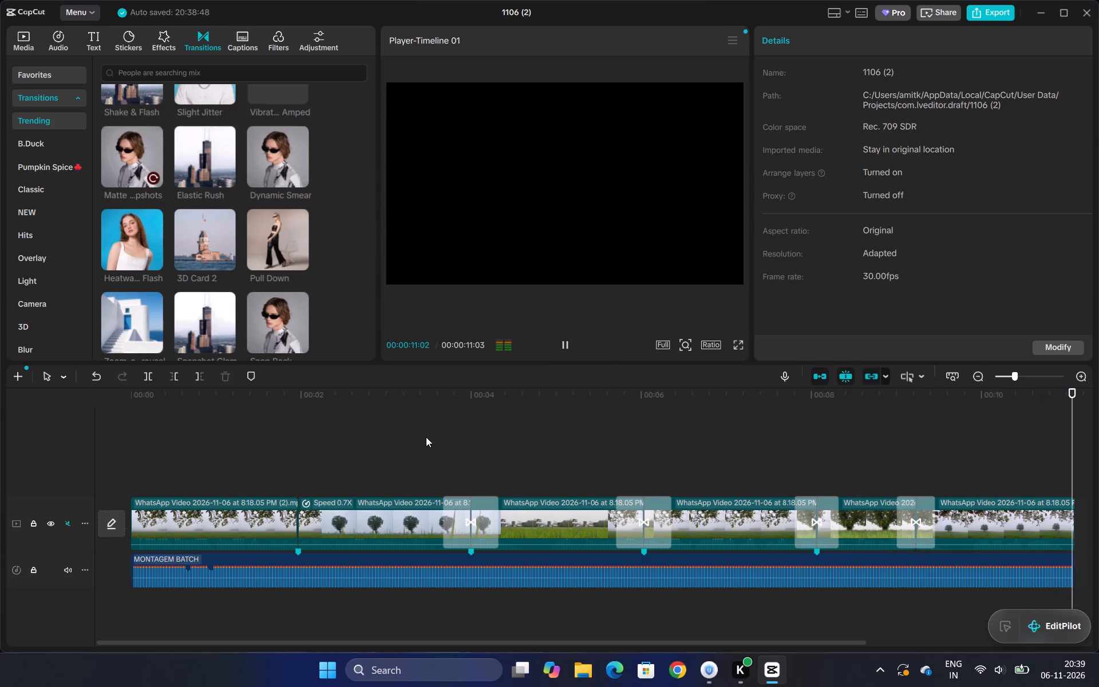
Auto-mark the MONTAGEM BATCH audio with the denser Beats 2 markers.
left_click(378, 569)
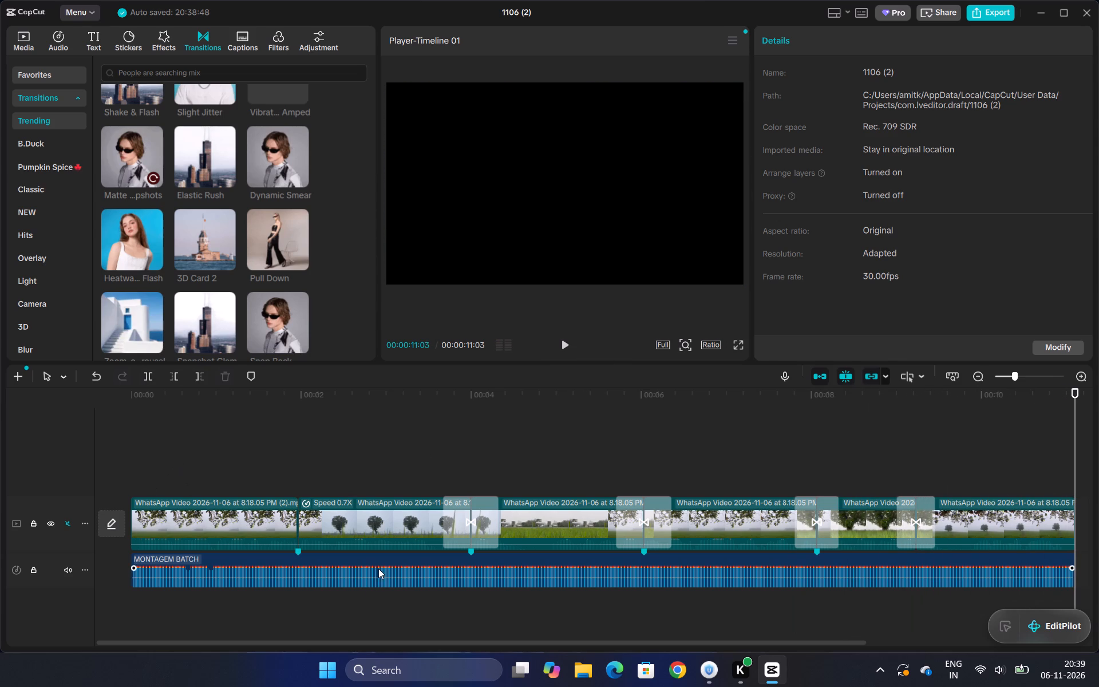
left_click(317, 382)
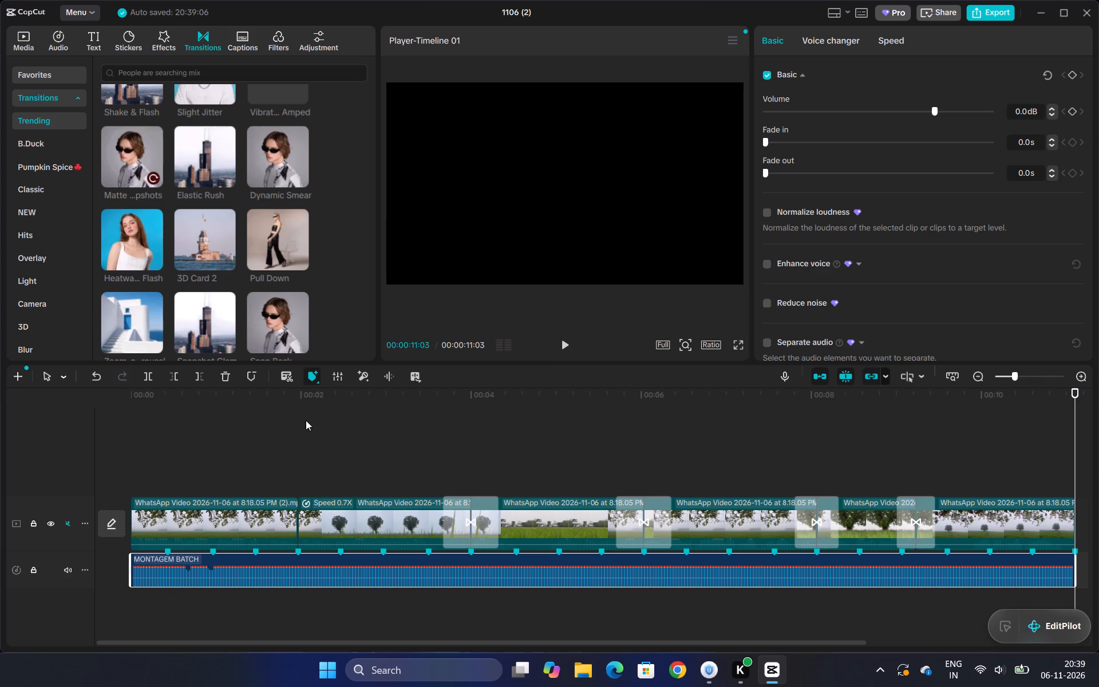
Play the edit from the start to check the cuts against the denser beat markers.
left_click(134, 460)
key("space")
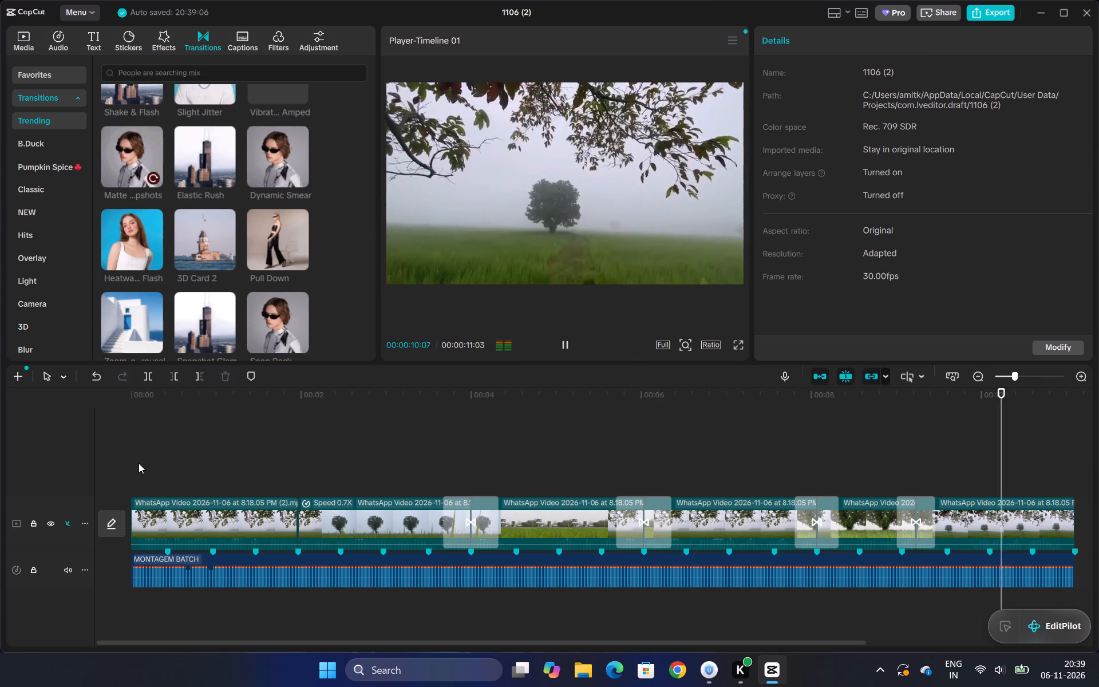
key("space")
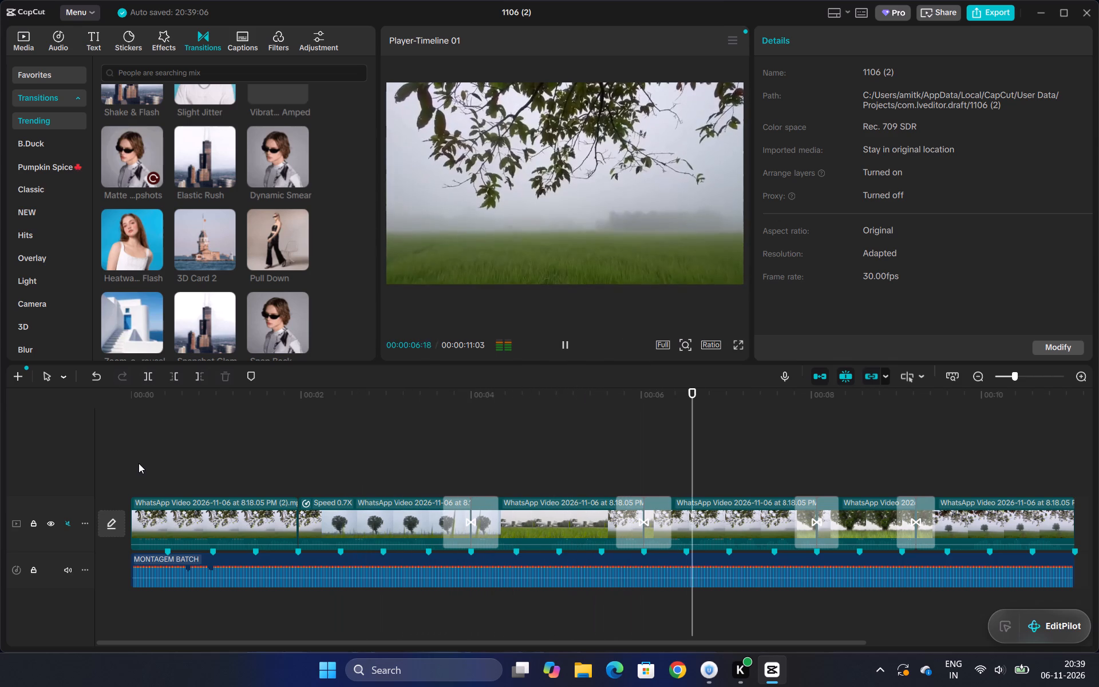
left_click(533, 431)
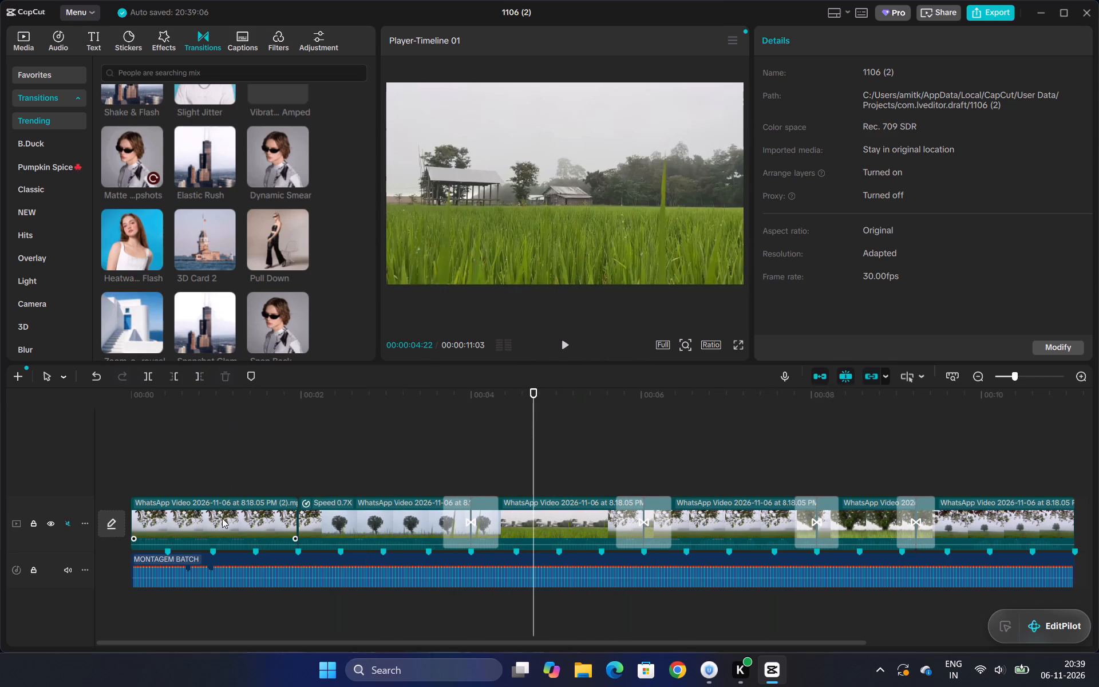
Set the auto-marked beats on the MONTAGEM BATCH audio to Beats 1.
left_click(223, 568)
left_click(318, 372)
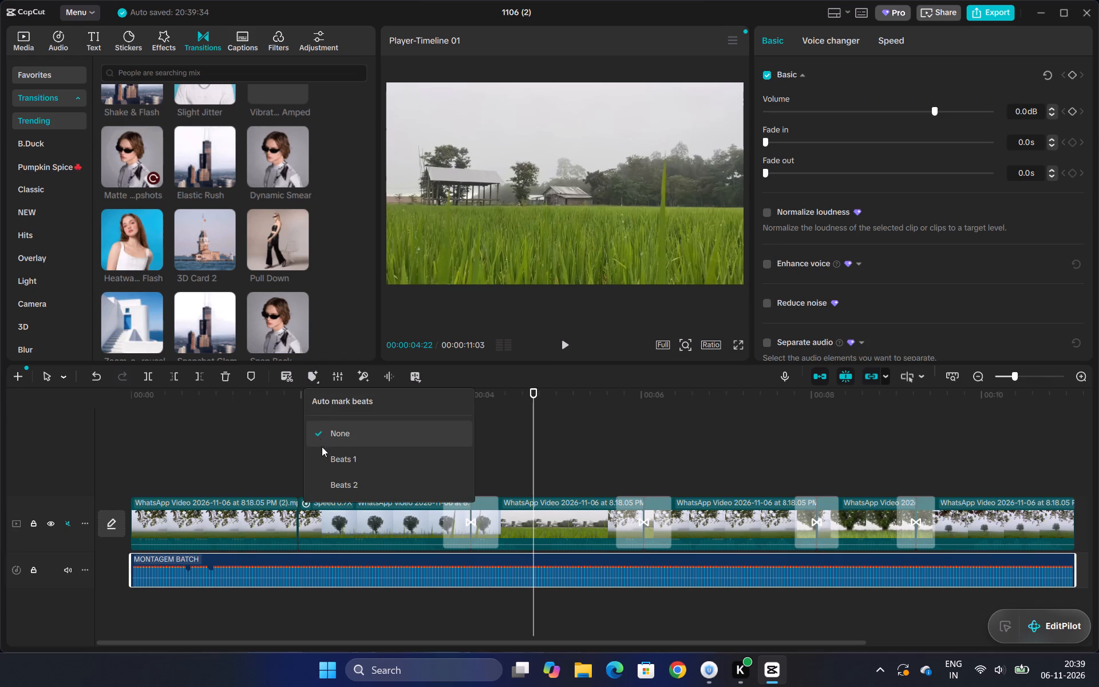
left_click(323, 456)
Play the rice-field section between 00:04 and 00:06 to check its transition against the beat.
key("space")
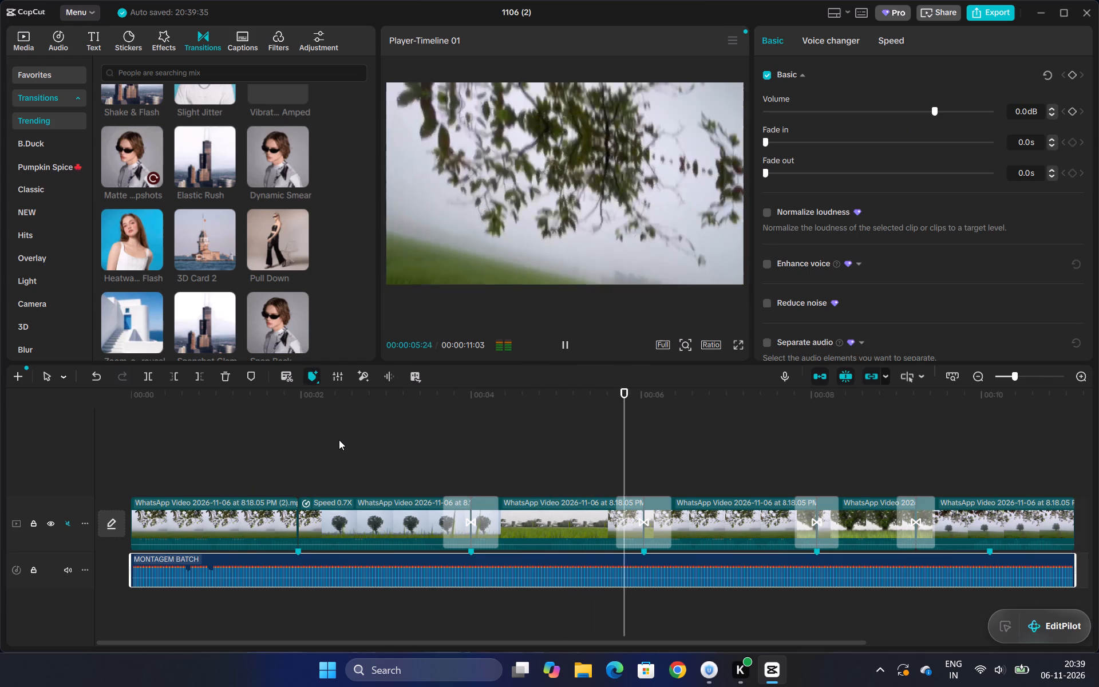
key("space")
left_click(492, 452)
key("space")
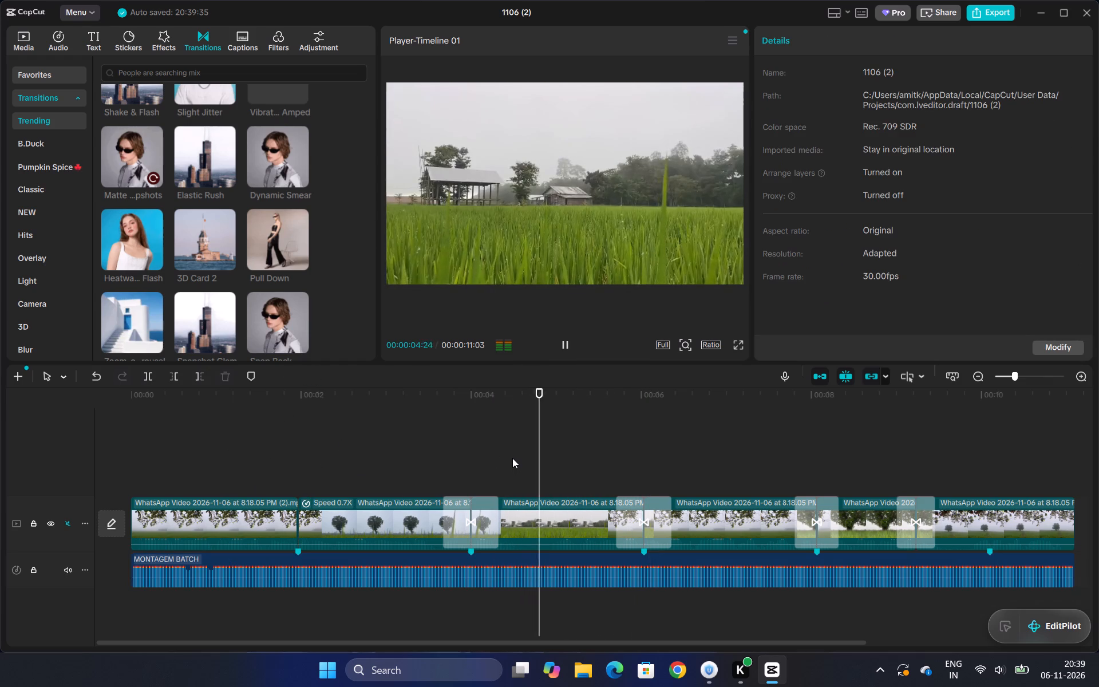
key("space")
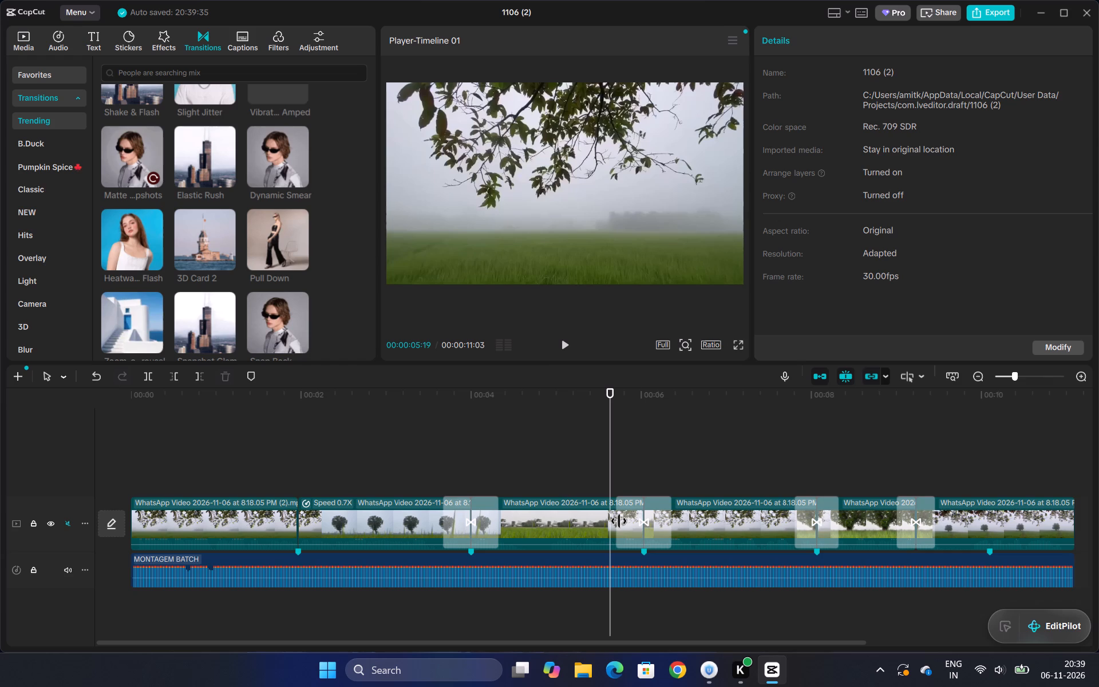
Shorten the Elastic Rush transition at the join near 00:06 to 0.2 s.
left_click_drag(619, 521, 640, 521)
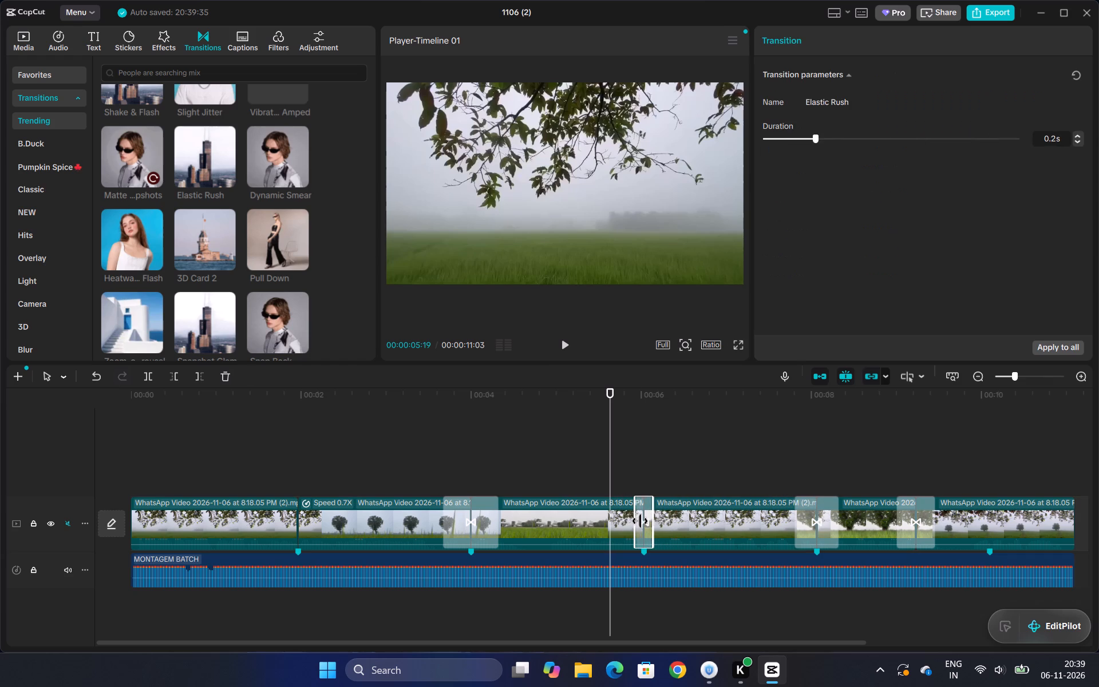
left_click_drag(640, 521, 637, 521)
Extend the end of the rice-field clip slightly past the third beat marker, near 00:06.
left_click(618, 519)
left_click(646, 515)
left_click_drag(646, 515, 658, 513)
left_click(623, 515)
left_click_drag(644, 513, 659, 513)
left_click(645, 515)
left_click_drag(645, 515, 650, 514)
left_click(602, 522)
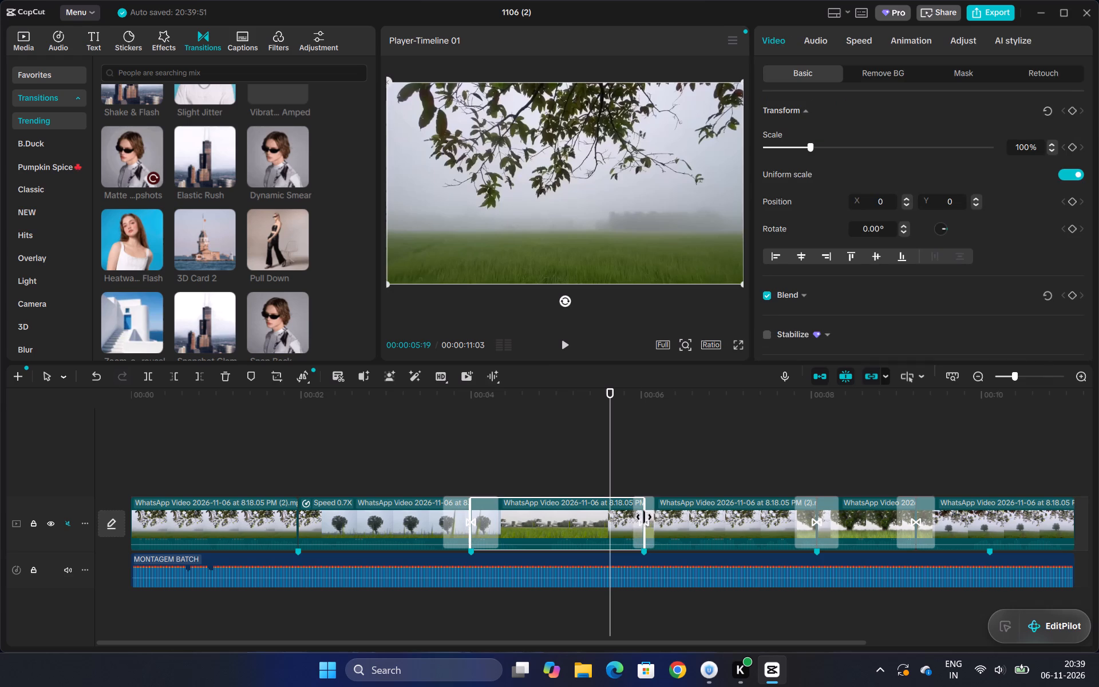
left_click(590, 536)
left_click_drag(642, 513, 653, 513)
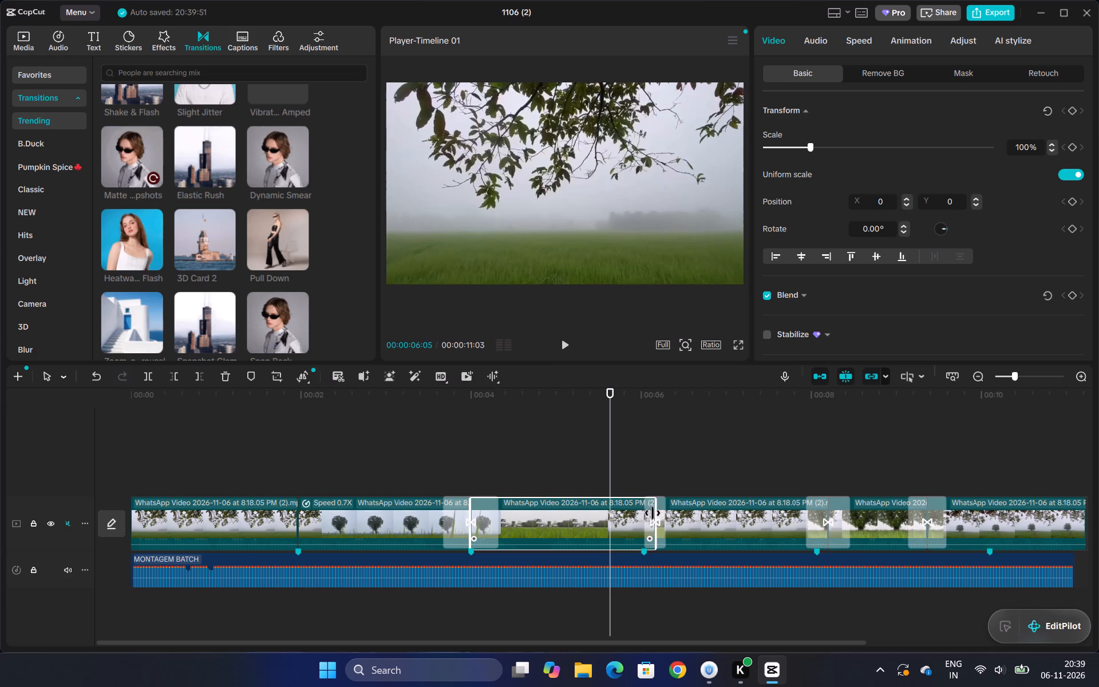
left_click_drag(653, 513, 651, 515)
left_click(623, 526)
Replay the edit from around the rice-field clip to check the adjusted join near 00:06.
left_click(558, 456)
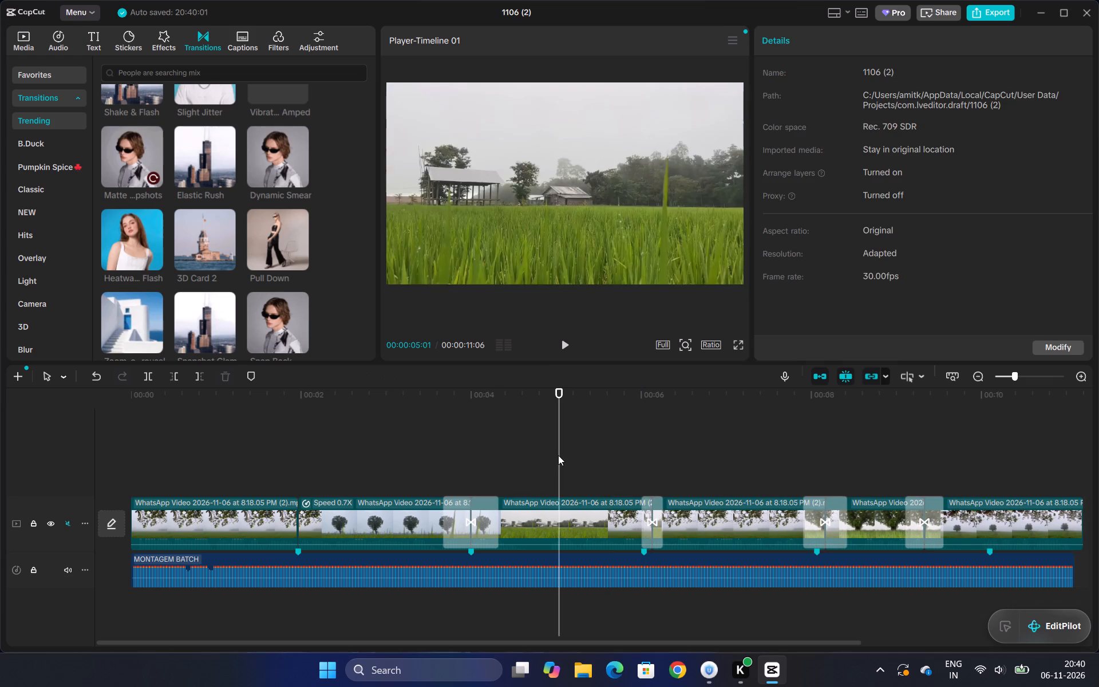
key("space")
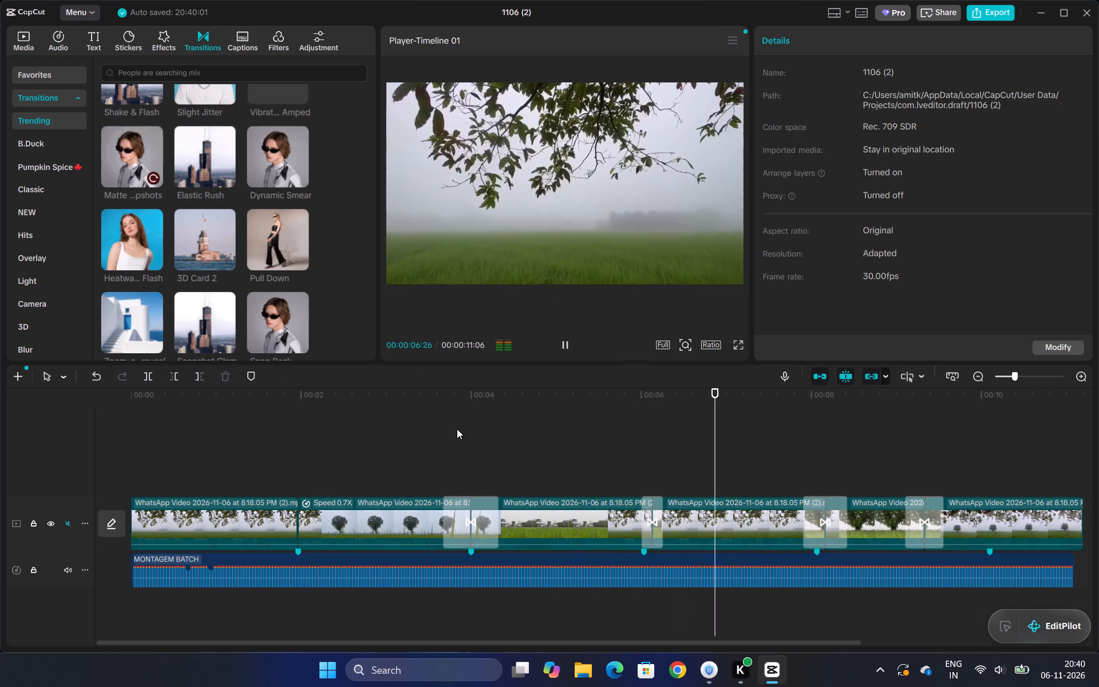
left_click(395, 479)
key("space")
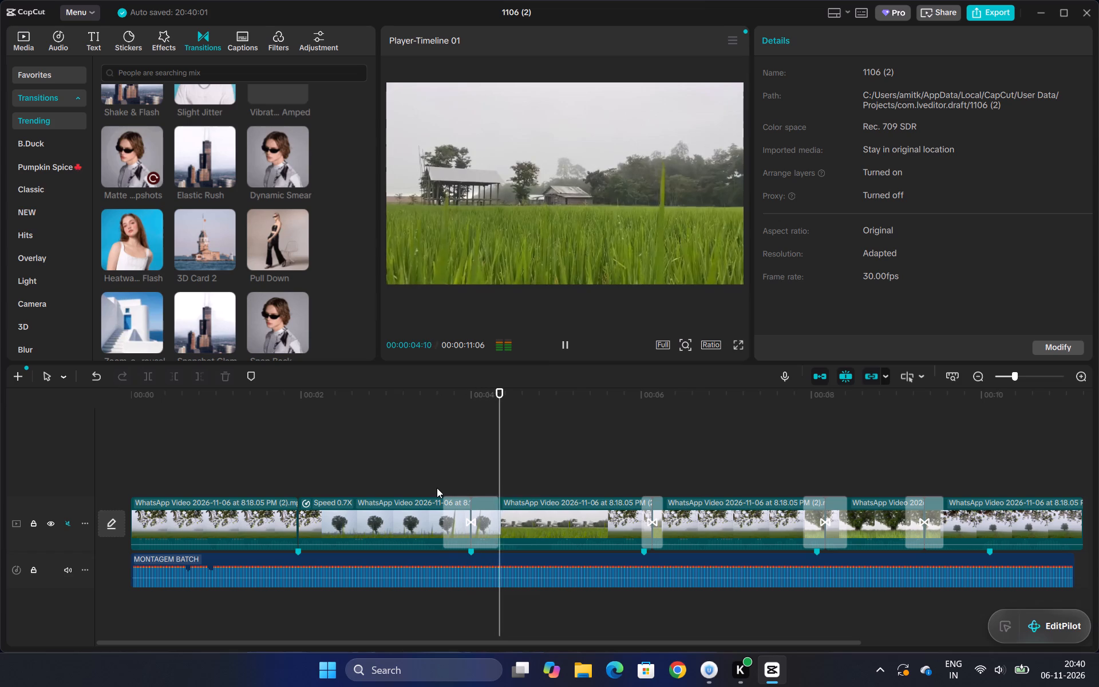
left_click(418, 462)
key("space")
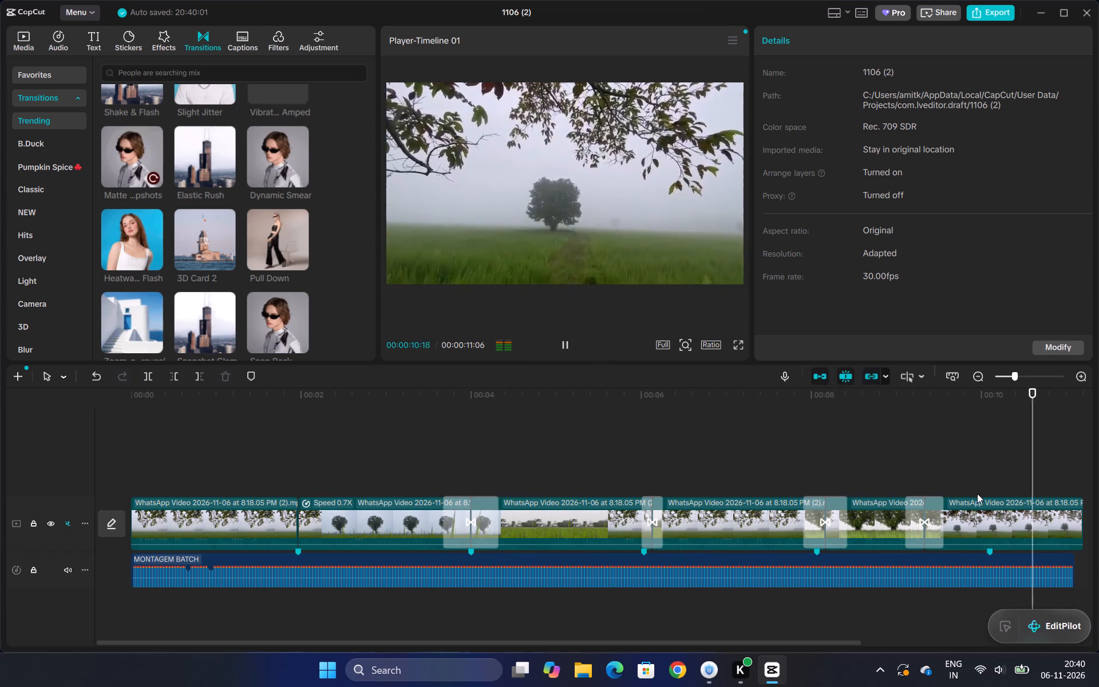
Play the large-tree section from before 00:08 to check its end against the beat marker near 00:10.
left_click(904, 480)
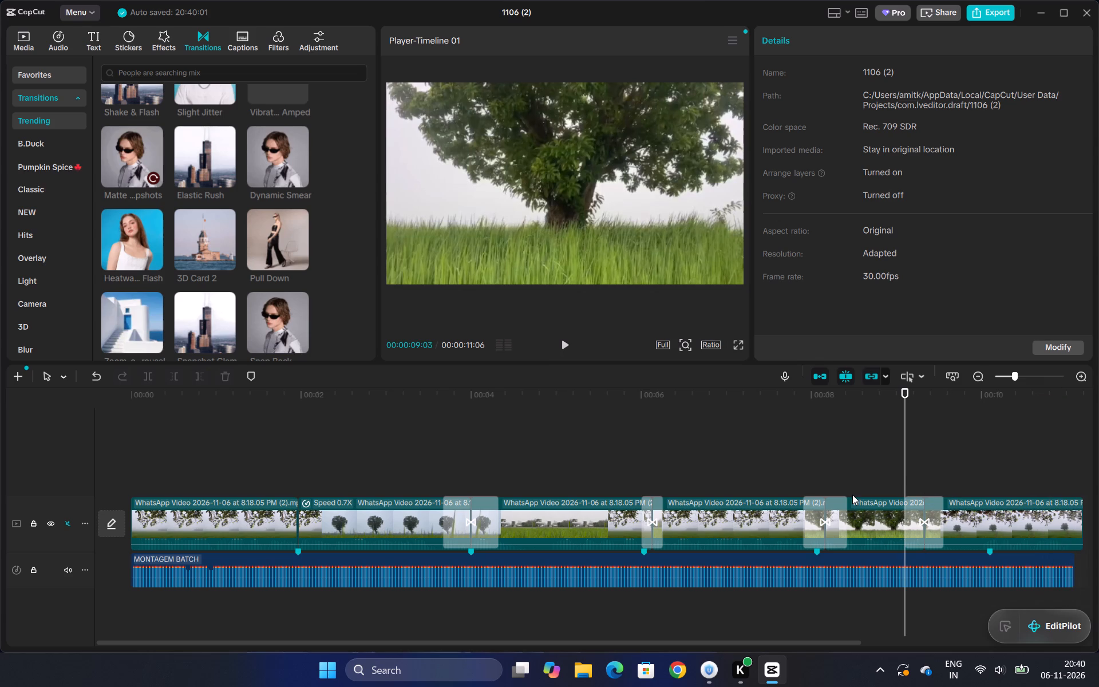
scroll(852, 495, "down", 2)
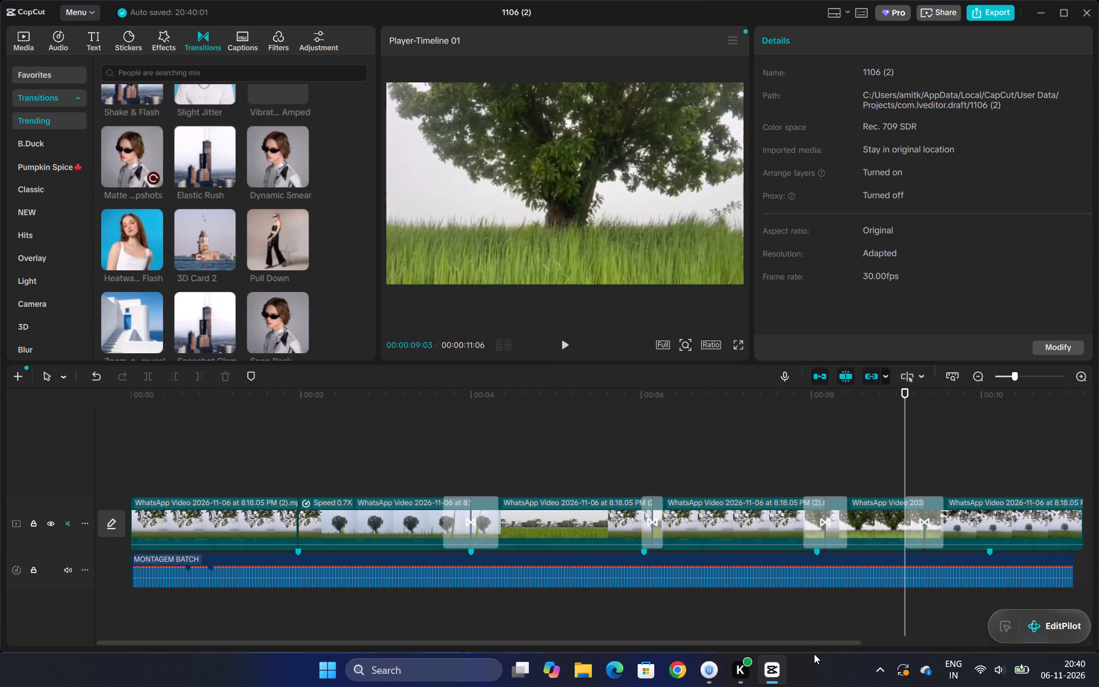
left_click(824, 646)
left_click_drag(832, 642, 968, 618)
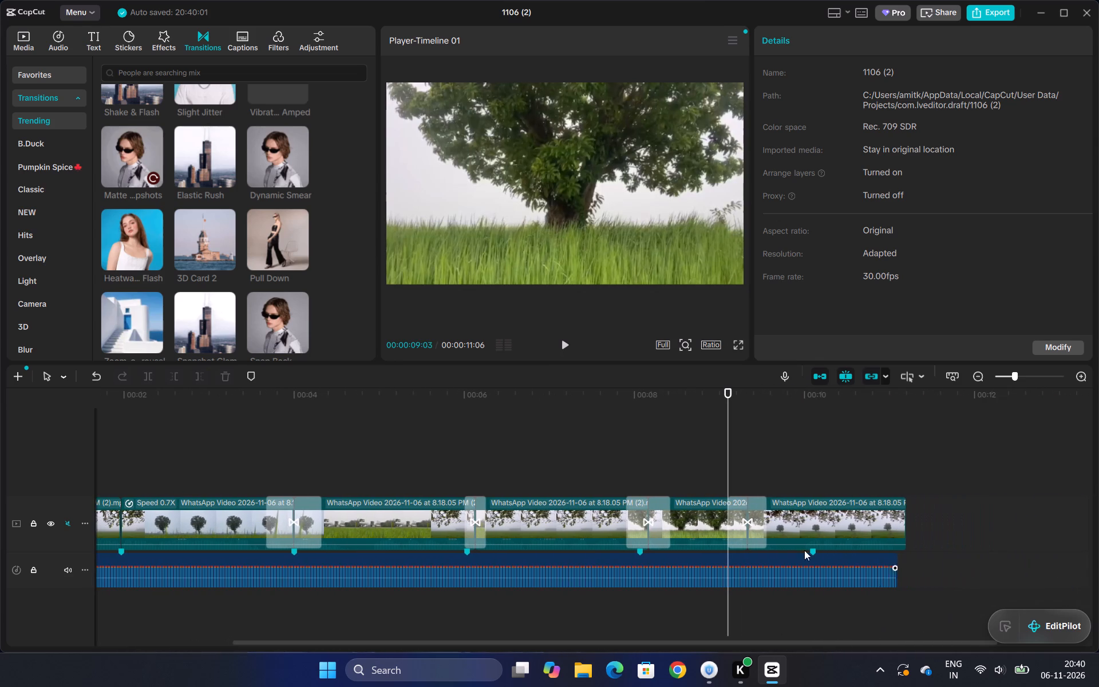
left_click(702, 457)
key("space")
left_click(612, 471)
key("space")
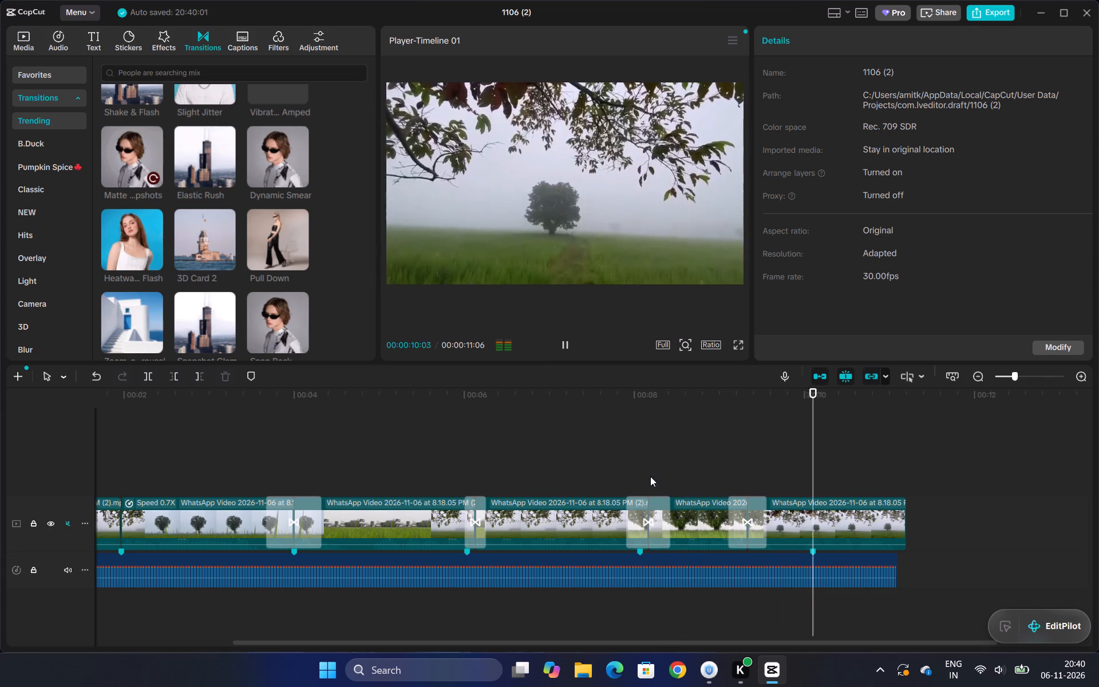
key("space")
Extend the end of the large-tree clip slightly past the fifth beat marker, near 00:10.
left_click(714, 514)
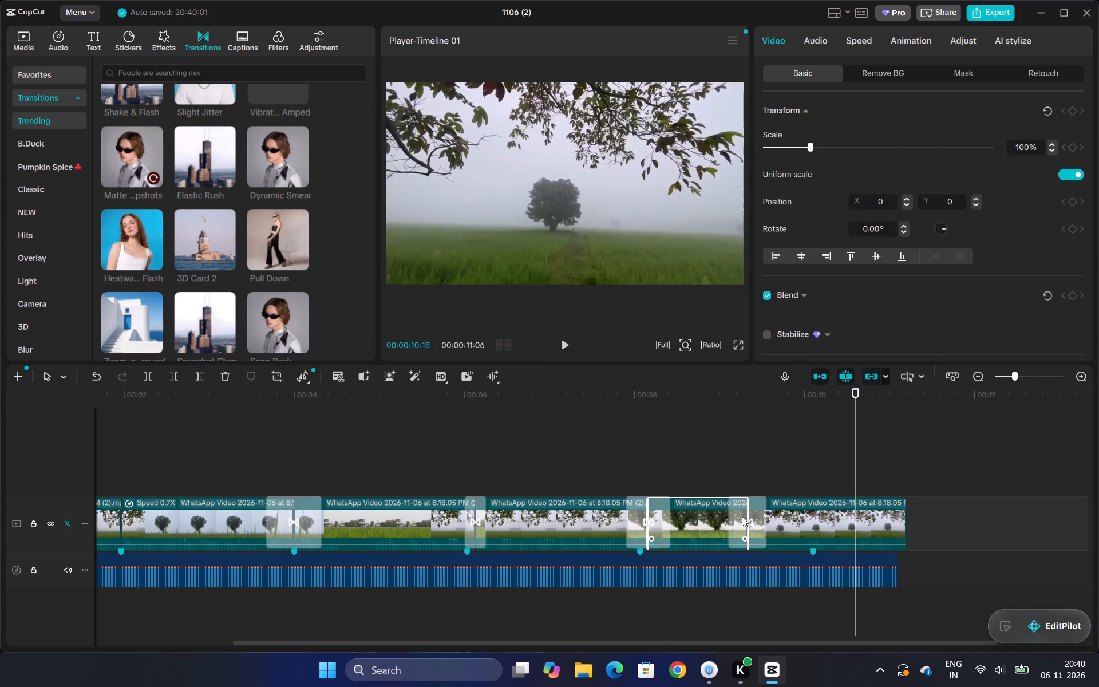
left_click_drag(749, 507, 805, 505)
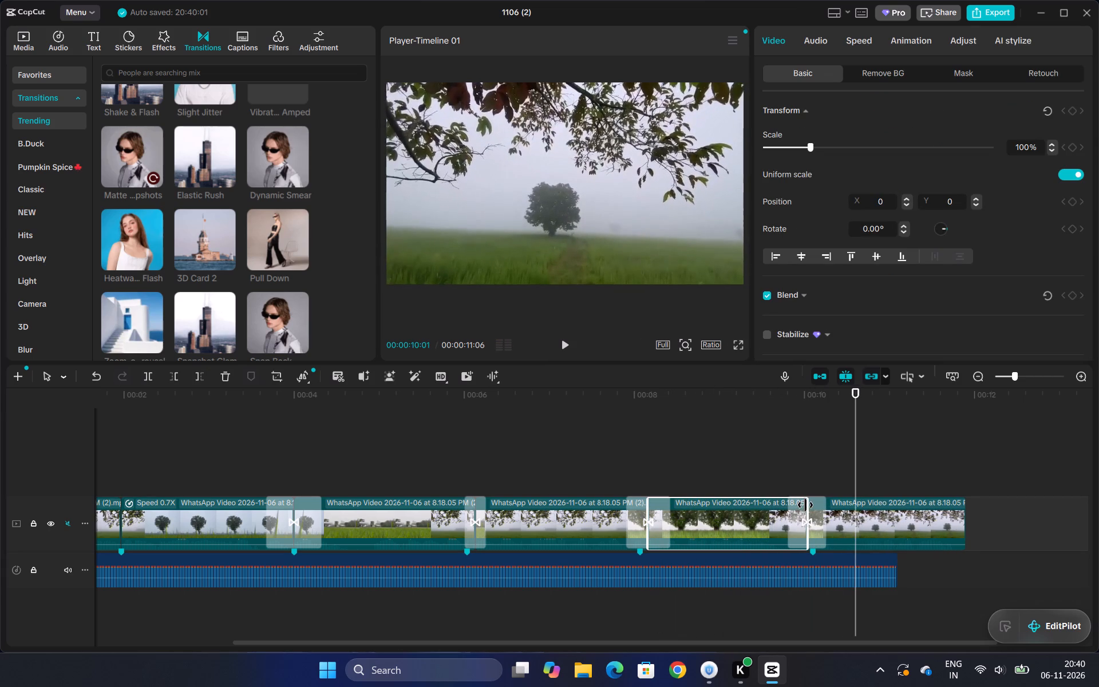
left_click_drag(805, 505, 828, 498)
Extend the end of the MONTAGEM BATCH audio to match the end of the lengthened video, near 00:12.
left_click(878, 583)
left_click_drag(898, 562, 978, 551)
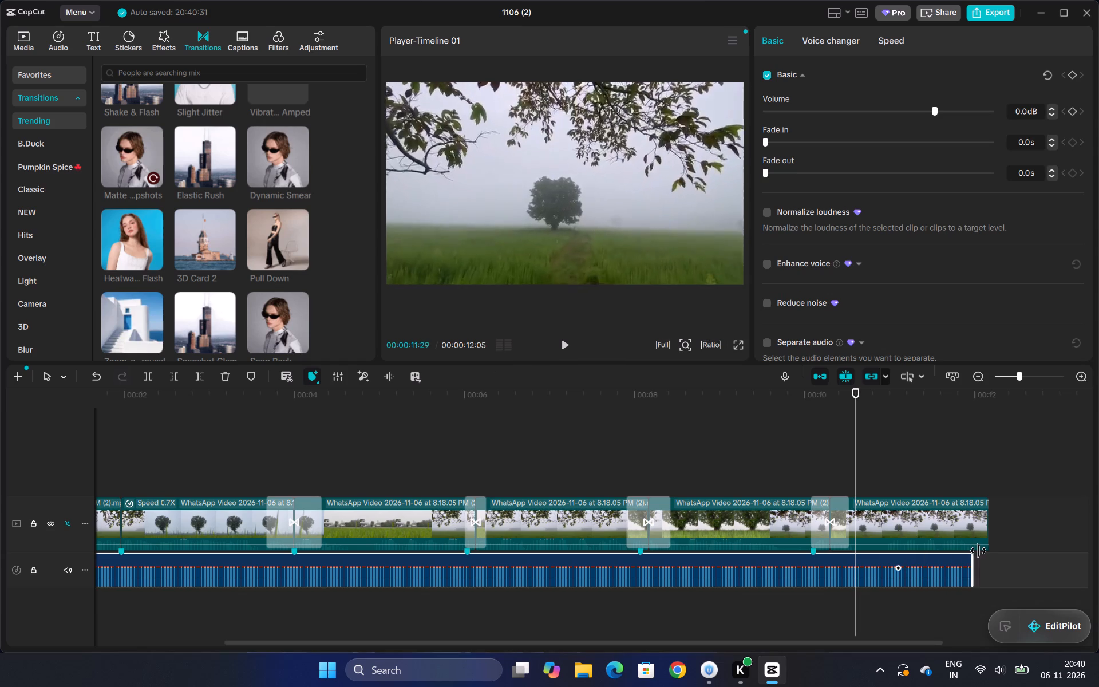
left_click_drag(978, 551, 985, 551)
Play the section from about 00:07 and examine where the large-tree shot changes to the misty field, between 00:08 and 00:10.
left_click(597, 457)
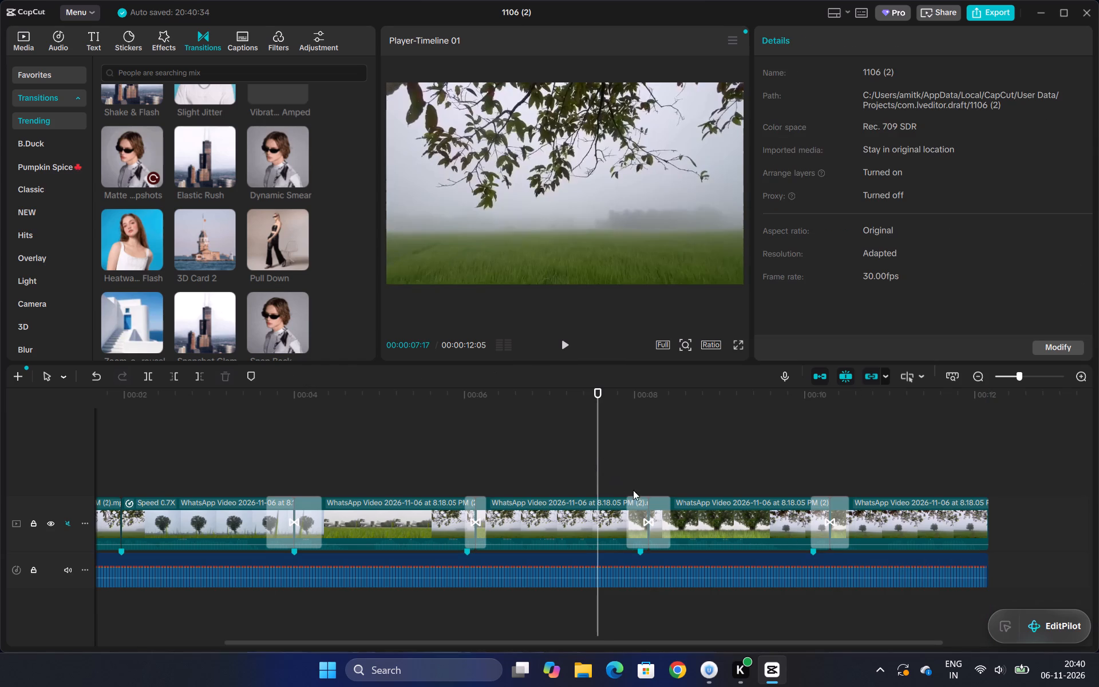
key("space")
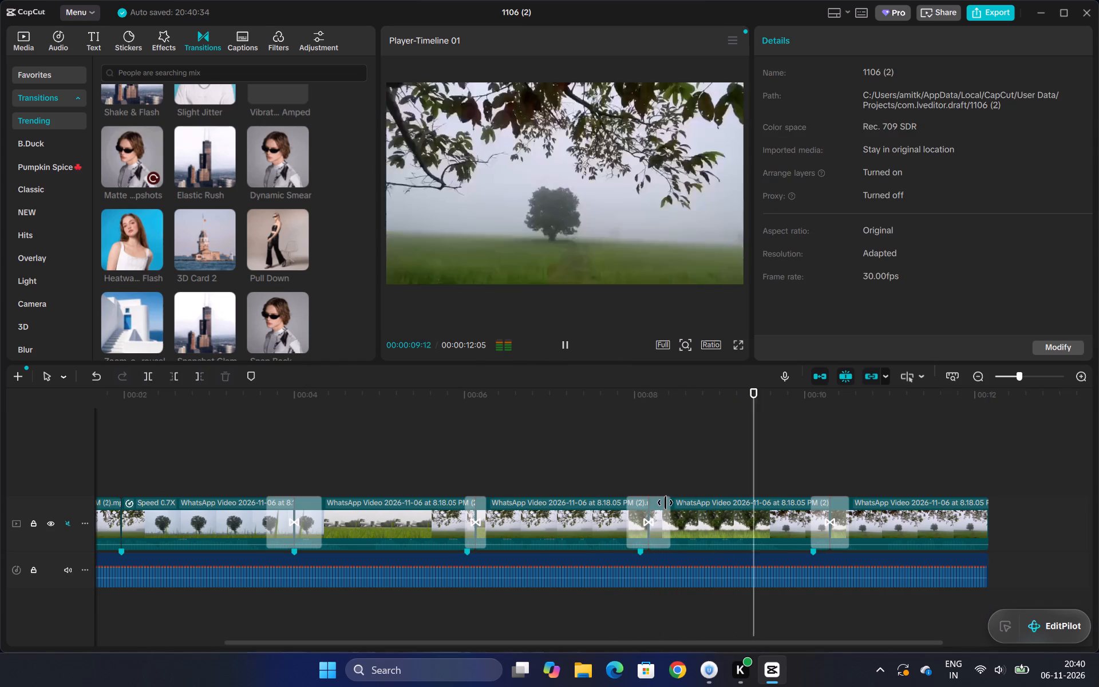
left_click(639, 433)
key("space")
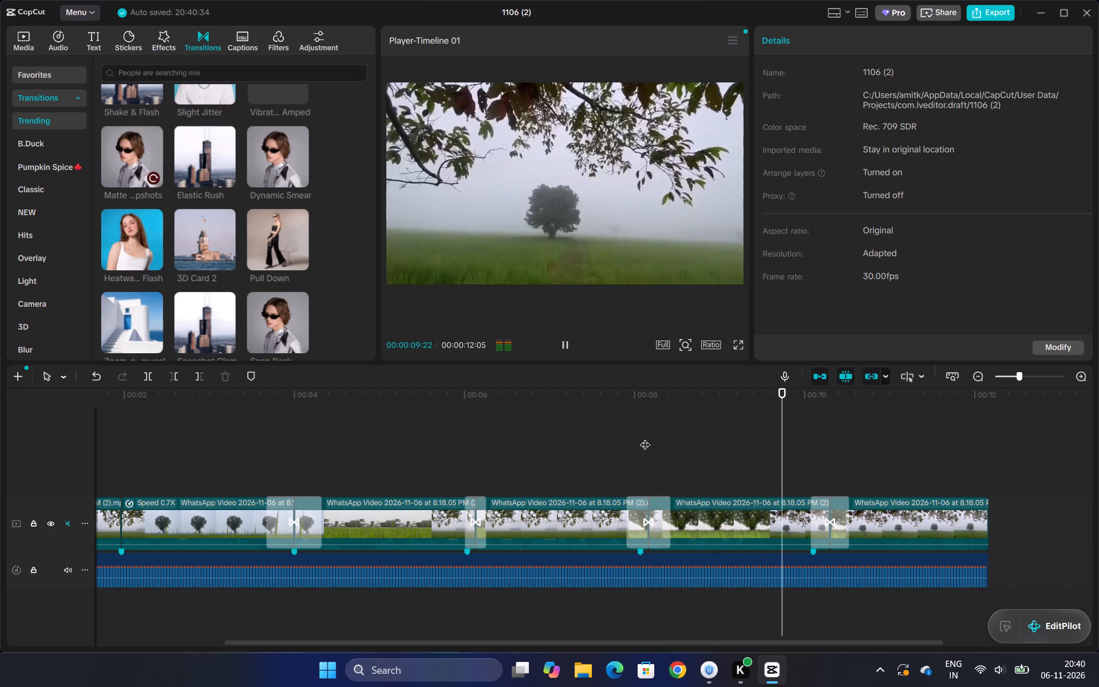
key("space")
left_click(715, 474)
key("space")
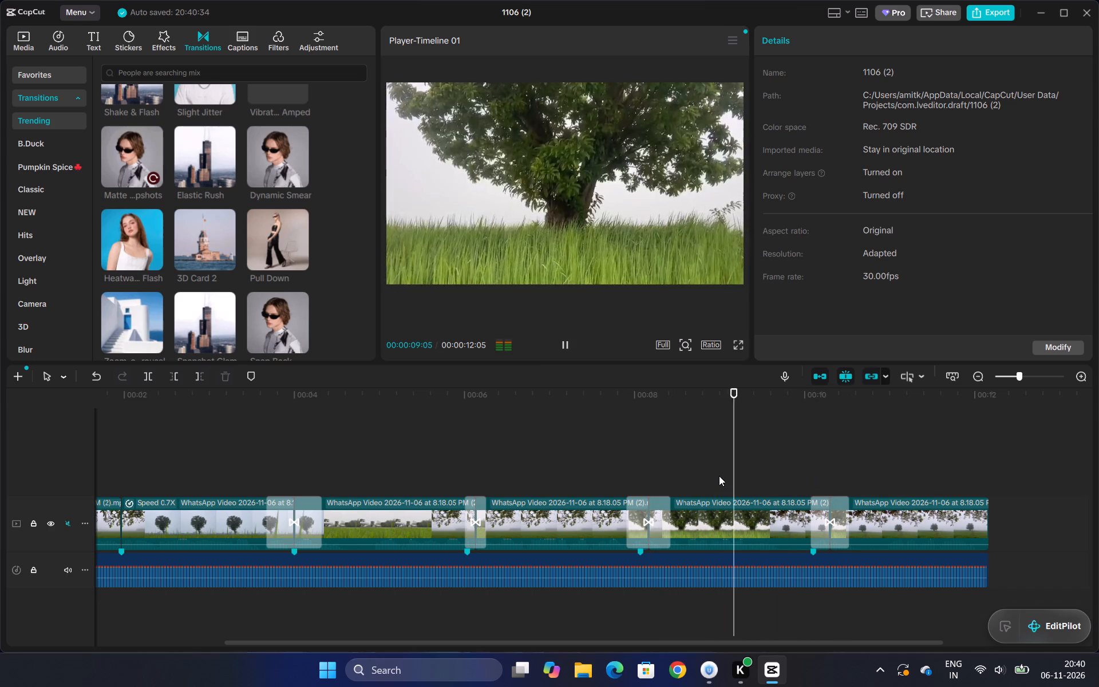
key("space")
left_click(744, 482)
key("space")
key("space")
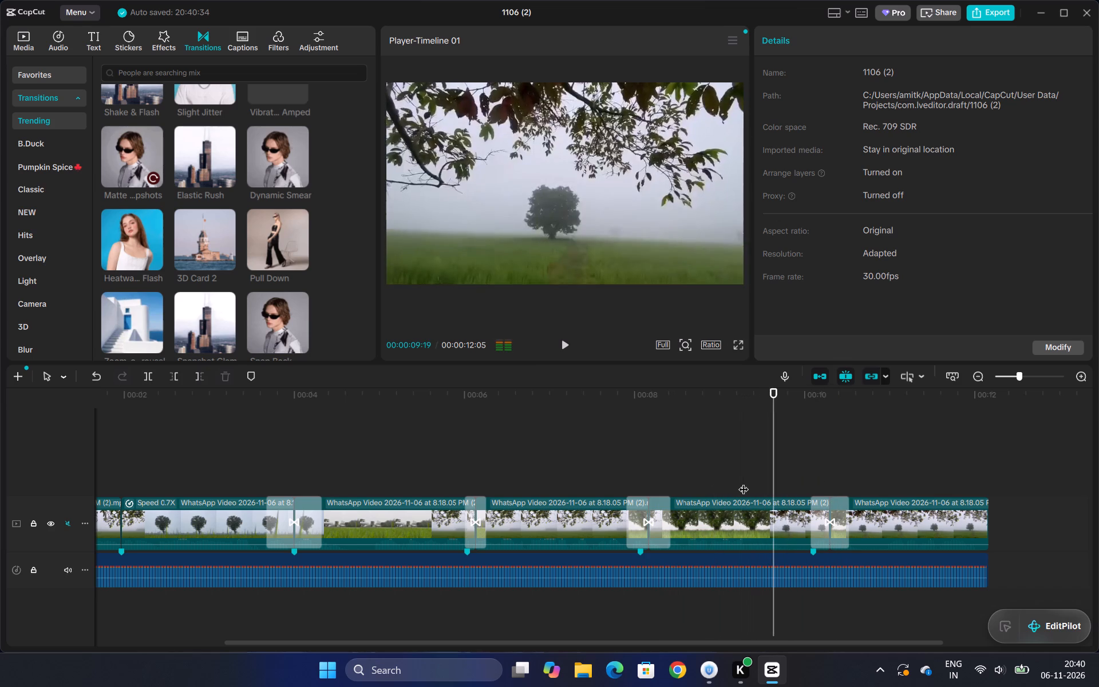
left_click(736, 481)
left_click(693, 477)
key("space")
key("space")
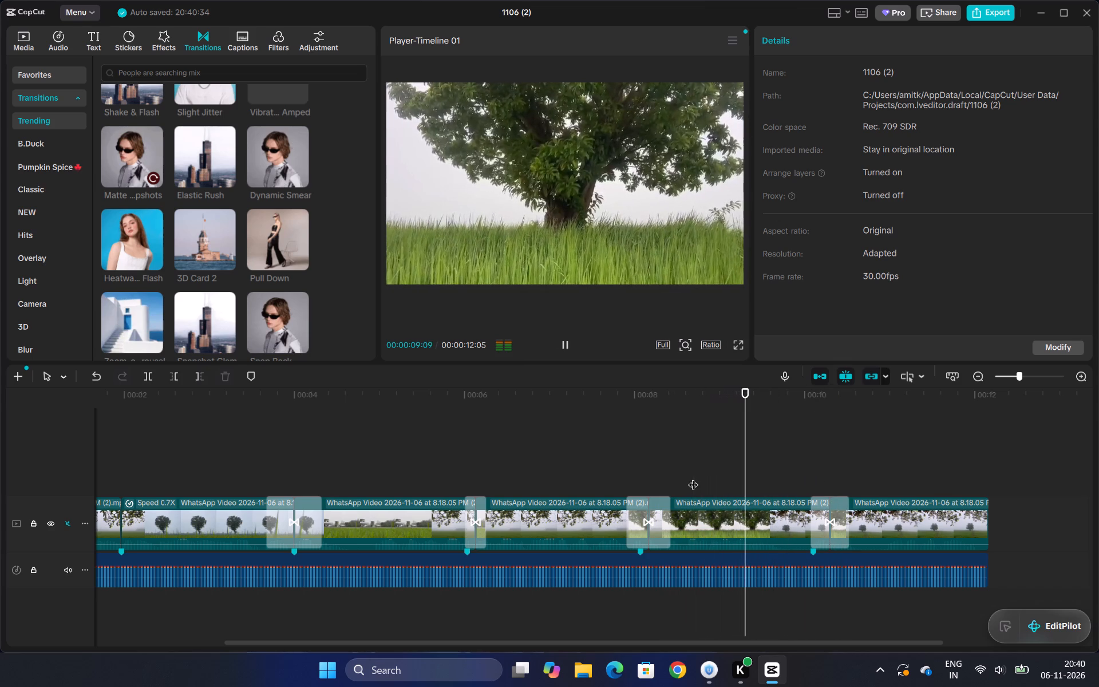
key("space")
key("space")
Split the large-tree clip at 00:09:10 and 00:09:18, and delete both pieces after 00:09:10 to remove the misty-field frames.
left_click(750, 477)
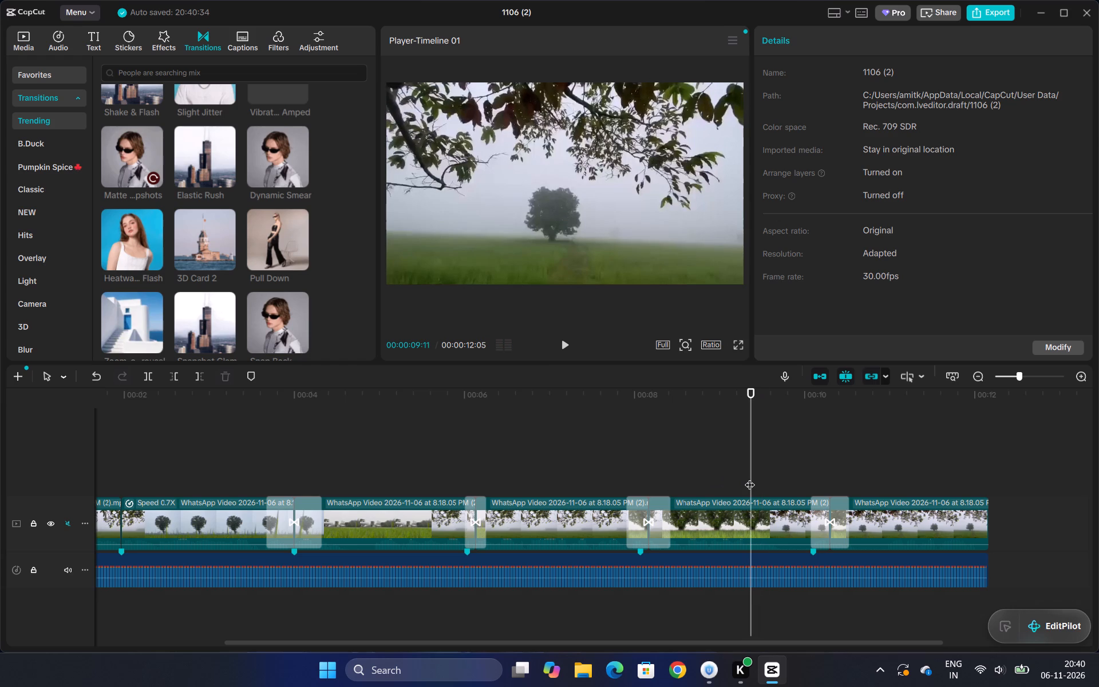
left_click(750, 477)
left_click(749, 473)
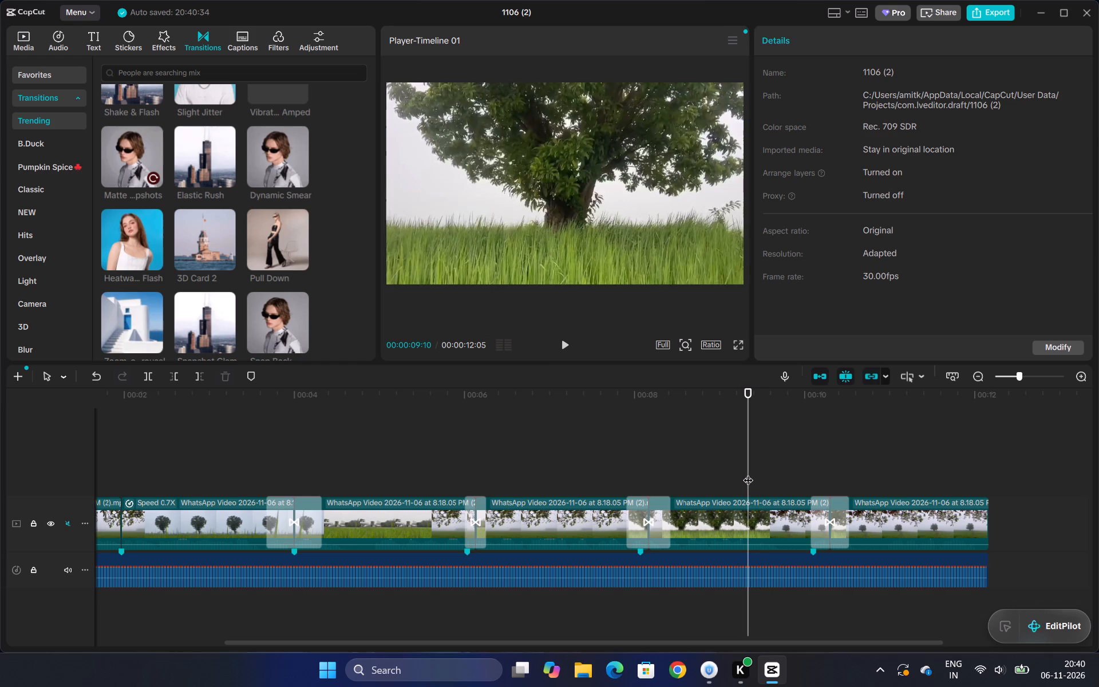
key("ctrl+b")
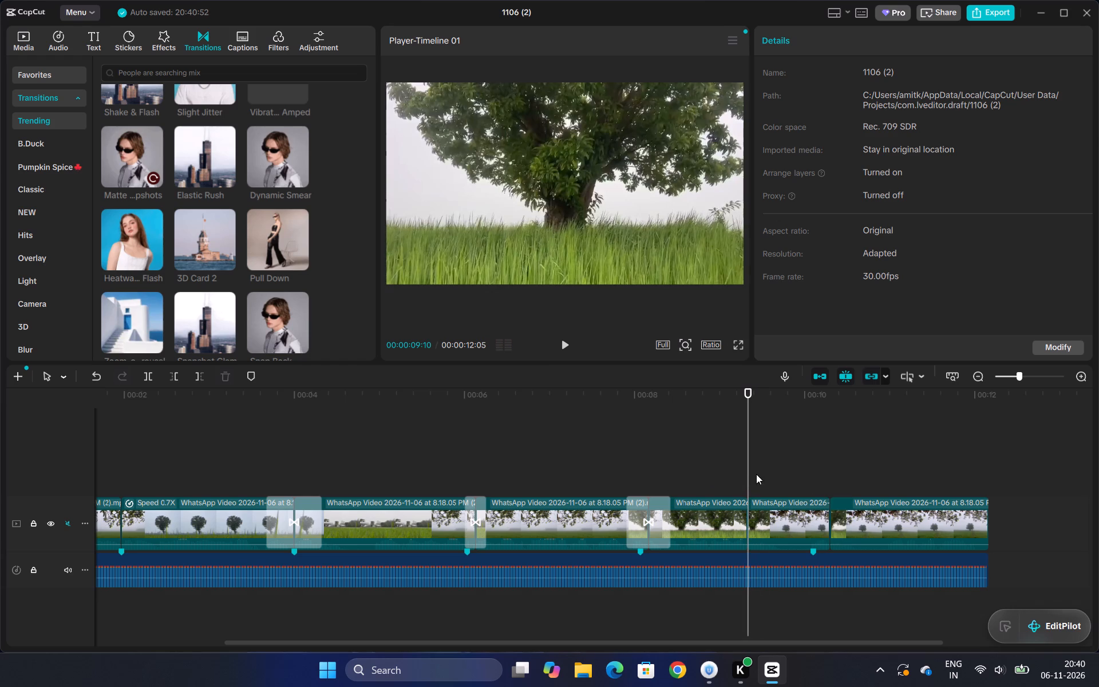
left_click(769, 478)
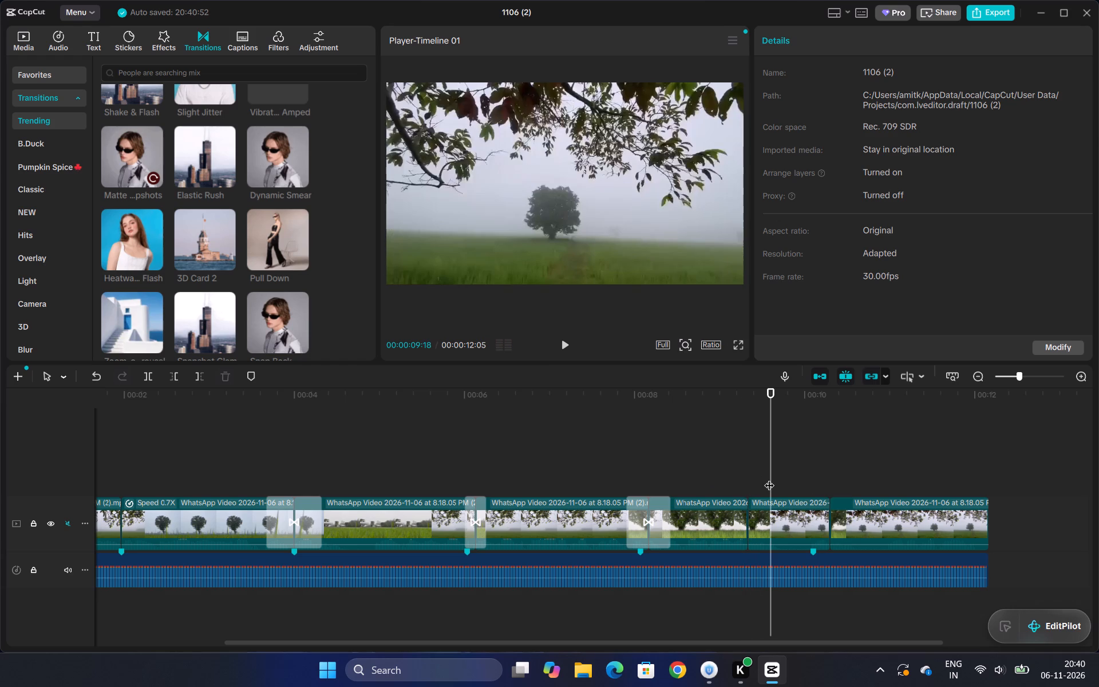
key("ctrl+b")
left_click(760, 527)
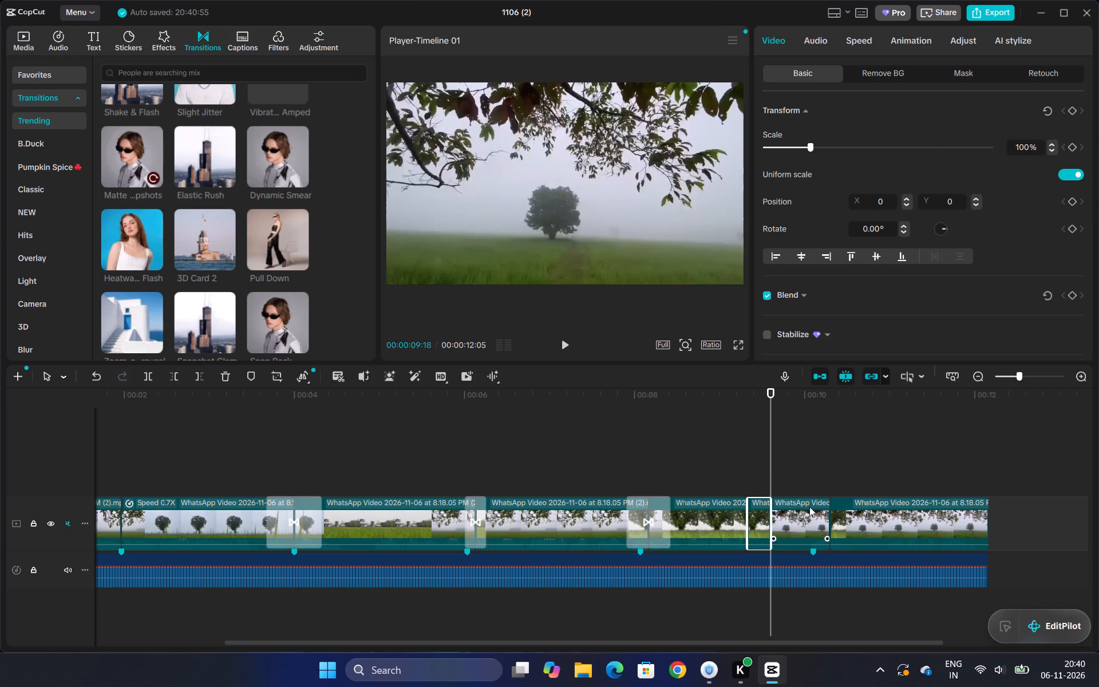
key("Delete")
left_click(778, 541)
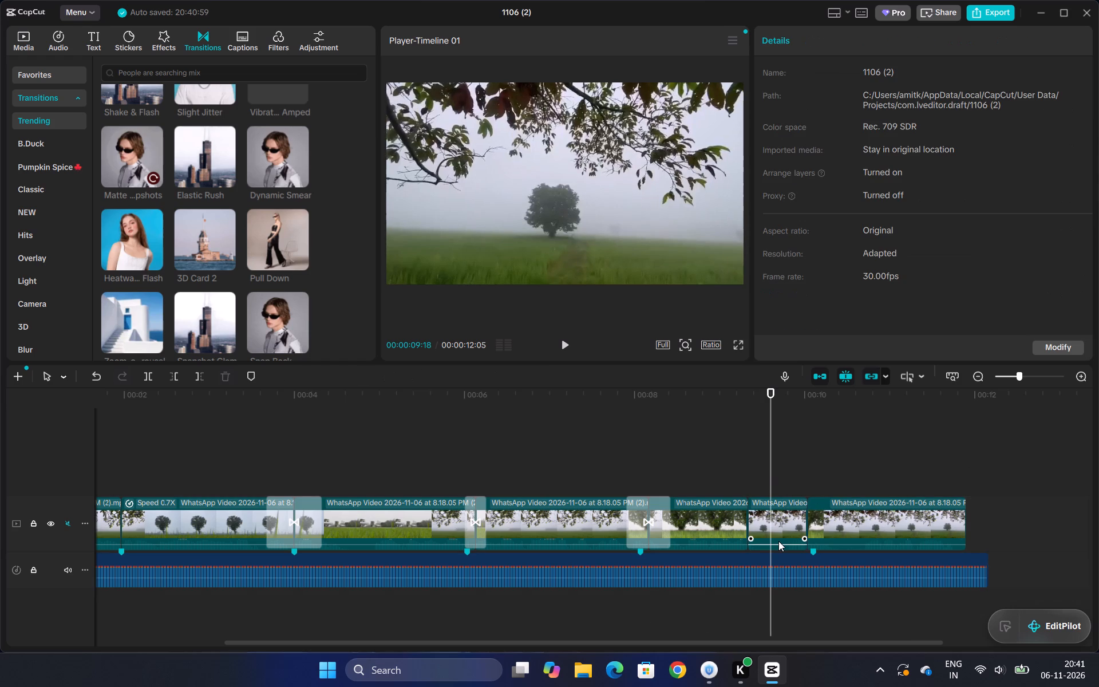
key("Delete")
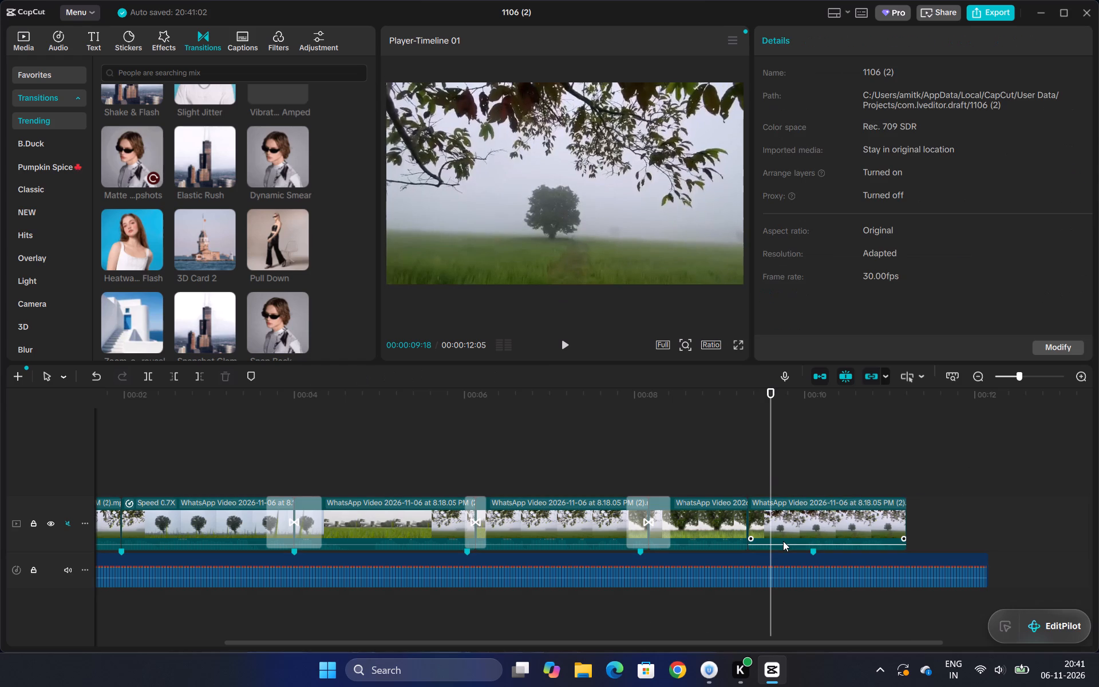
Extend the end of the large-tree clip to 00:09:18.
left_click(739, 539)
left_click_drag(749, 531, 783, 528)
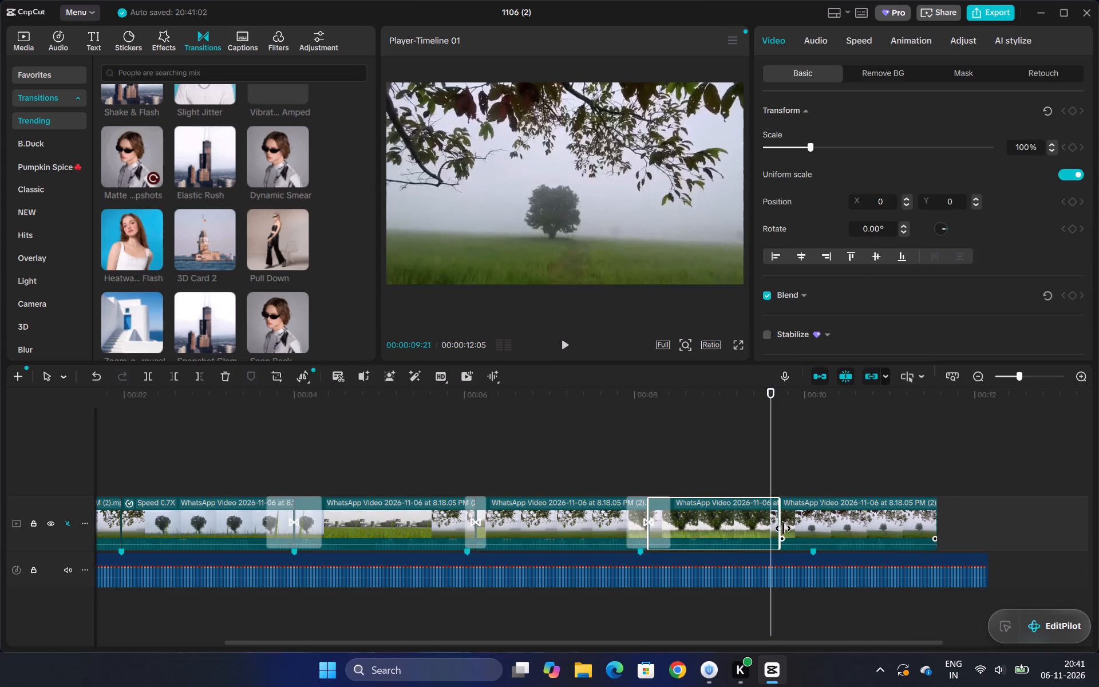
left_click_drag(783, 528, 779, 531)
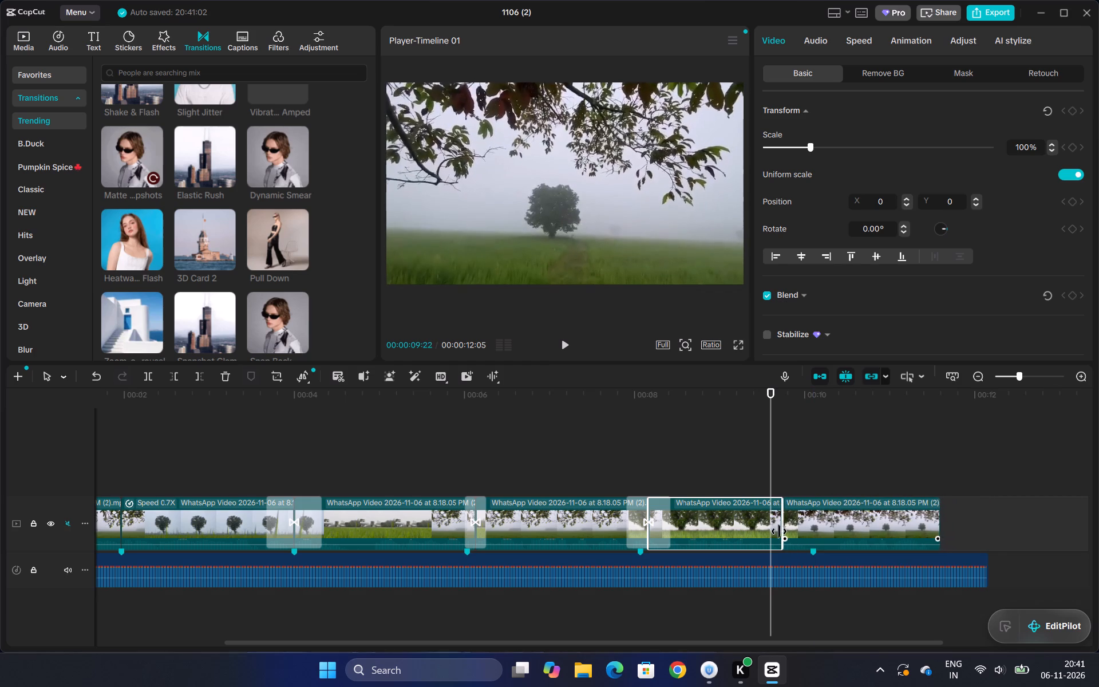
left_click_drag(779, 531, 771, 531)
left_click(728, 471)
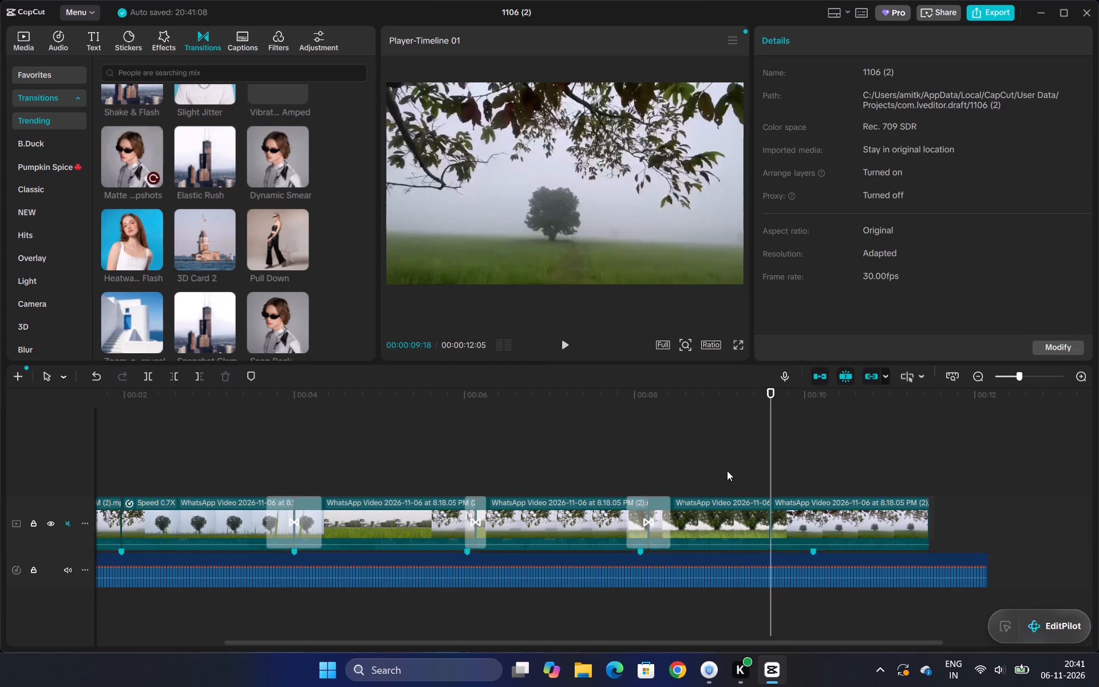
Replay the end of the edit and its opening up to just past 00:06 to check the cuts against the beats.
key("space")
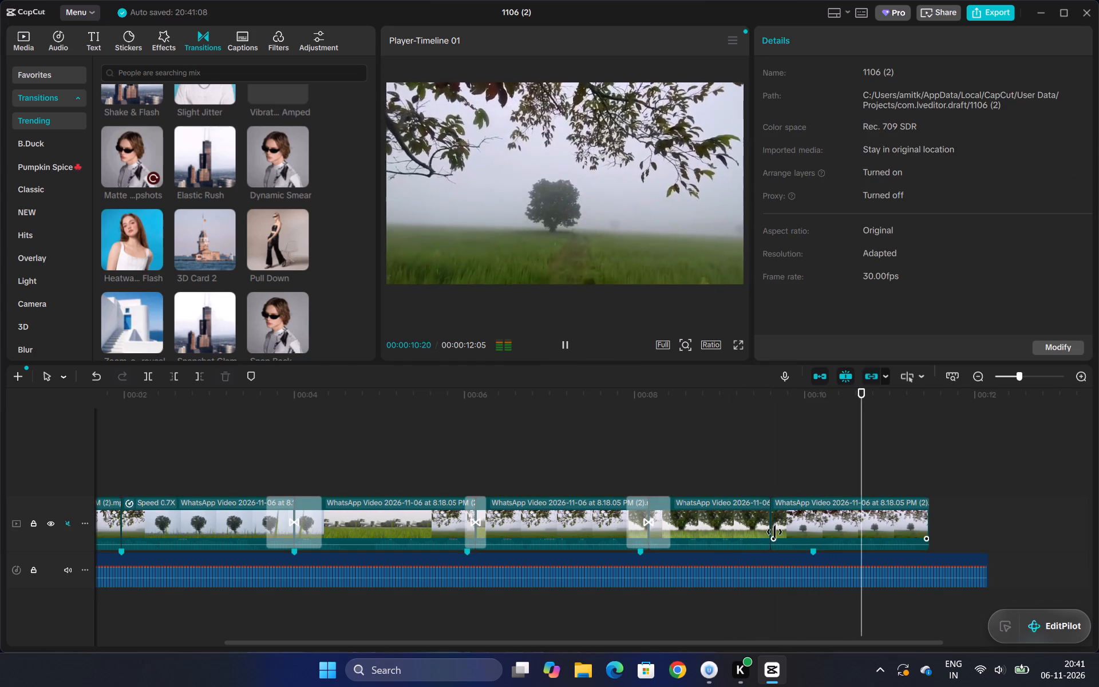
left_click(741, 538)
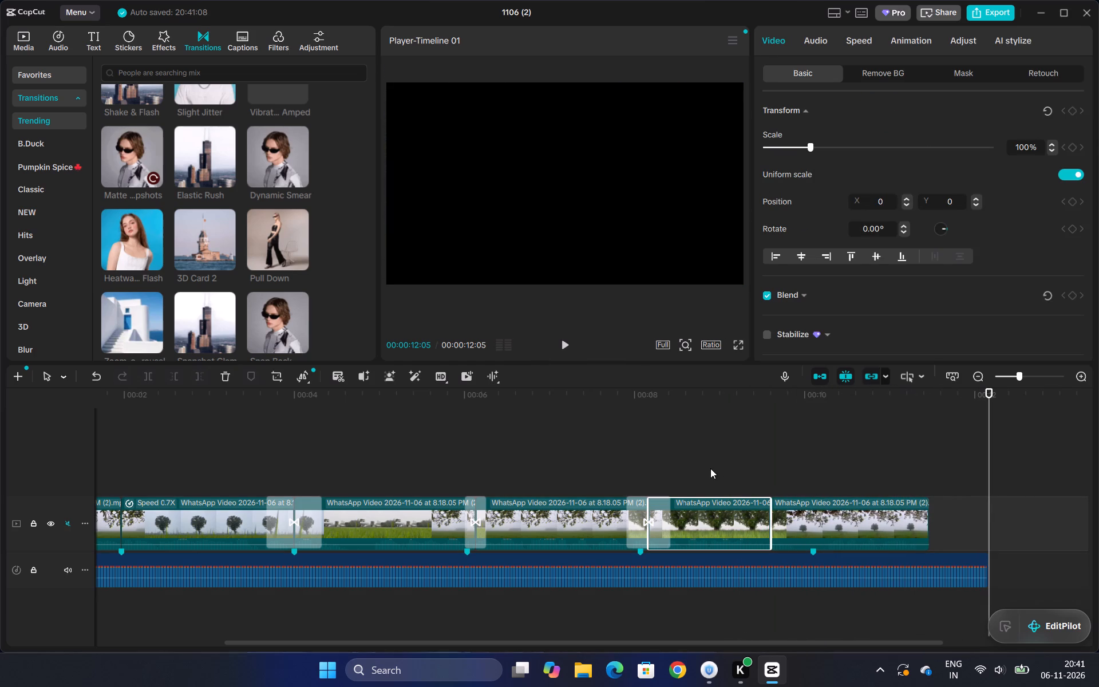
scroll(292, 486, "down", 5)
scroll(123, 547, "up", 3)
key("space")
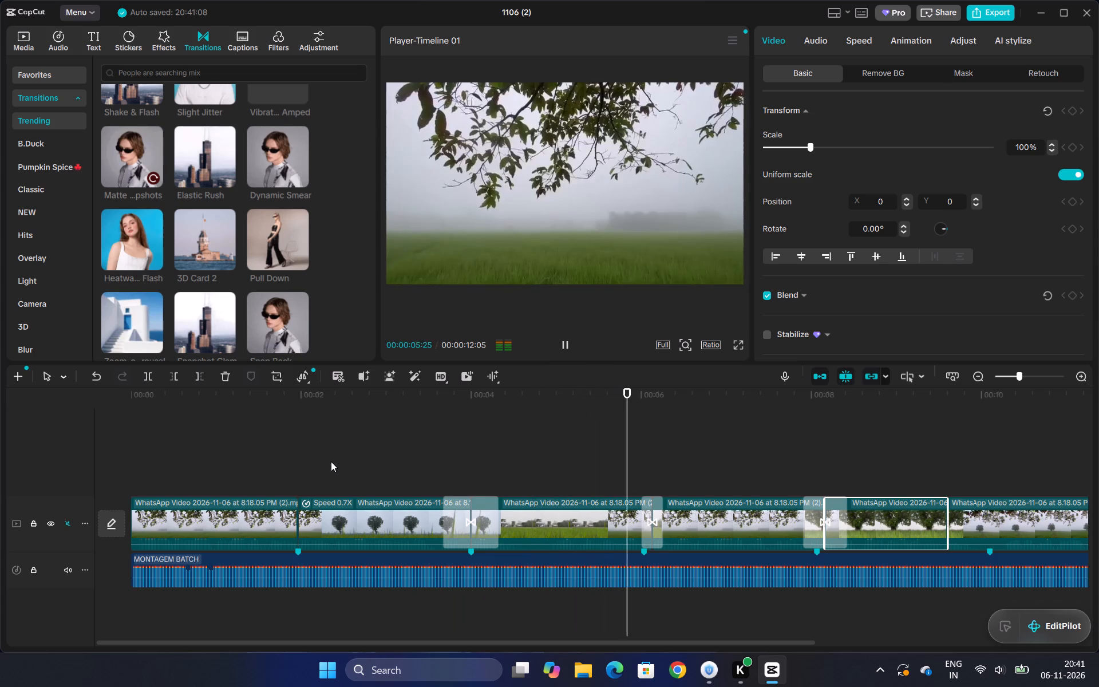
key("space")
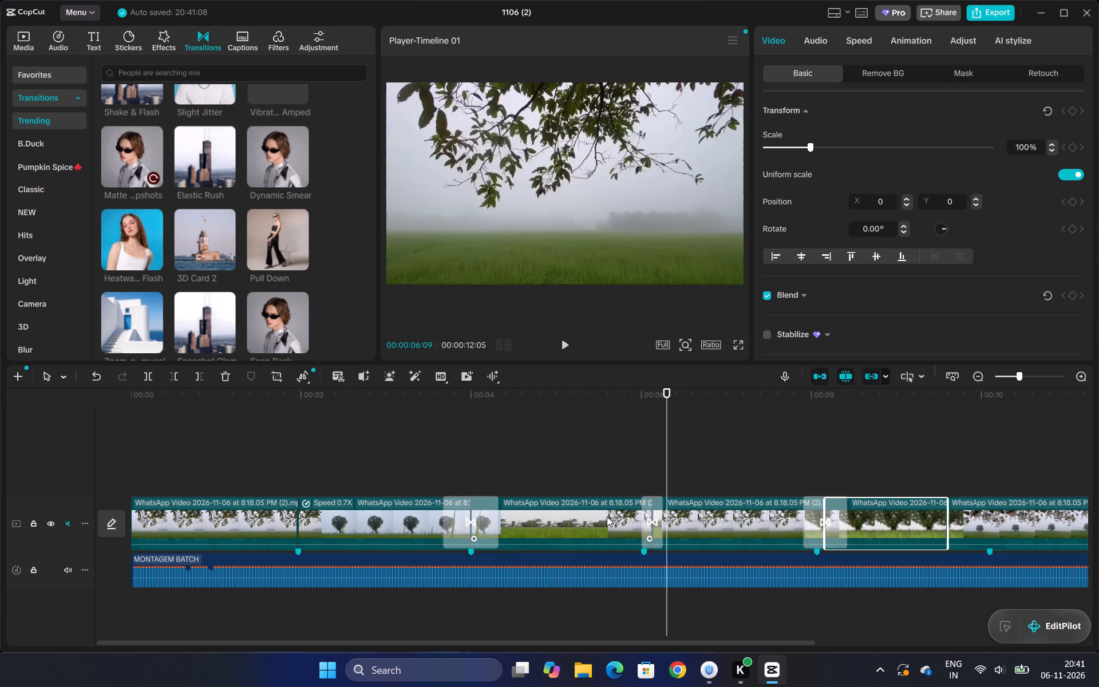
Trim the end of the rice-field clip back to about 00:05:18 to remove the misty-field frames.
left_click(615, 522)
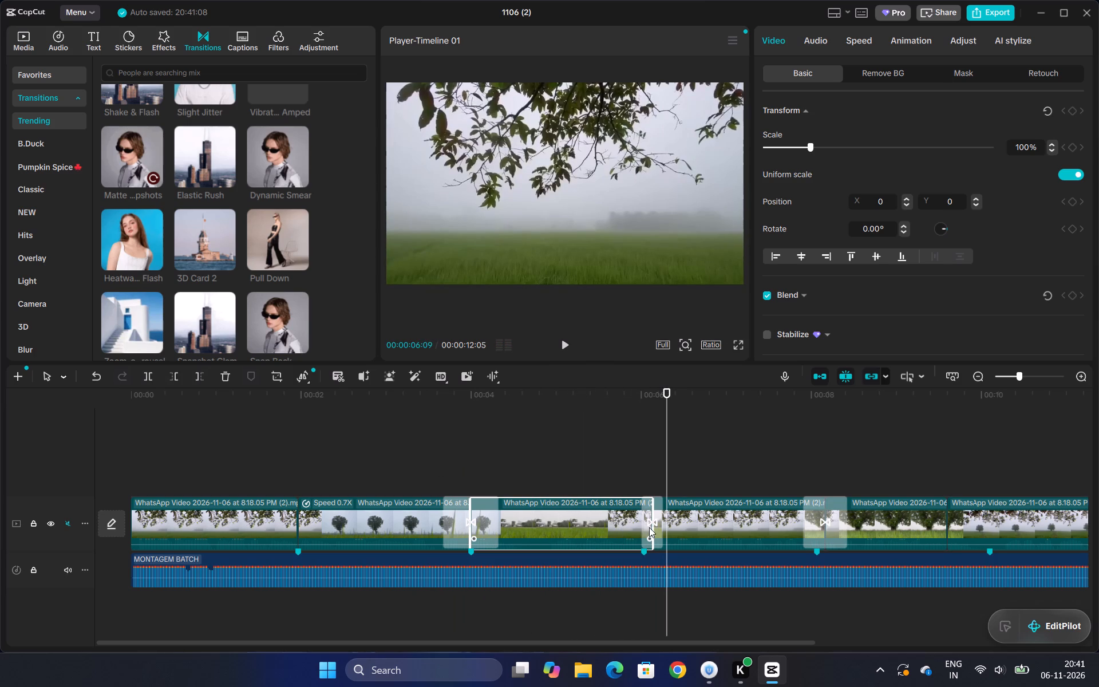
left_click_drag(654, 520, 632, 527)
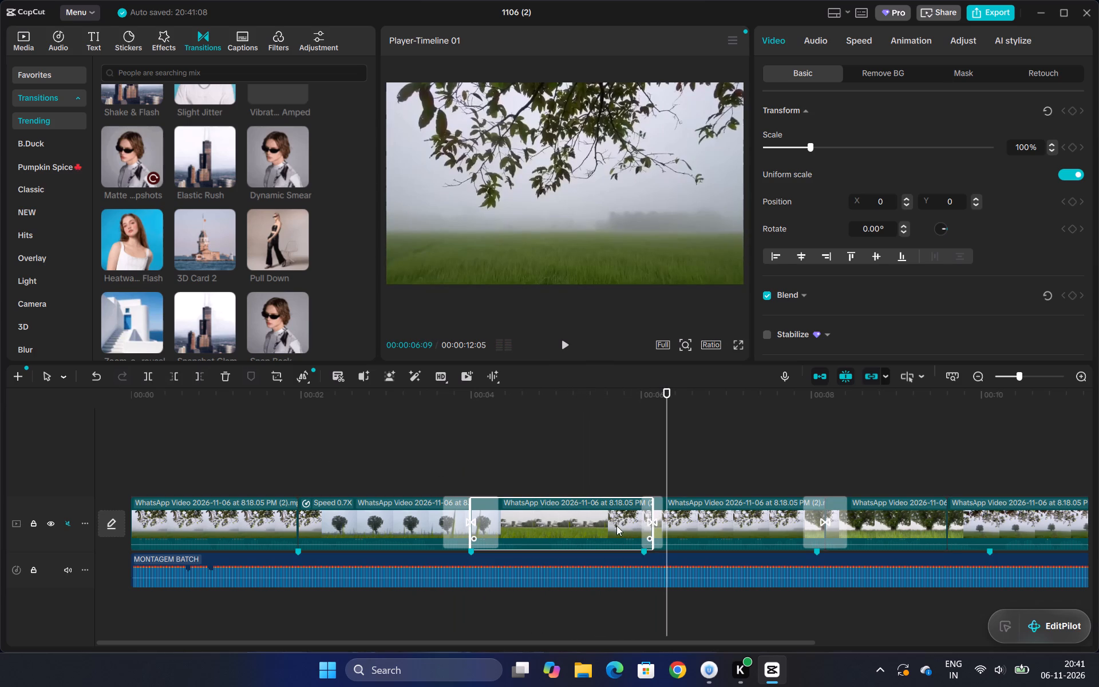
left_click(614, 524)
left_click(652, 509)
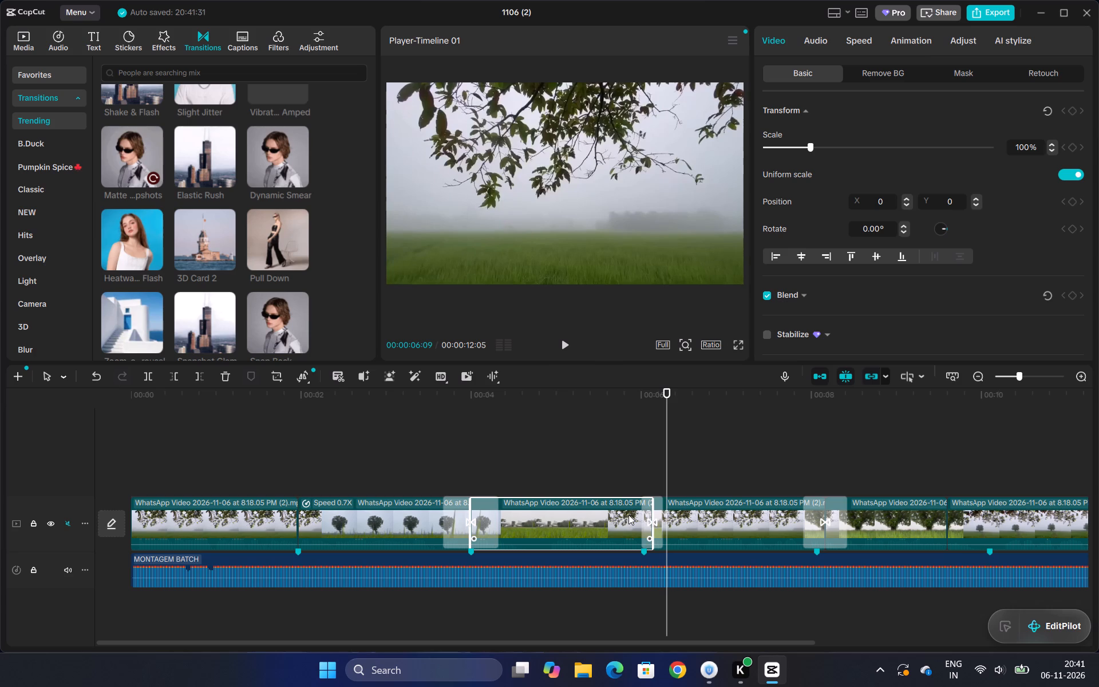
left_click(619, 517)
left_click(619, 525)
left_click(558, 531)
left_click(525, 460)
left_click(616, 526)
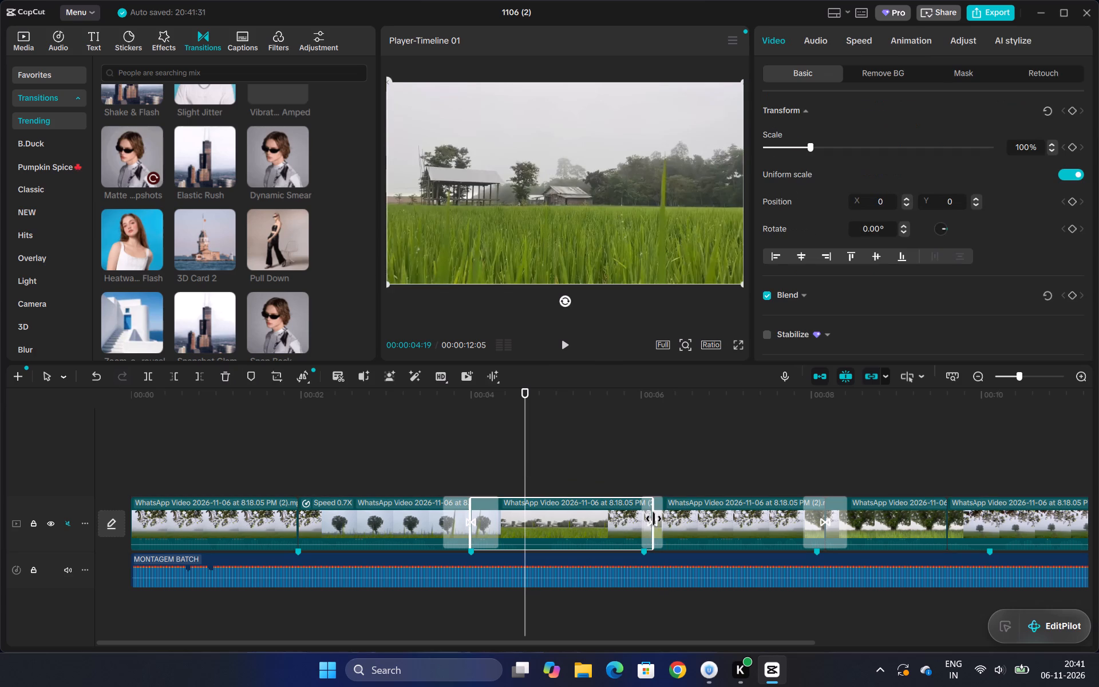
left_click_drag(654, 519, 610, 520)
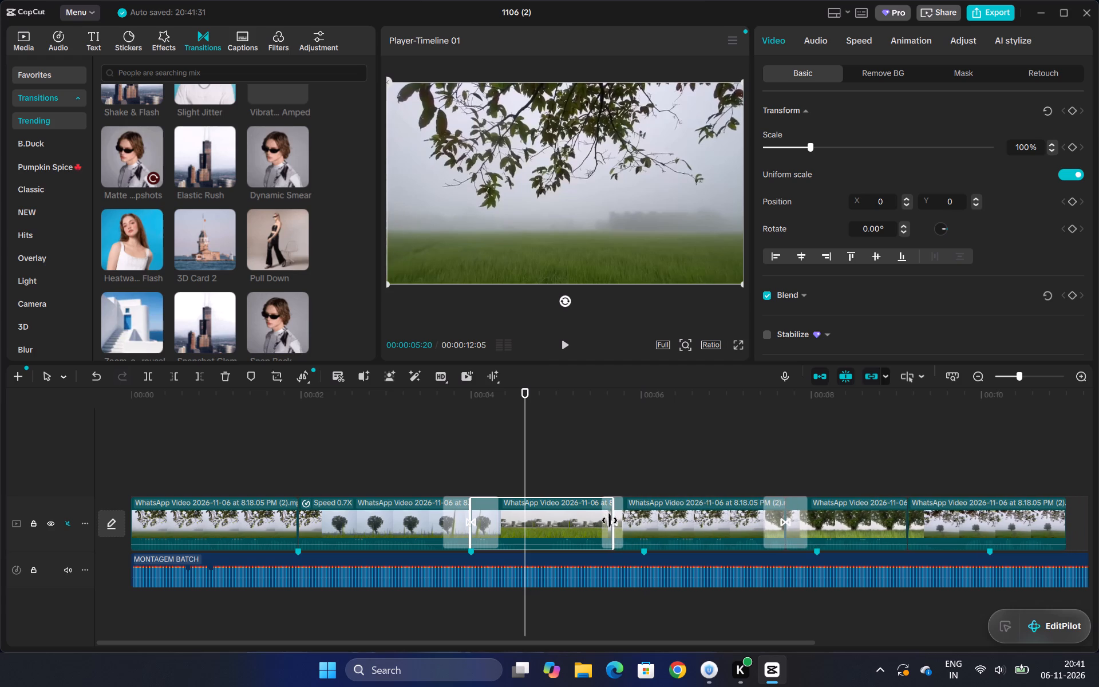
left_click_drag(610, 520, 604, 521)
Slow the trimmed rice-field clip to 0.79x so that it ends at the beat marker near 00:06.
left_click(572, 528)
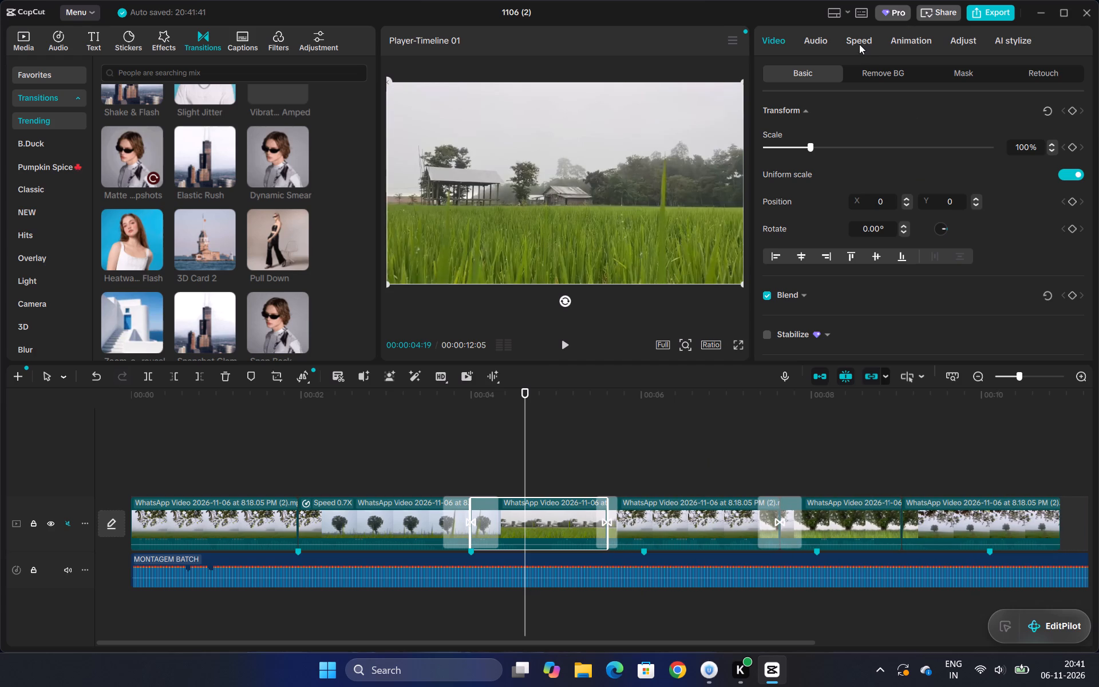
left_click(859, 44)
left_click(809, 130)
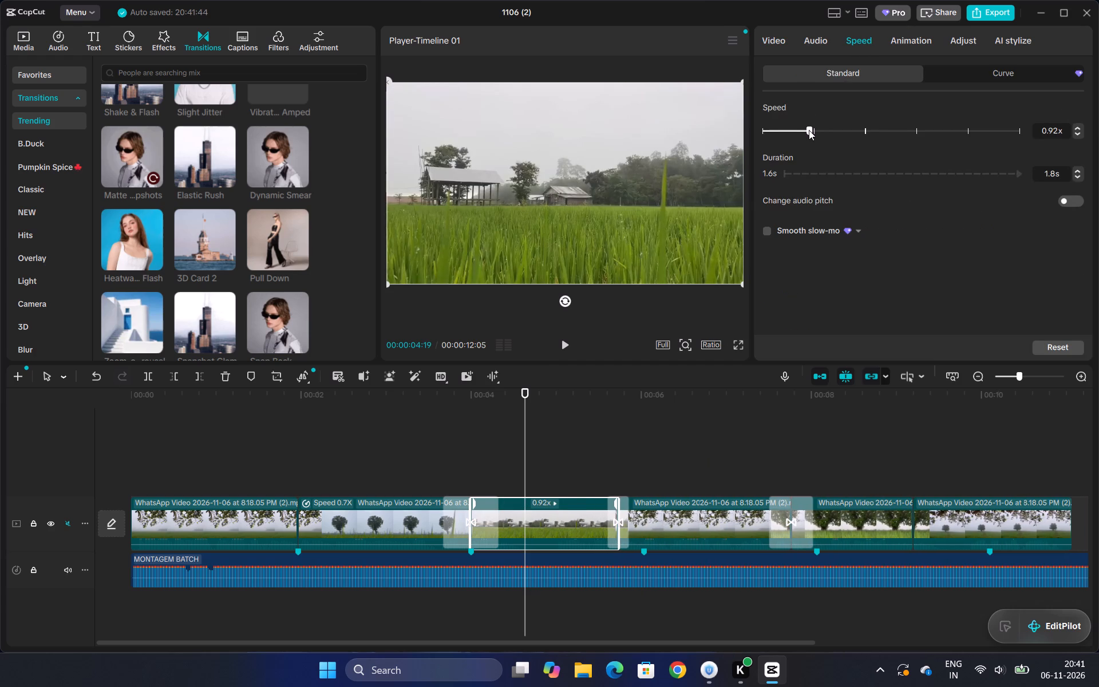
left_click(808, 130)
double_click(808, 130)
left_click(802, 131)
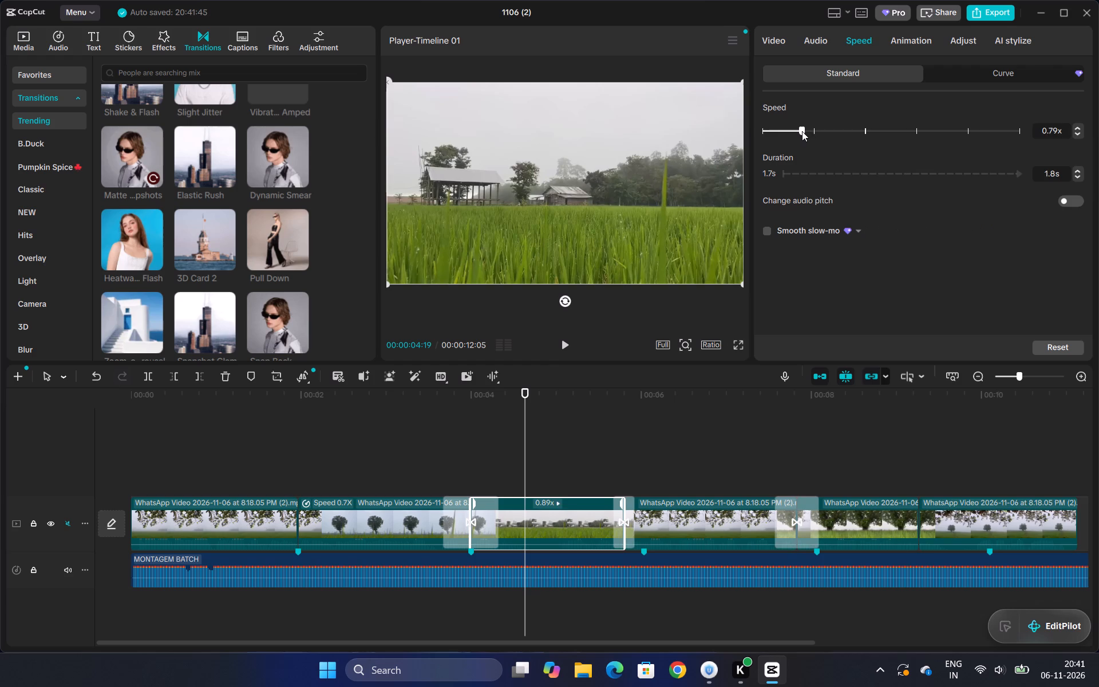
left_click(698, 435)
Play the edit from about 00:05 to just past 00:08 to check the joins near 00:06 and 00:08.
left_click(562, 468)
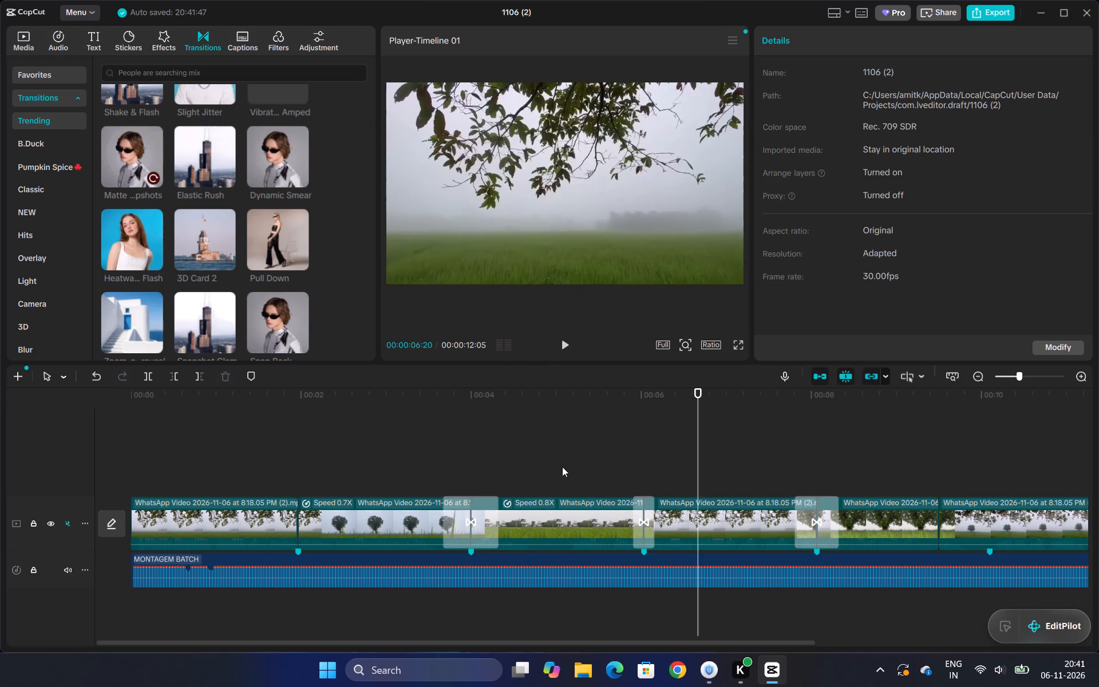
key("space")
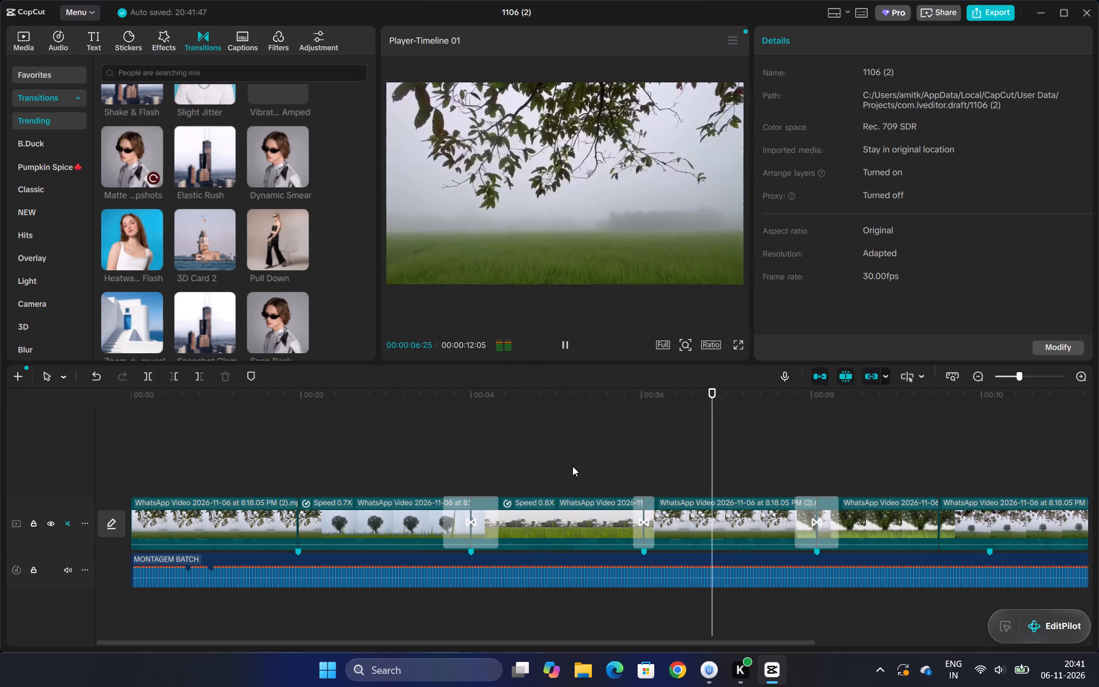
key("space")
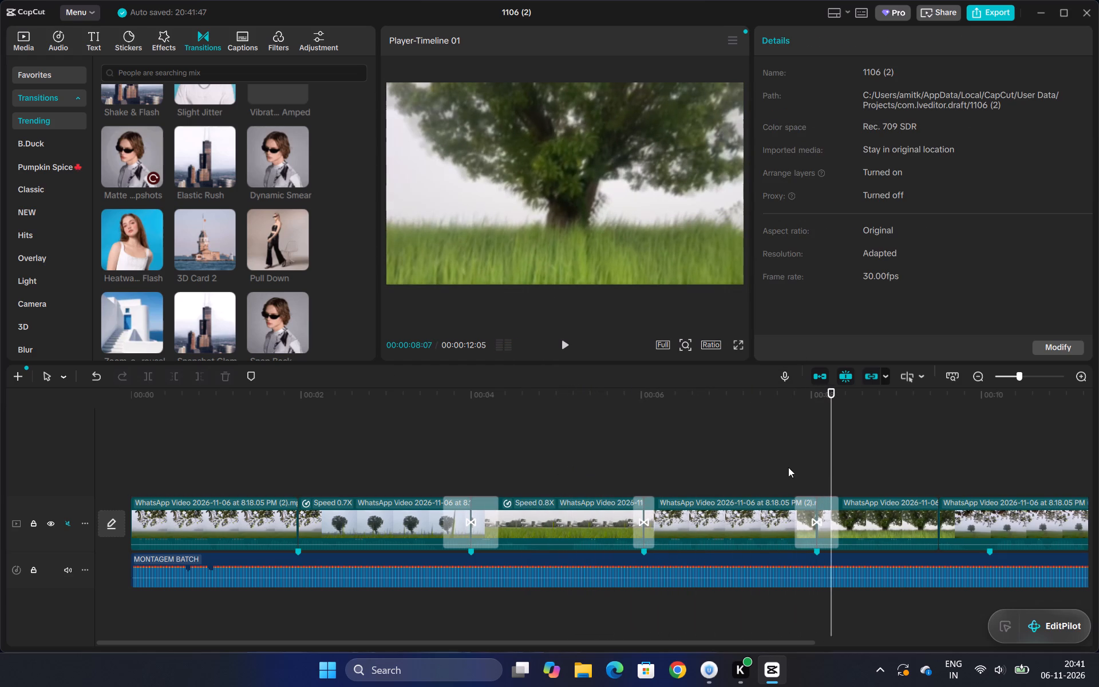
Trim the end of the leafy-branches clip before the large tree to about 00:07:25.
left_click(788, 464)
left_click(770, 524)
left_click_drag(816, 524, 800, 524)
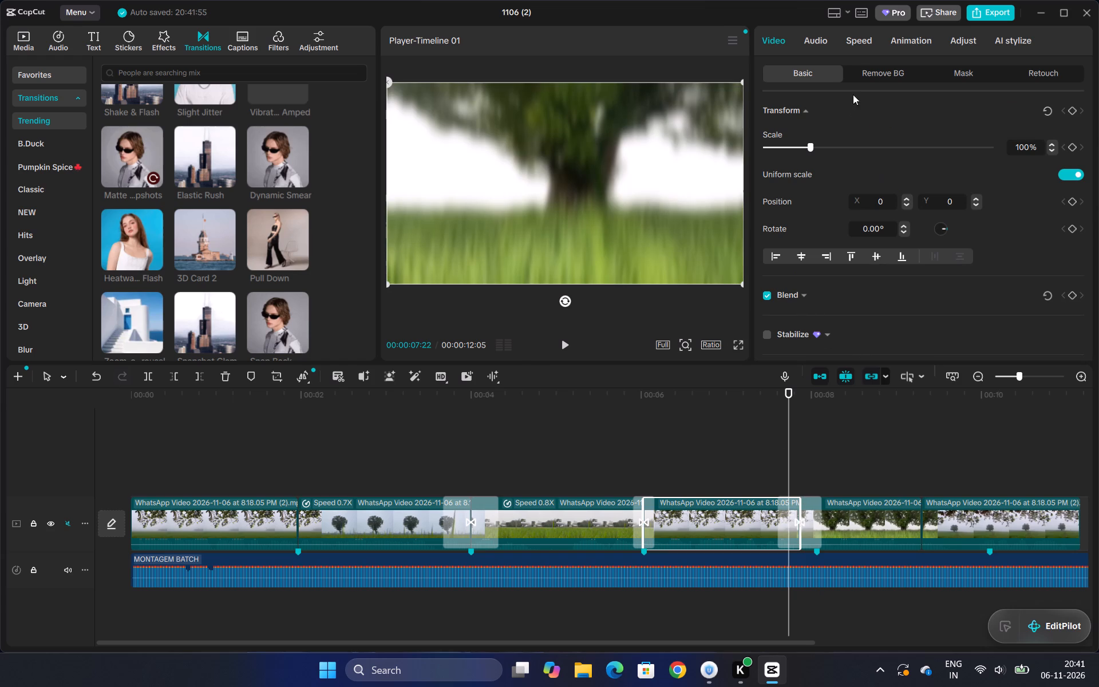
Slow the leafy-branches clip before the large tree to 0.90x so that it ends at the beat marker near 00:08.
left_click(862, 43)
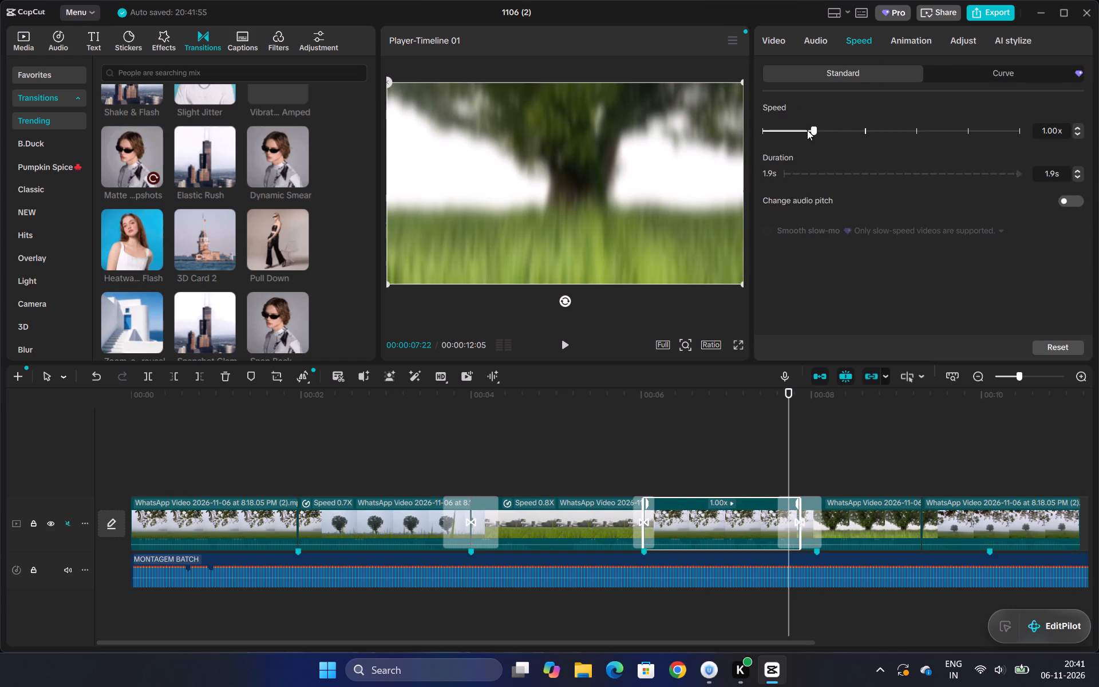
left_click(809, 129)
left_click(808, 129)
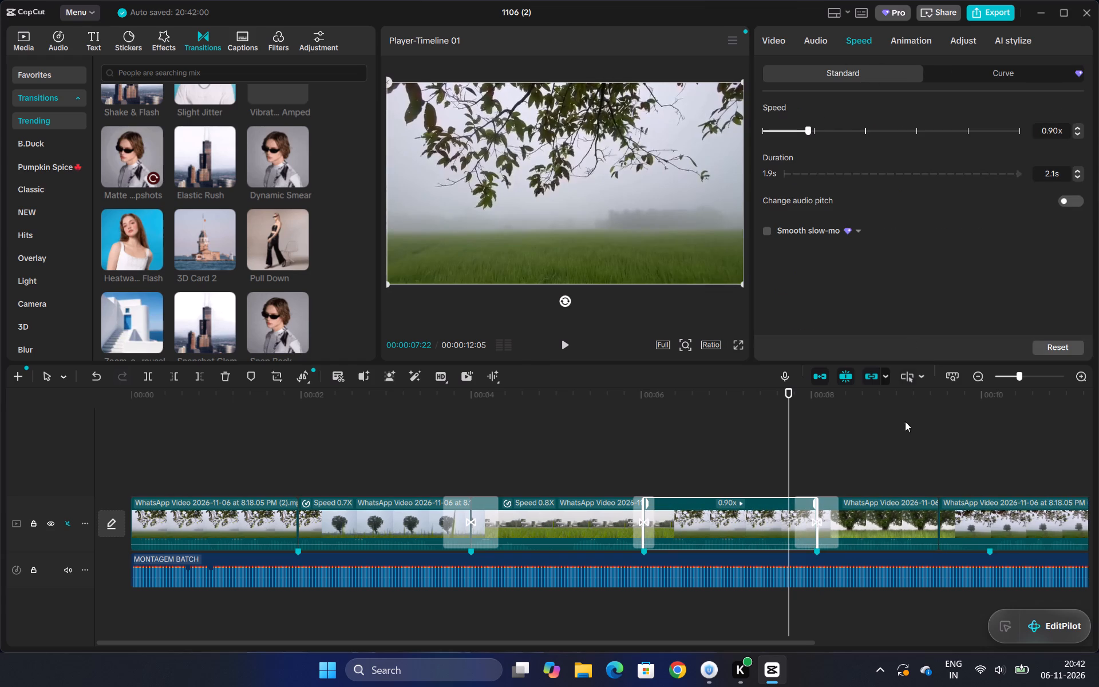
Play the edit from about 00:08 to just past 00:10 to check the large-tree clip's timing against the beat markers.
left_click(820, 463)
key("space")
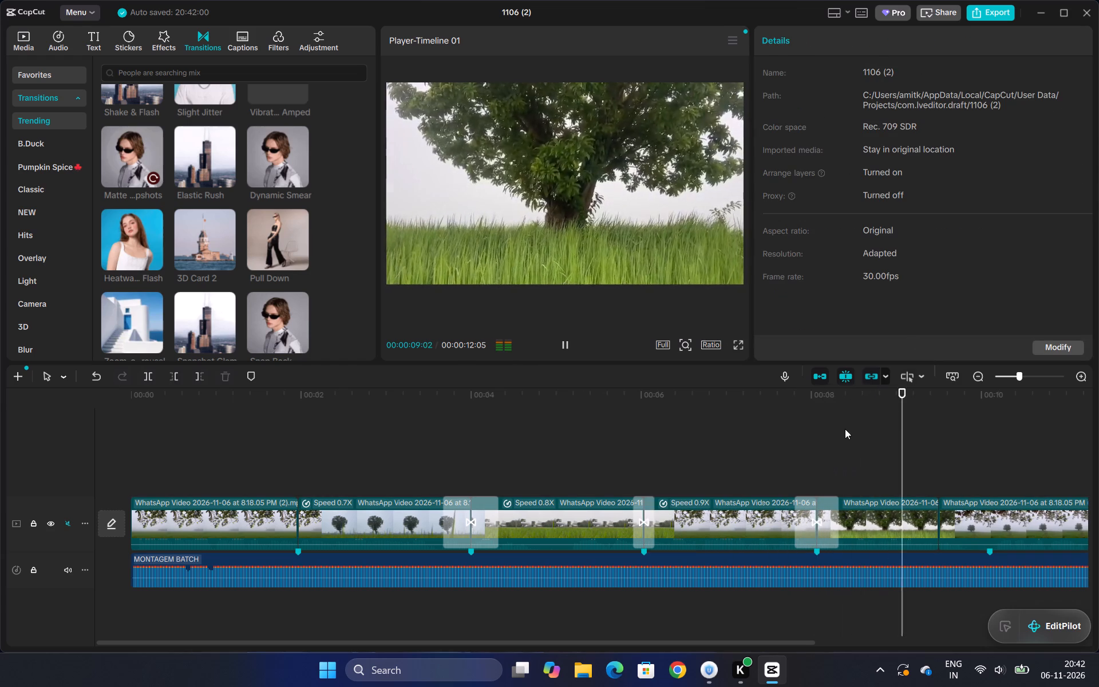
key("space")
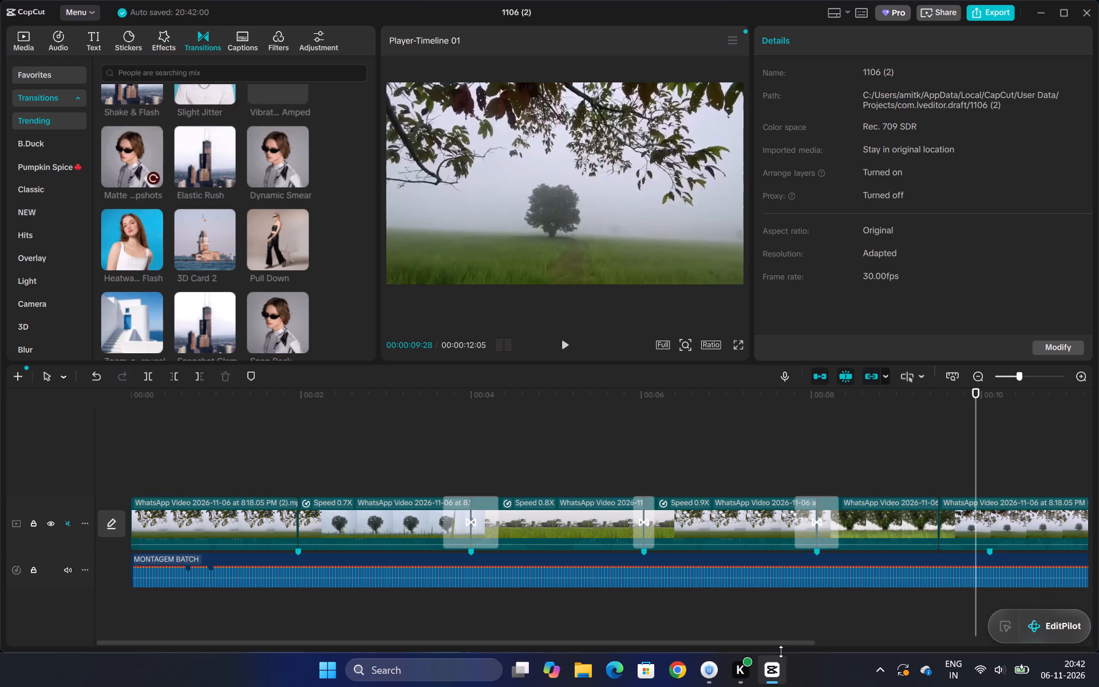
left_click_drag(786, 649, 811, 641)
left_click_drag(808, 641, 938, 622)
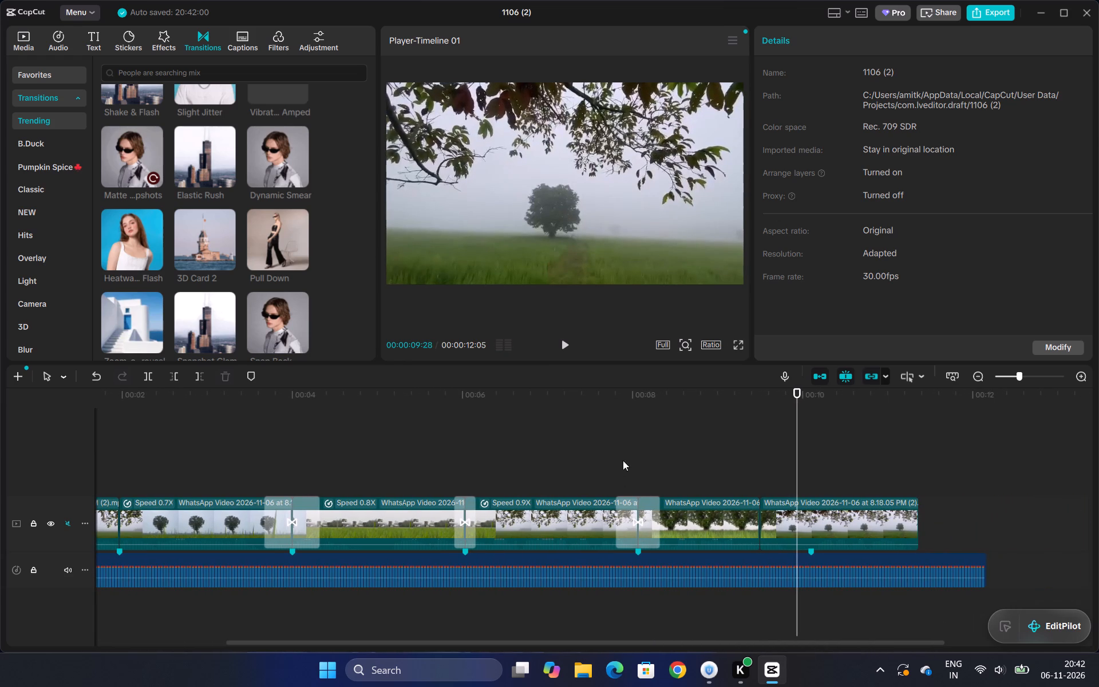
left_click(702, 445)
key("space")
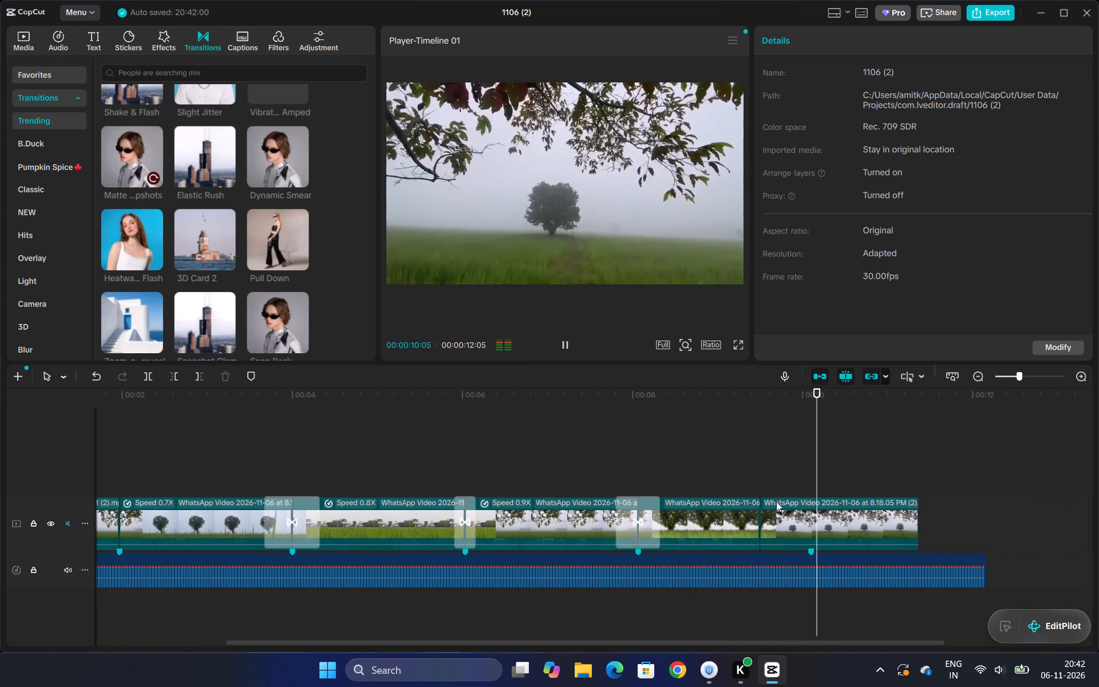
key("space")
left_click(681, 468)
key("space")
key("space")
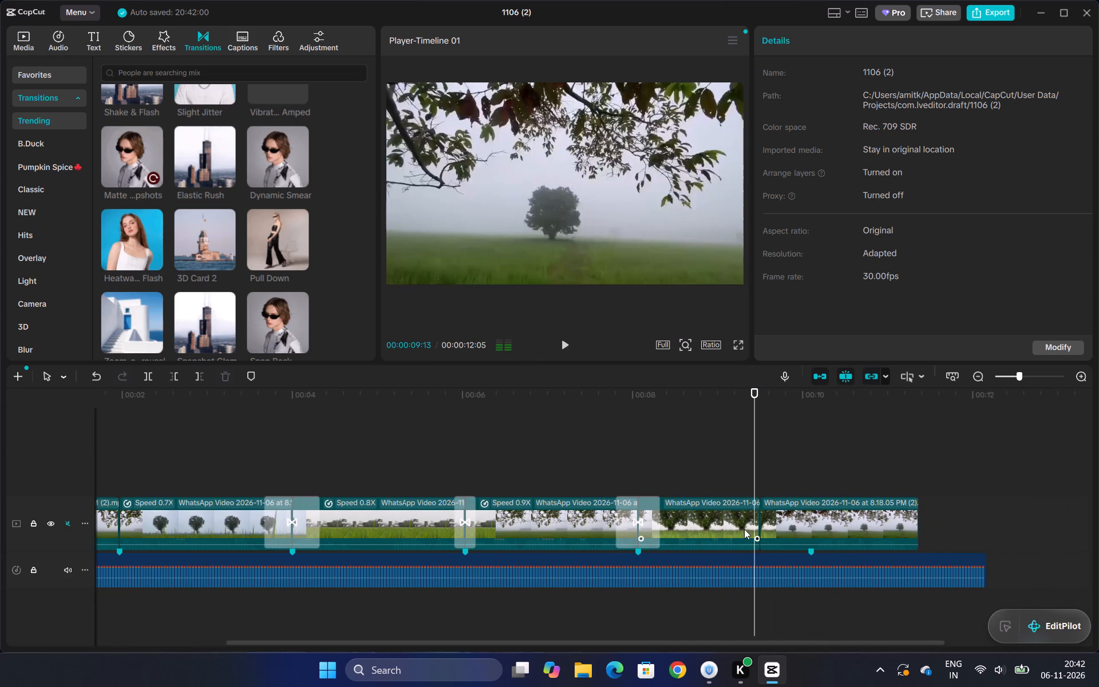
Slow the large-tree clip to 0.69x so that it ends at the beat marker near 00:10.
left_click(738, 527)
left_click(849, 29)
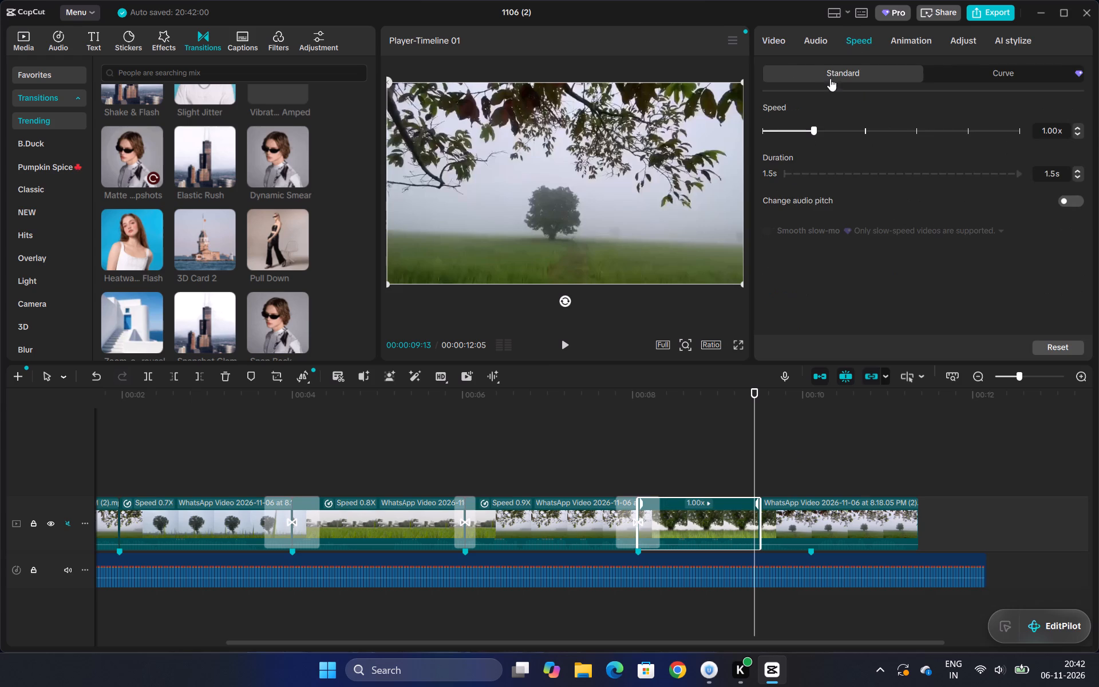
left_click(804, 132)
left_click(802, 132)
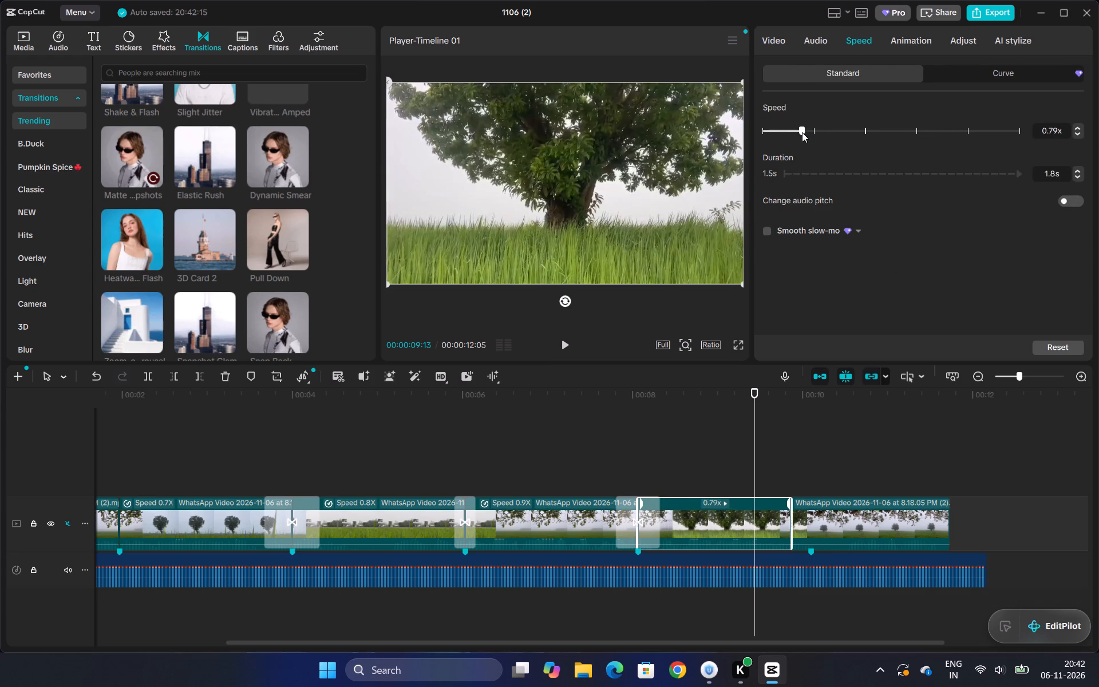
double_click(802, 132)
double_click(800, 132)
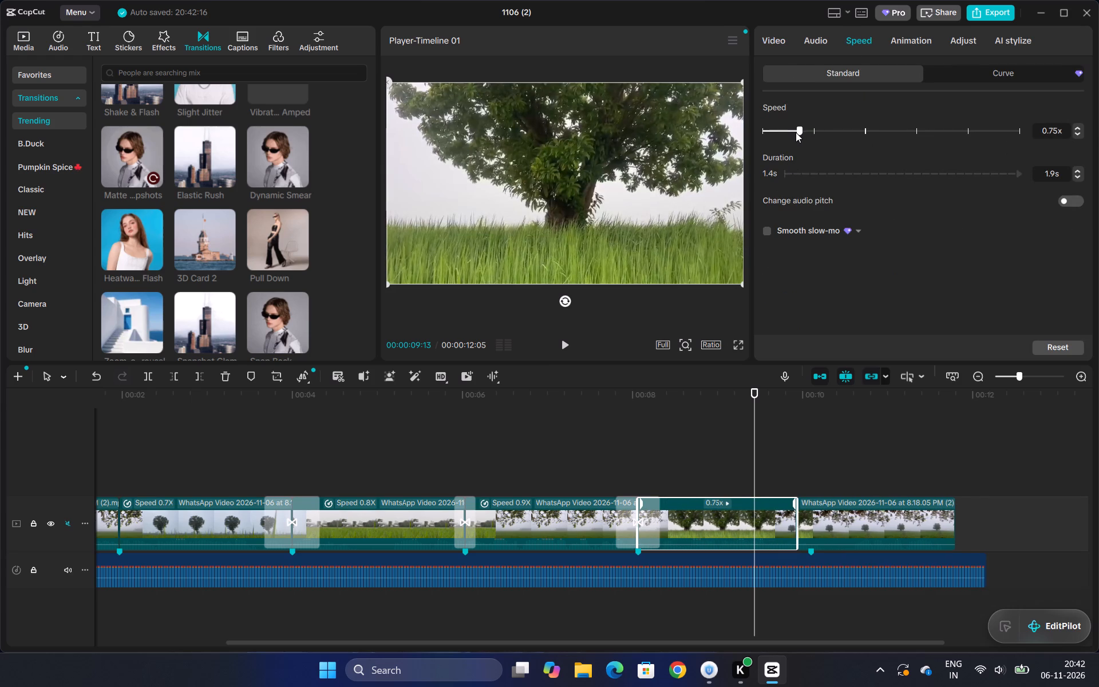
left_click(796, 132)
left_click(796, 132)
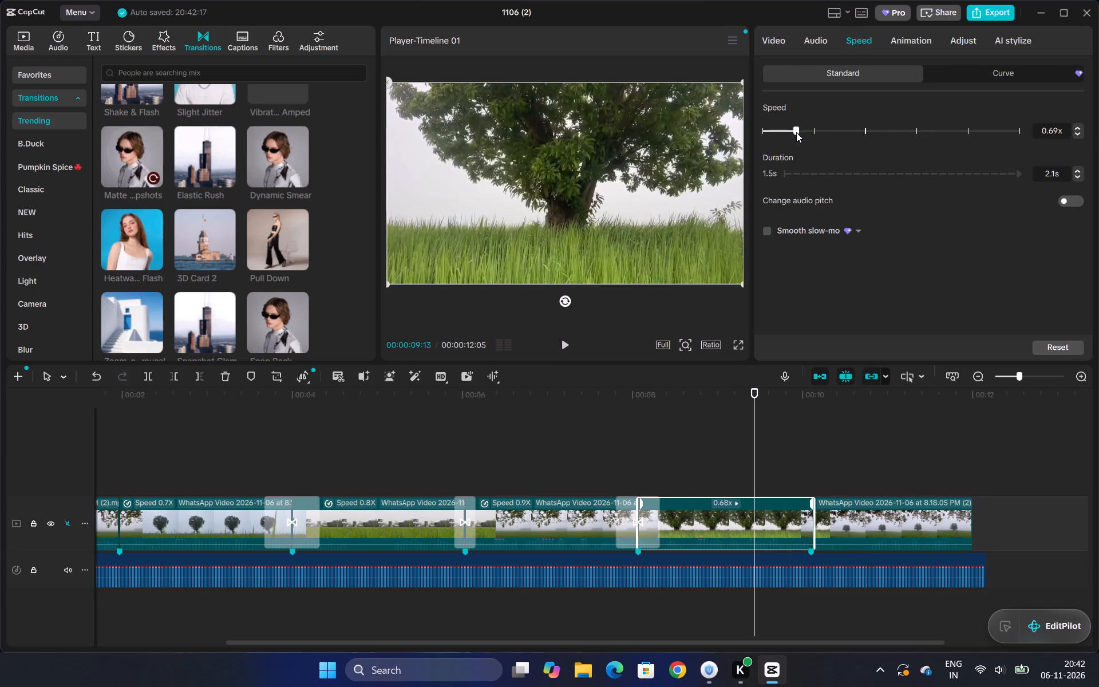
Play the edit around the join near 00:10 and preview 3D Card 2 and the neighbouring flash transition for it.
left_click(651, 454)
key("space")
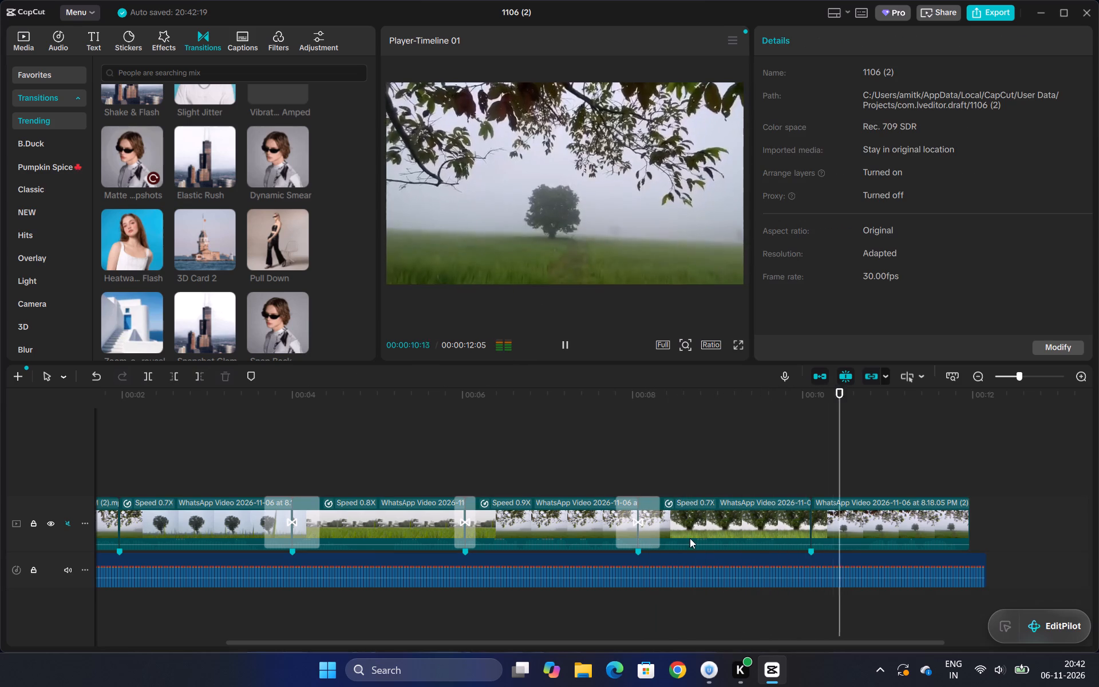
left_click(812, 520)
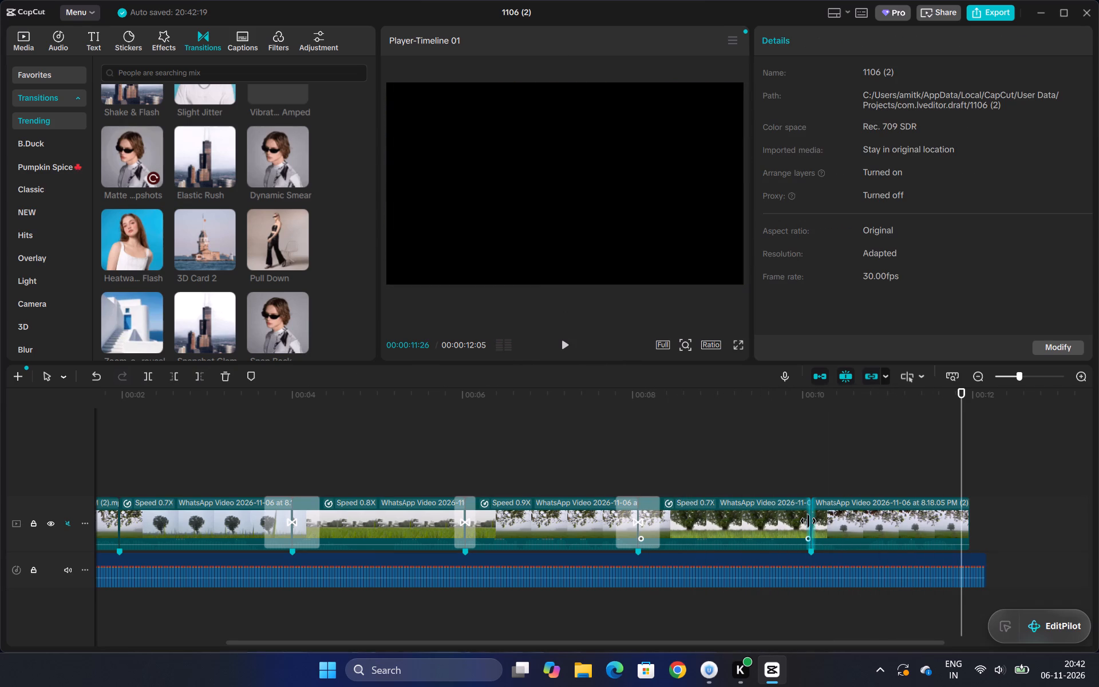
left_click(189, 246)
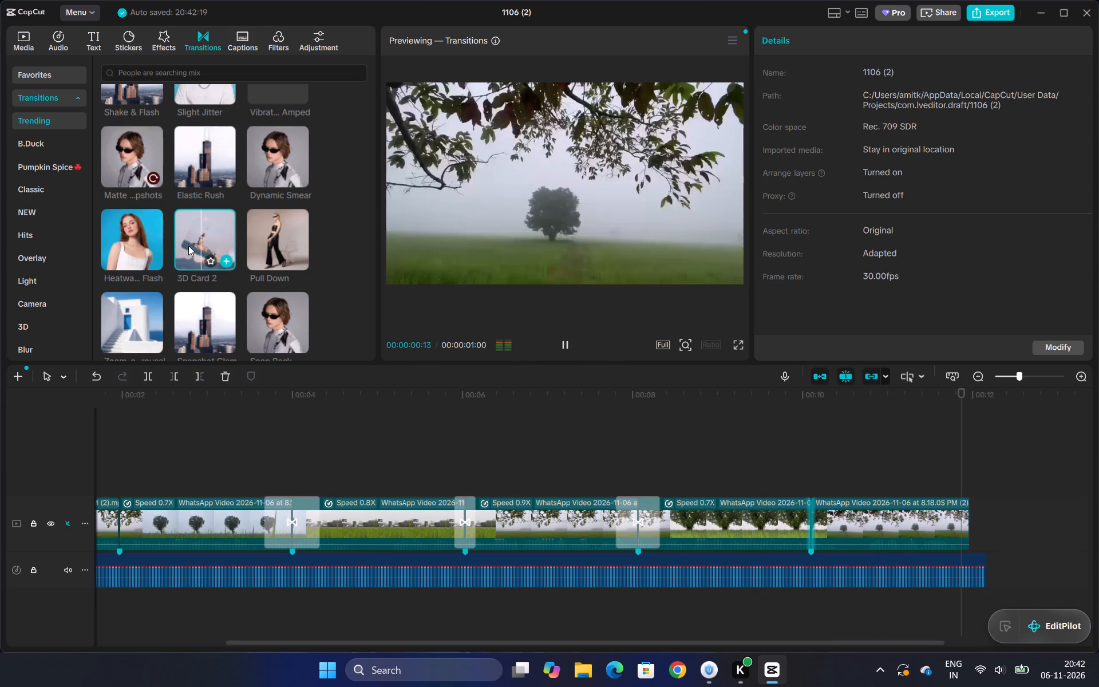
left_click(157, 246)
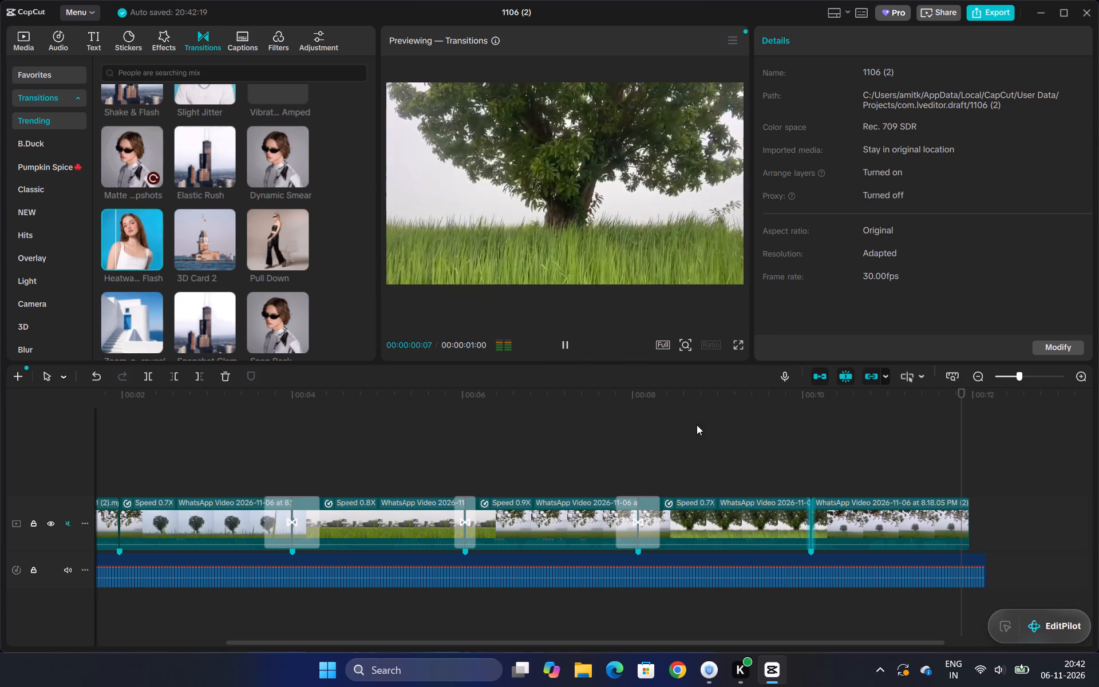
left_click(745, 443)
key("space")
key("space")
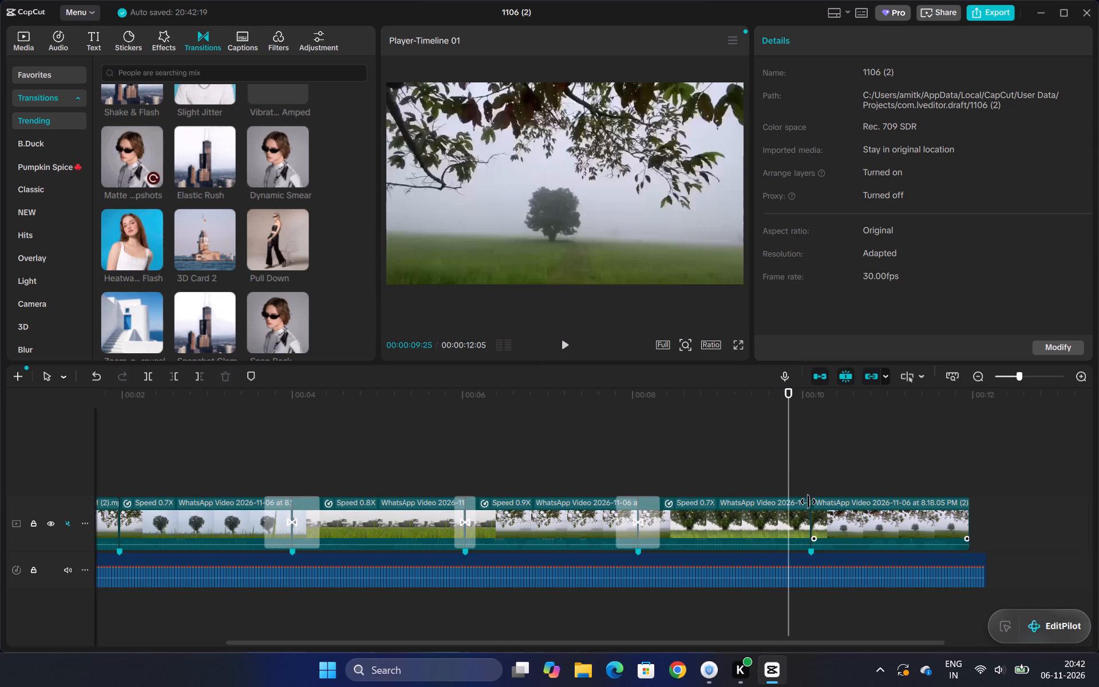
Preview several trending transitions for the join near 00:10 and add Snap Back there.
left_click(812, 507)
left_click(125, 263)
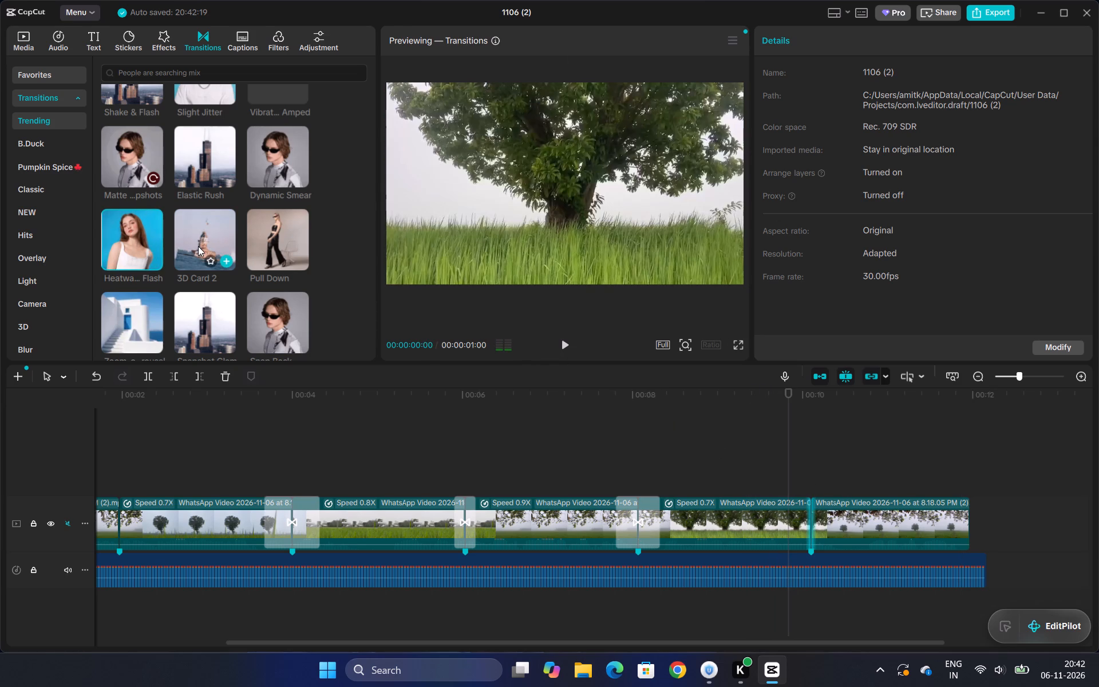
left_click(198, 246)
left_click(278, 254)
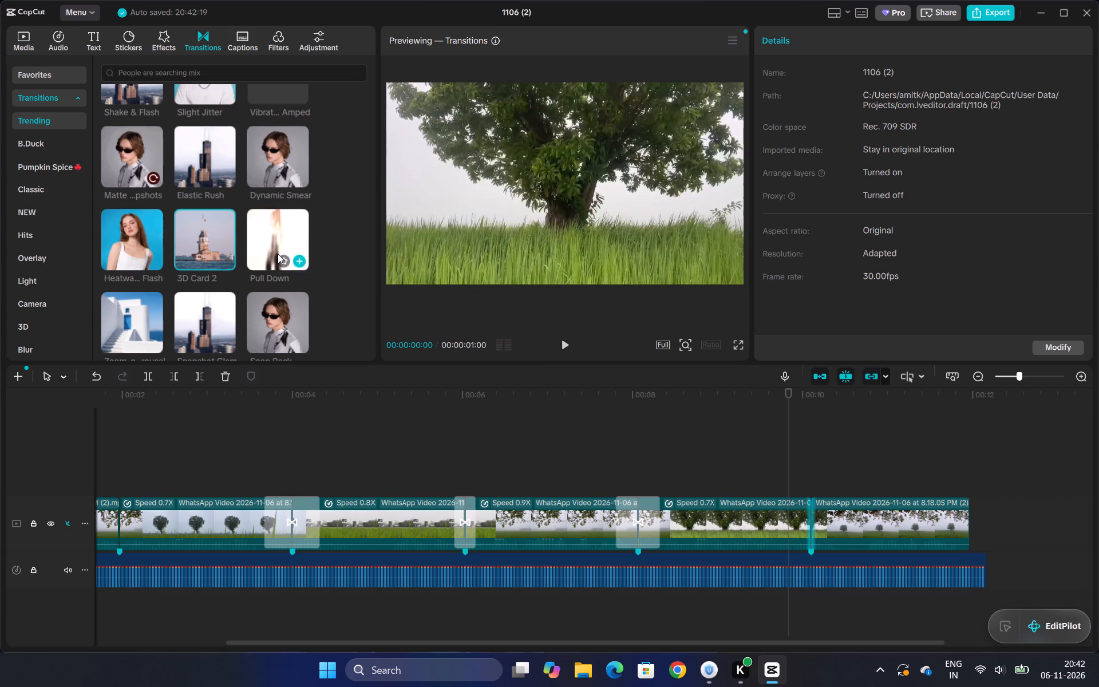
left_click(200, 332)
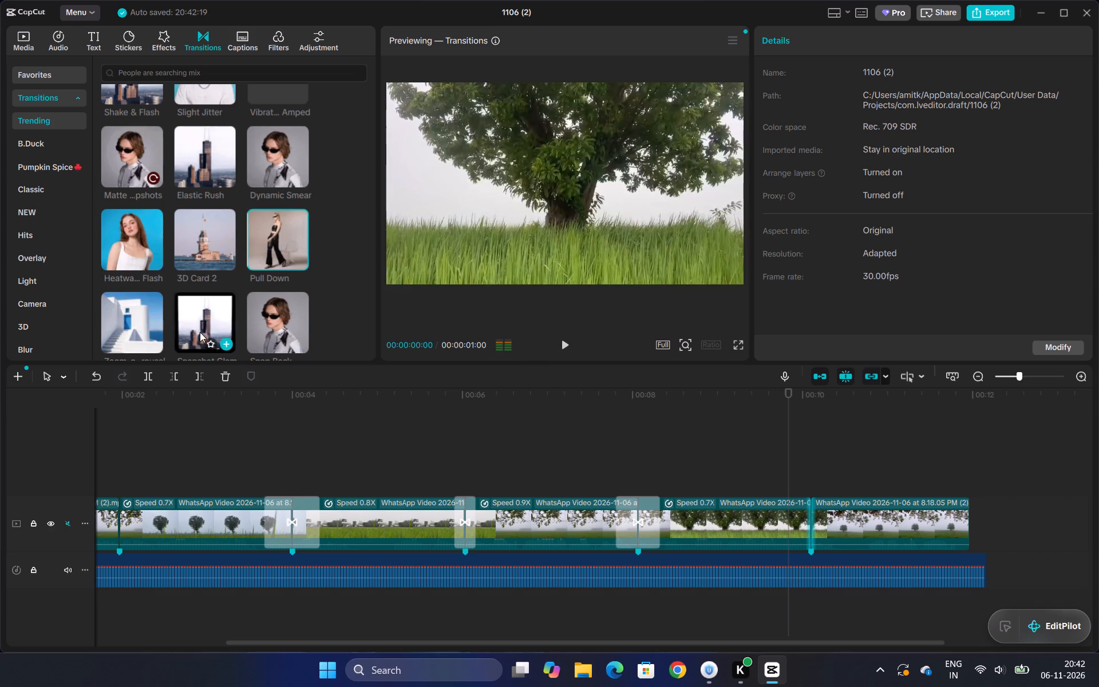
left_click(139, 332)
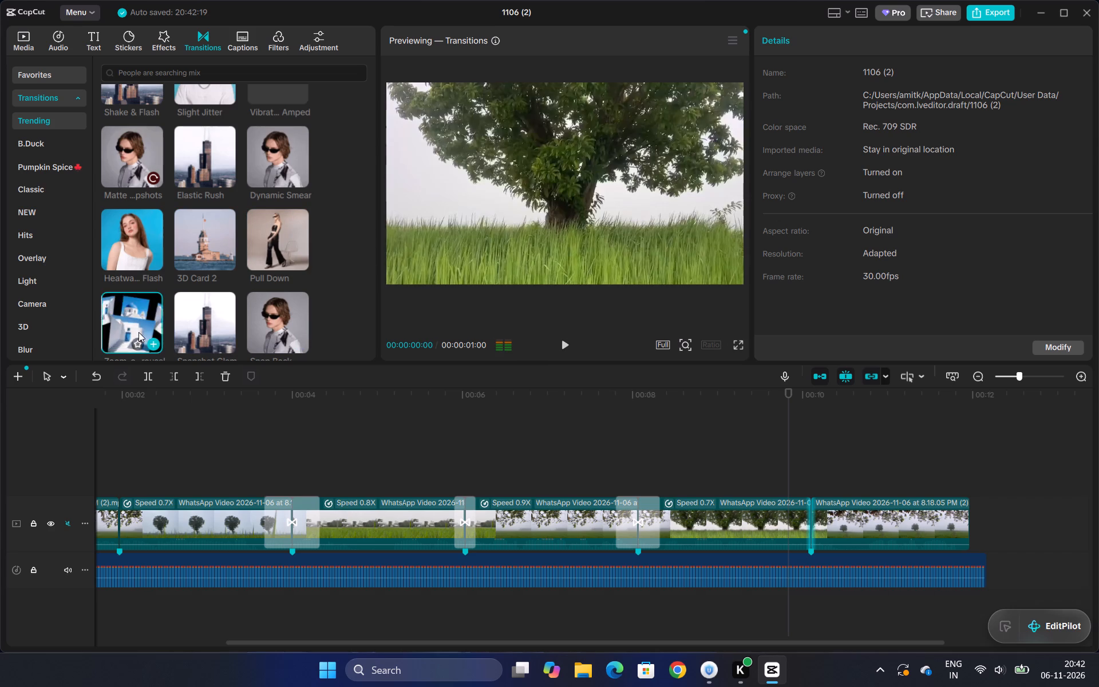
left_click(265, 316)
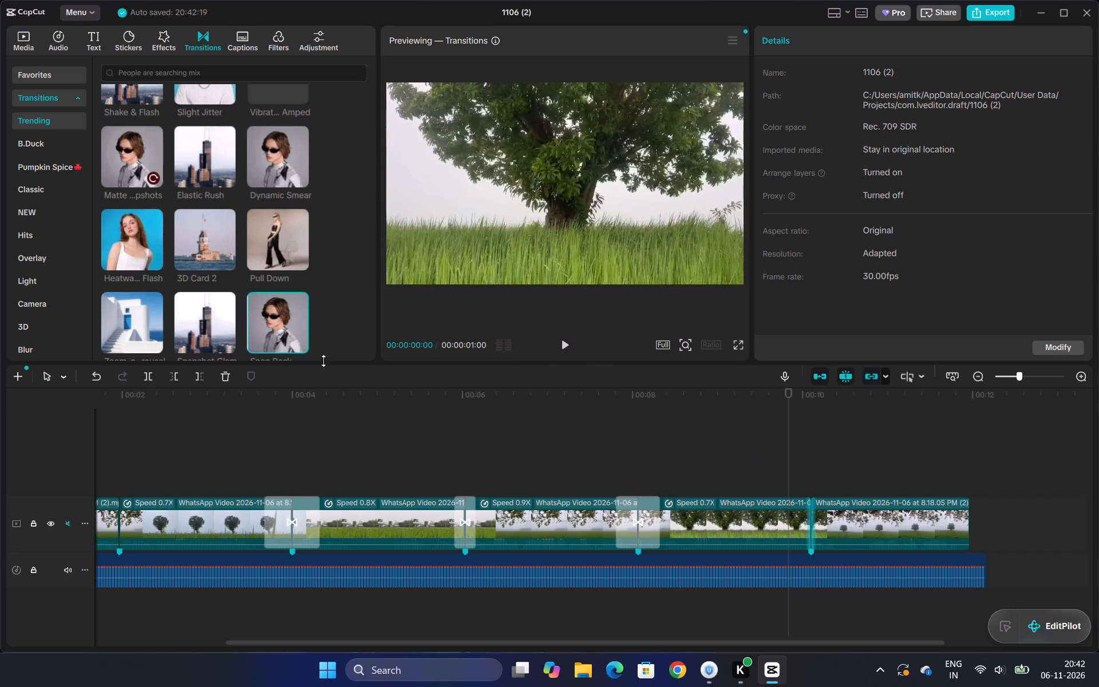
left_click(301, 340)
Play the whole edit from the beginning to check all transitions against the beats.
scroll(178, 506, "down", 2)
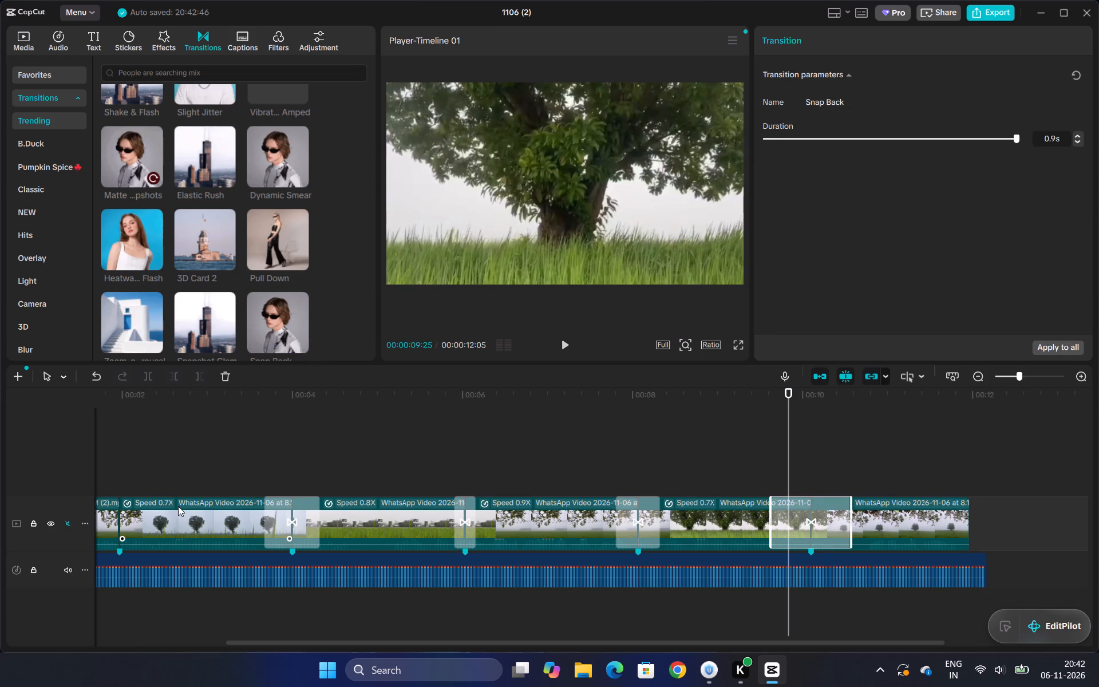
scroll(178, 506, "down", 10, "ctrl")
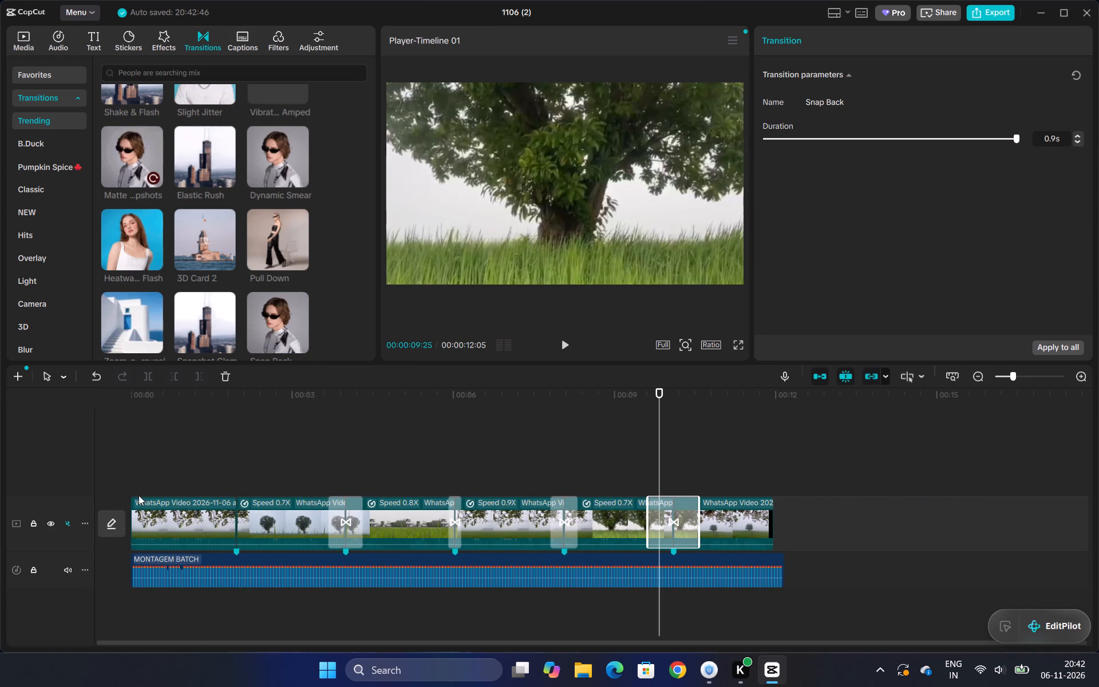
left_click(137, 477)
left_click(136, 476)
left_click_drag(135, 475, 128, 469)
key("space")
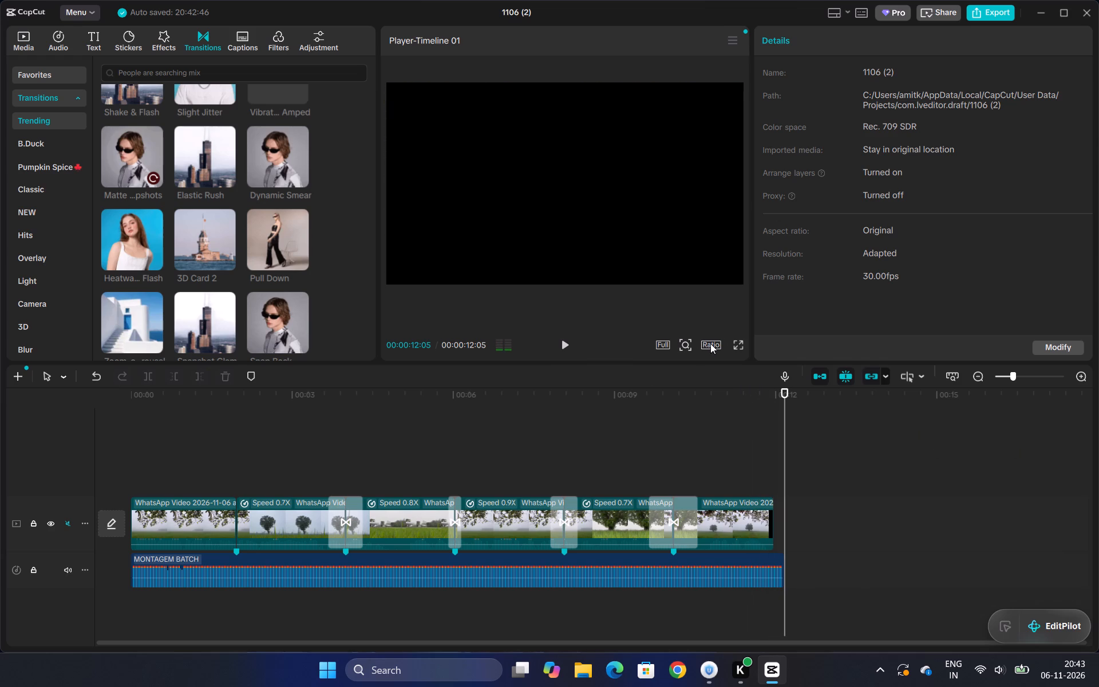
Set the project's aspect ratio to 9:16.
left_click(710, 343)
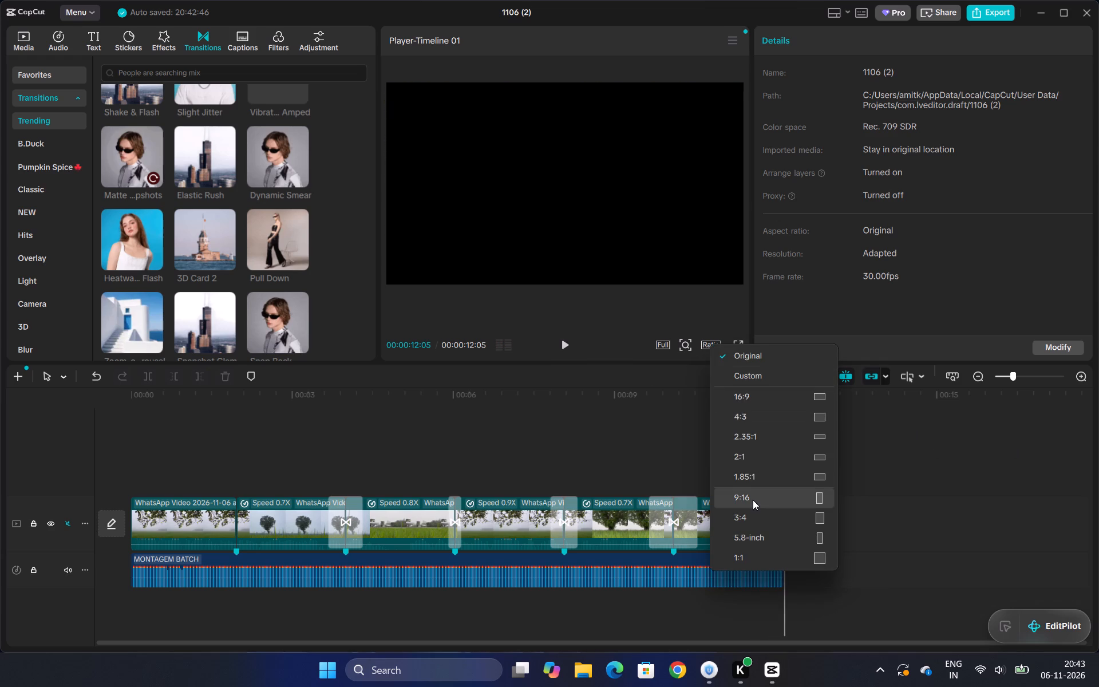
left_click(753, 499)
Trim the end of the MONTAGEM BATCH audio back to 00:11:29 to match the end of the video.
left_click(774, 567)
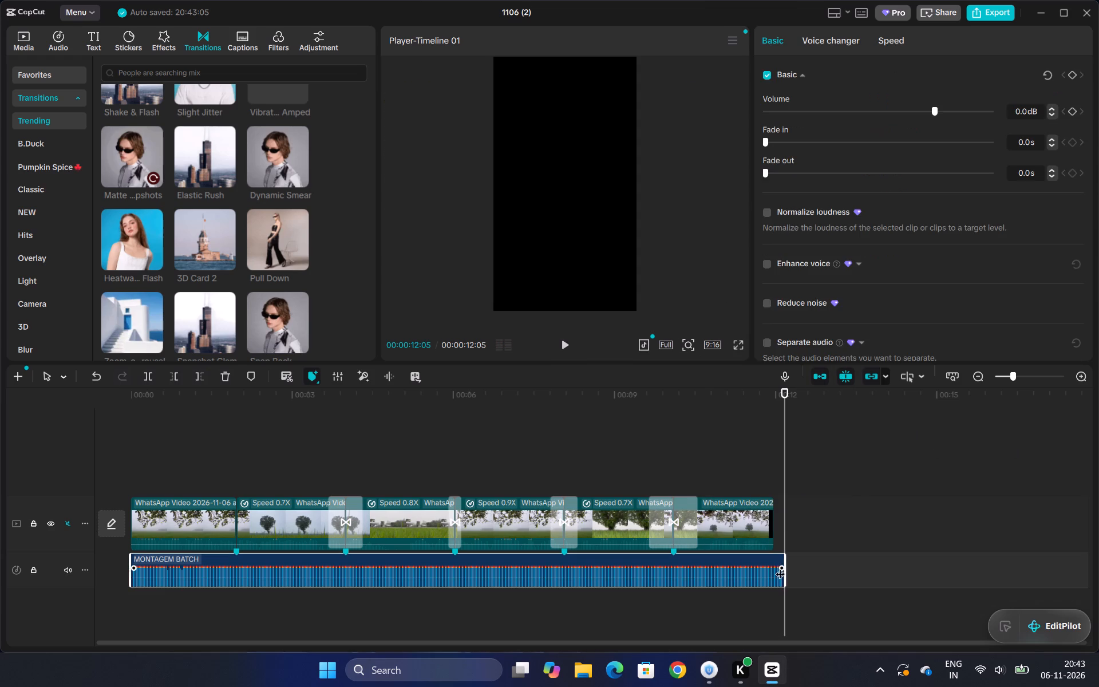
left_click_drag(786, 561, 774, 563)
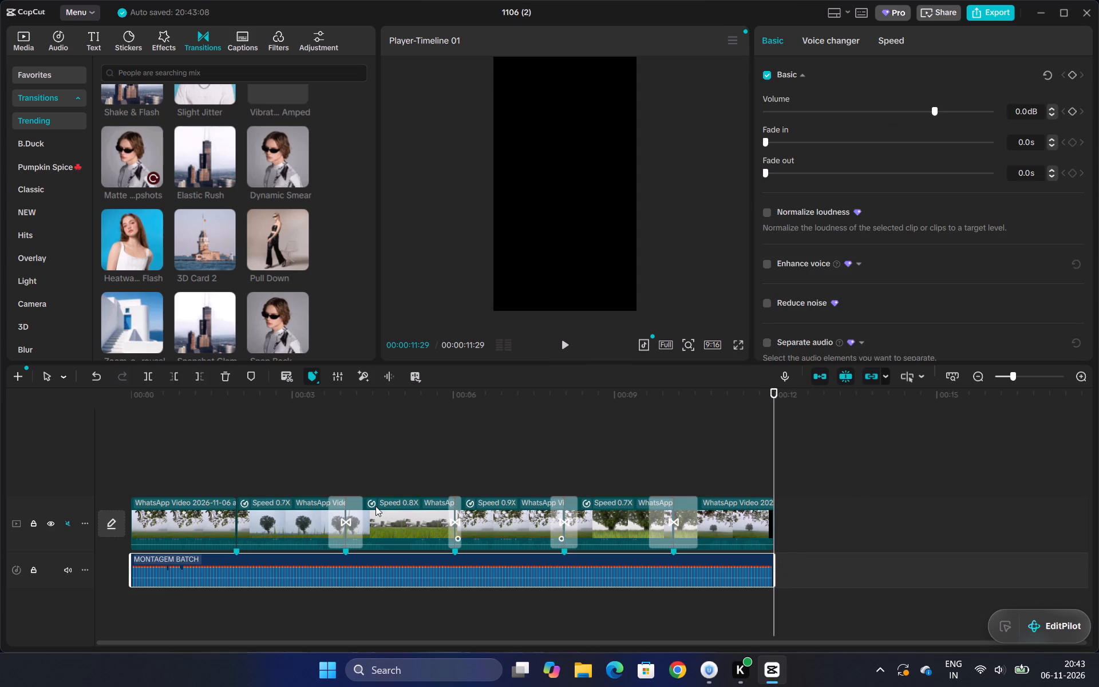
Play the whole edit from the beginning to review it in the vertical frame.
left_click(131, 462)
left_click(134, 467)
key("space")
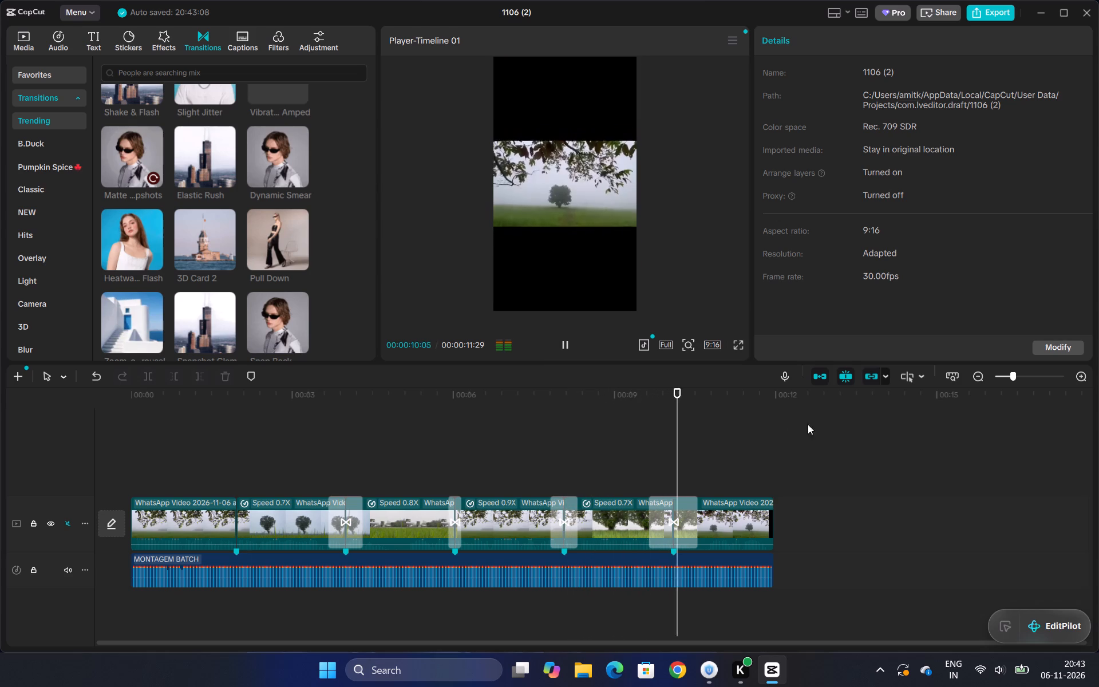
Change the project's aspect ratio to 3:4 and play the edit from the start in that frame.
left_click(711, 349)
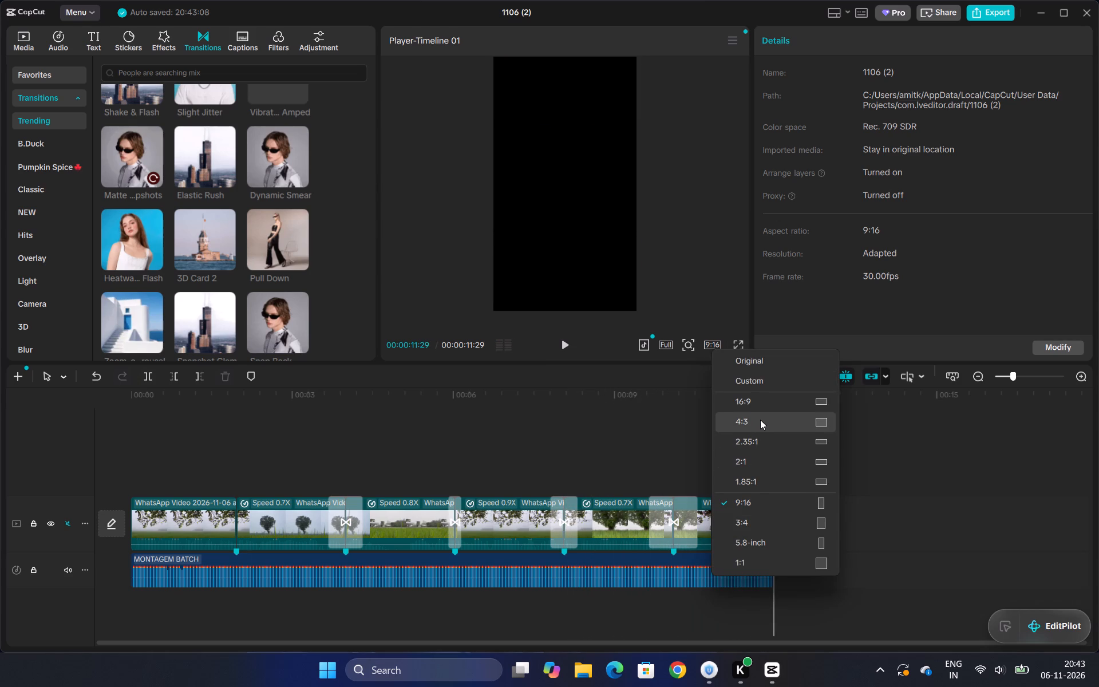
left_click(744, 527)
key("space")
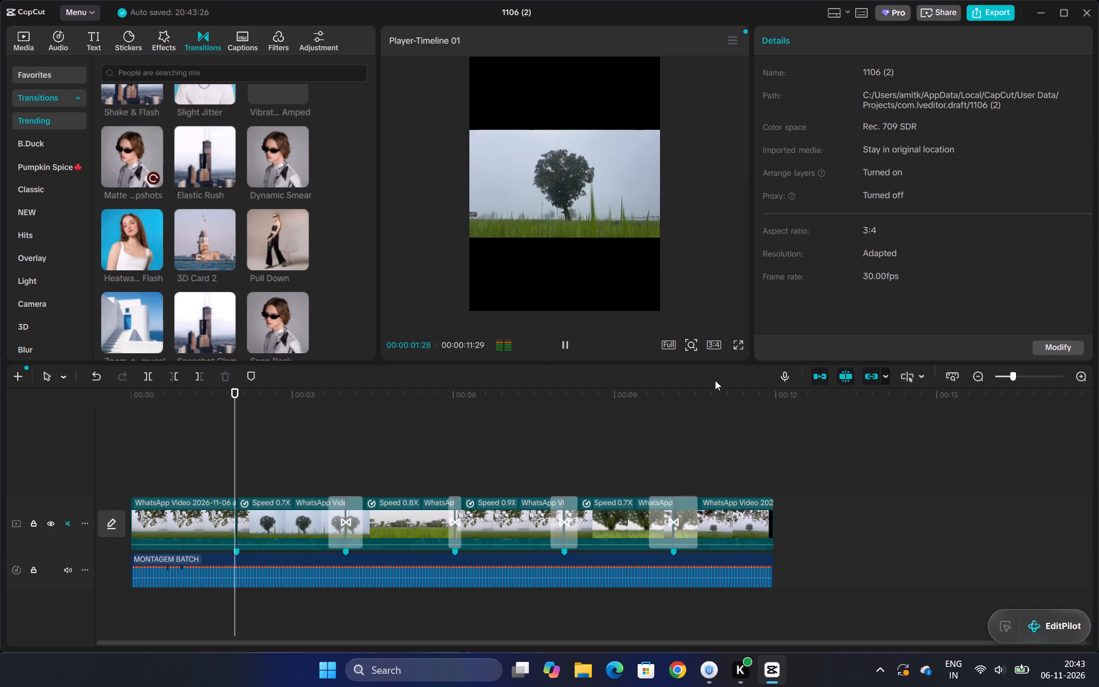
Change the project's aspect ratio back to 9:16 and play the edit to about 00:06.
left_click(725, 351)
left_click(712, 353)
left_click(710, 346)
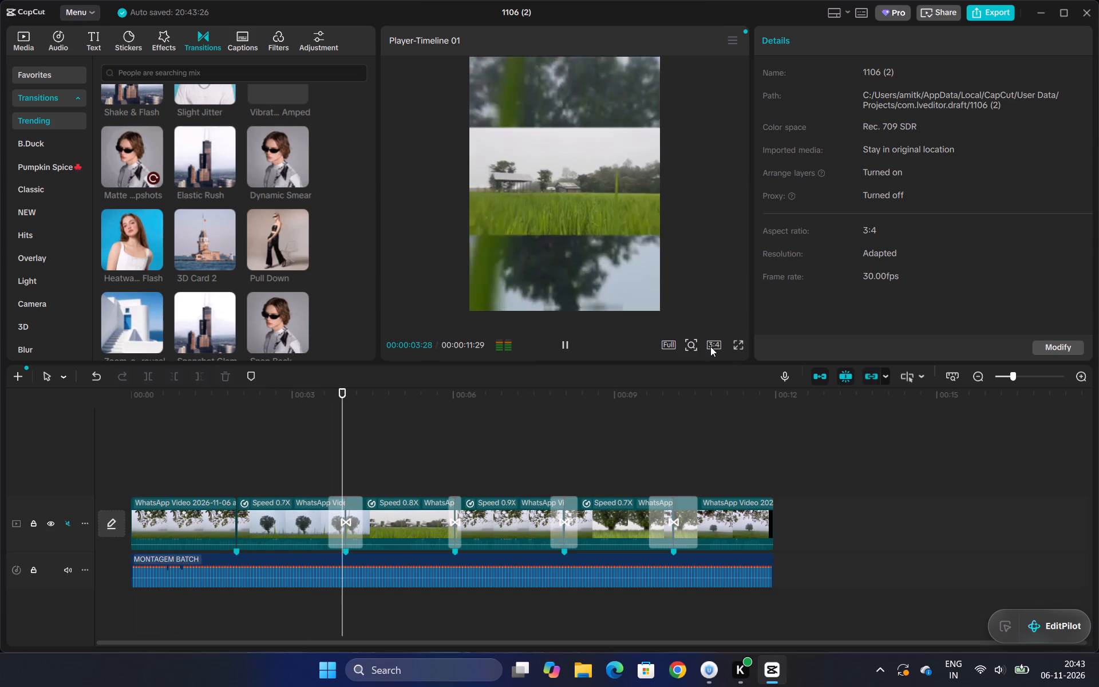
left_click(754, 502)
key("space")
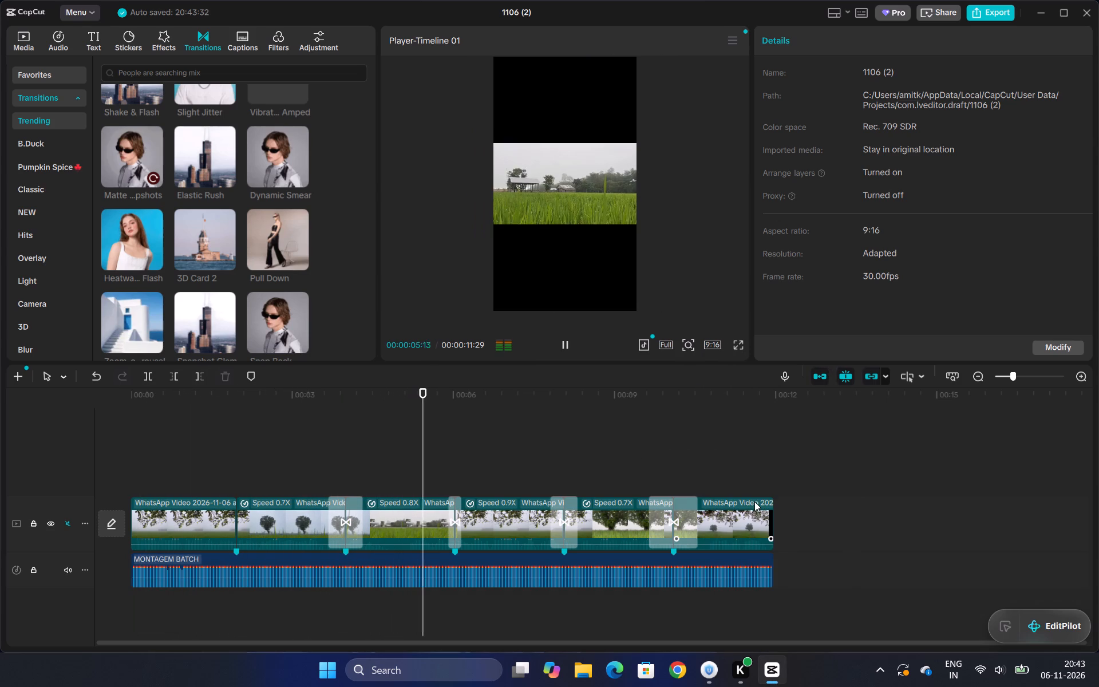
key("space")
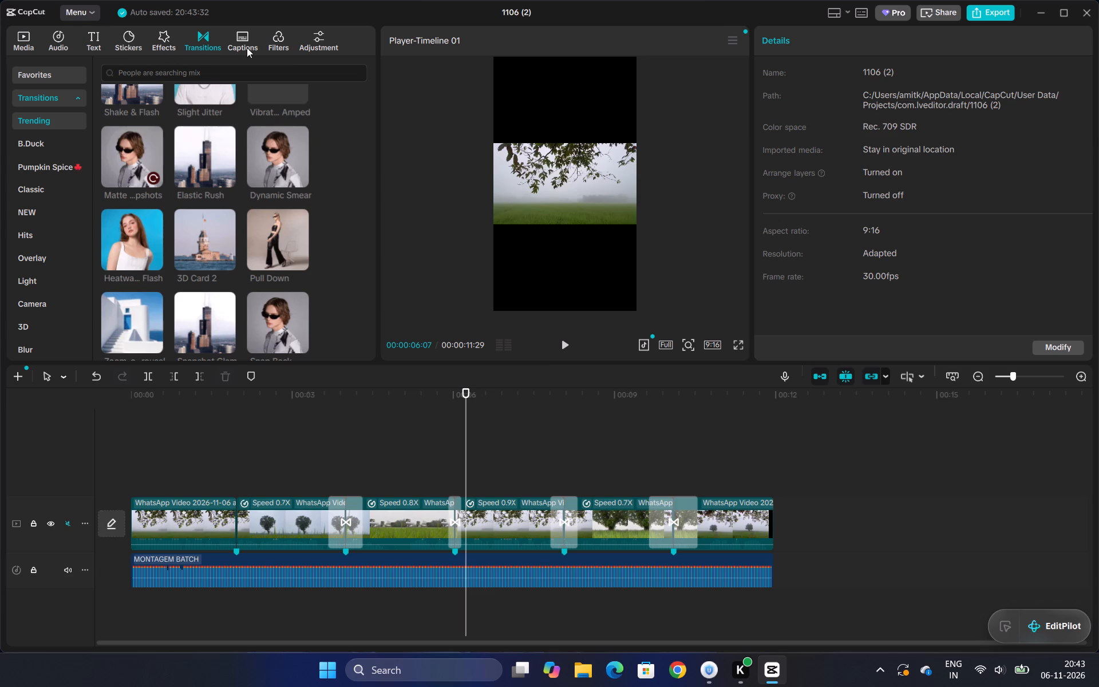
Open the filter library and return the playhead to the start of the timeline.
left_click(269, 37)
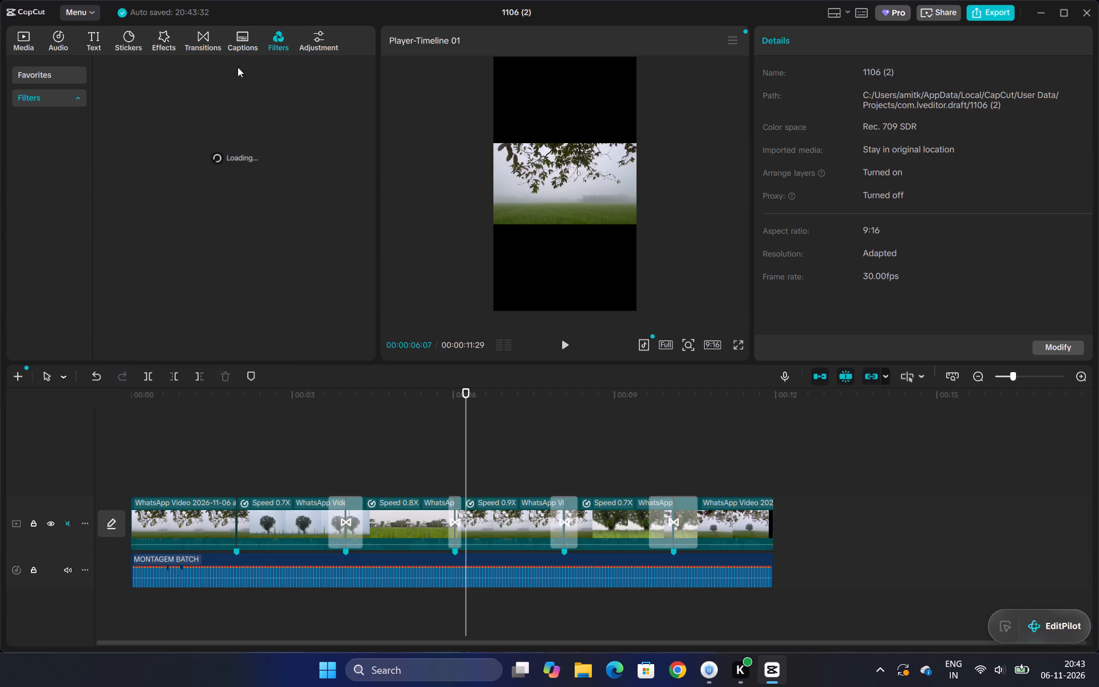
left_click(136, 457)
left_click_drag(136, 459, 133, 459)
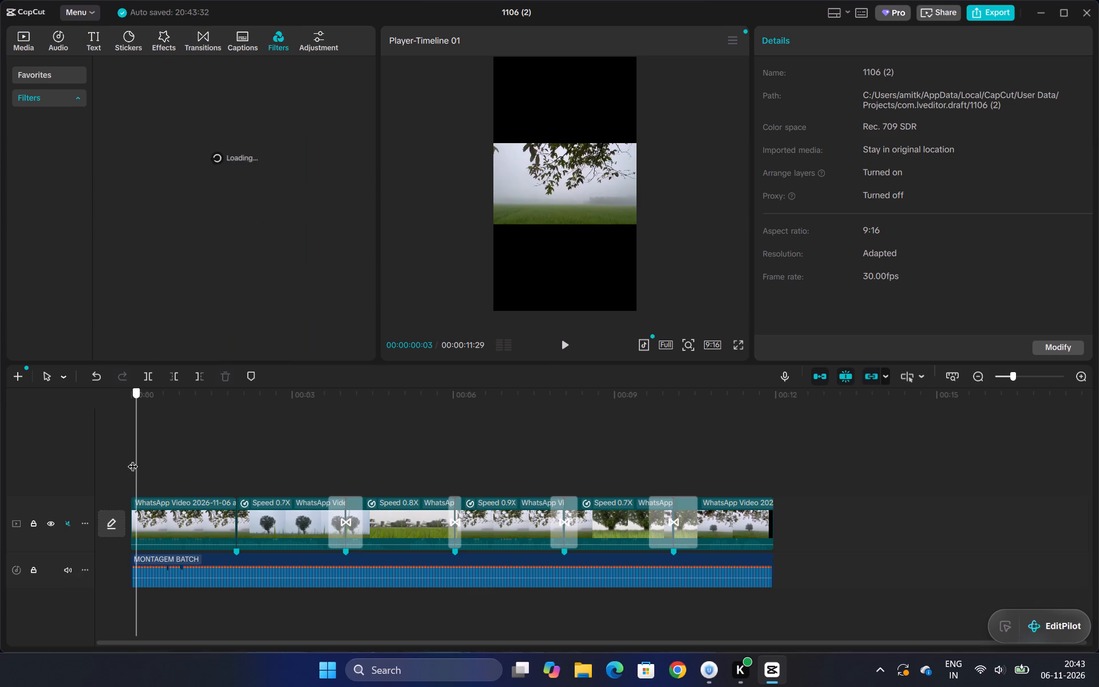
left_click_drag(133, 459, 112, 463)
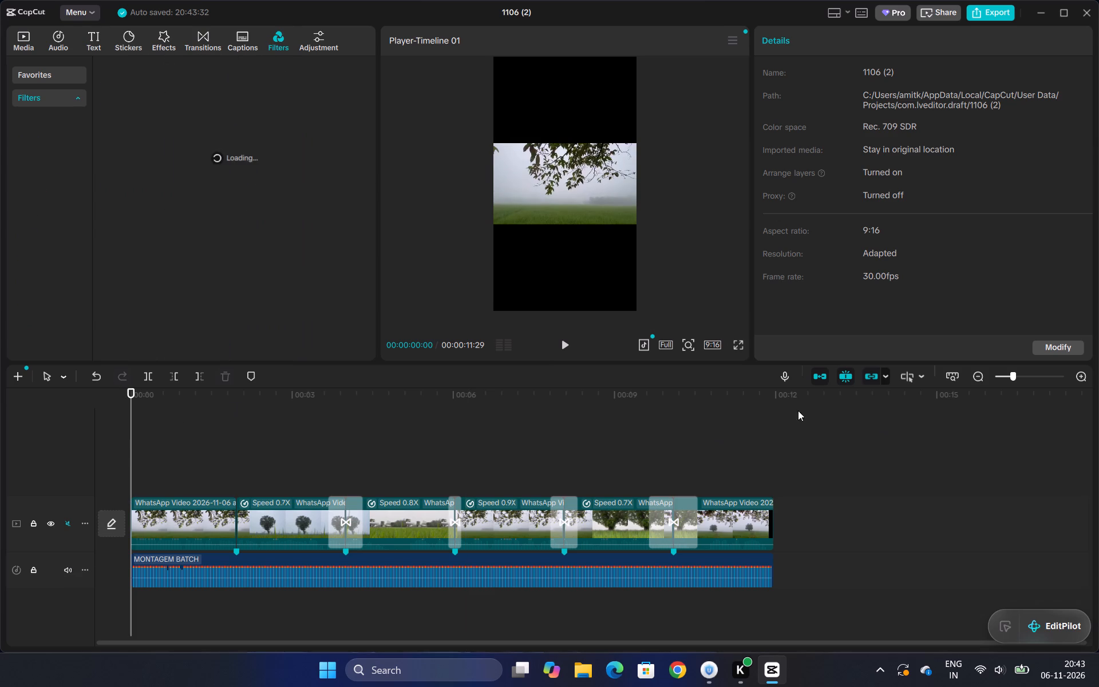
Set the project's aspect ratio to 16:9.
left_click(720, 346)
left_click(770, 393)
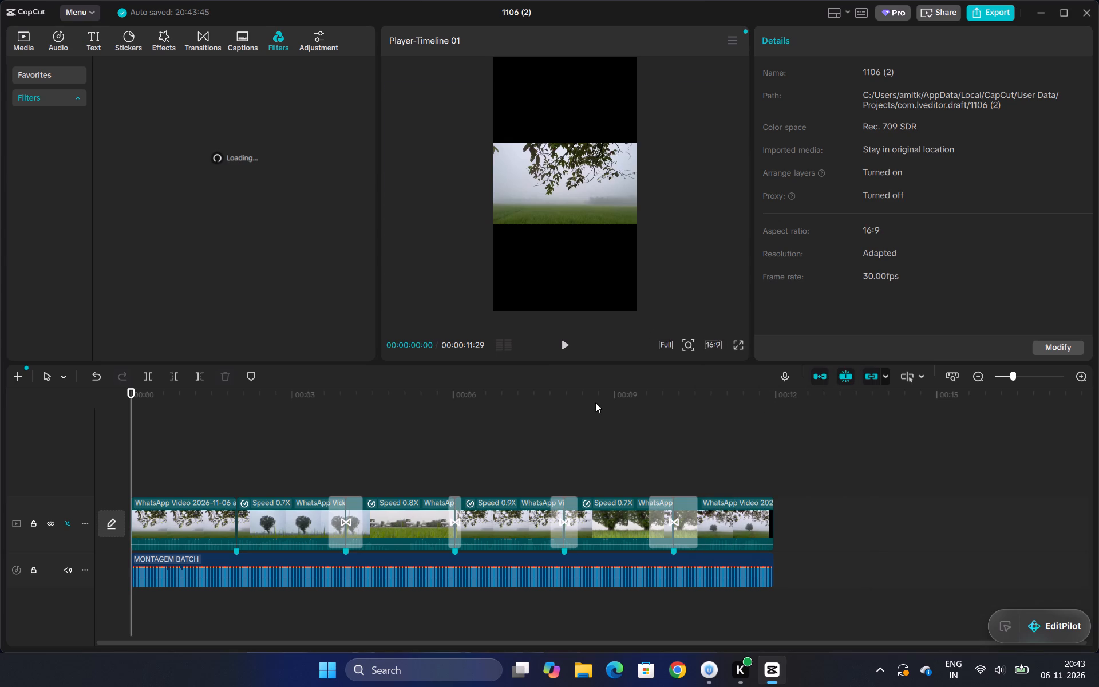
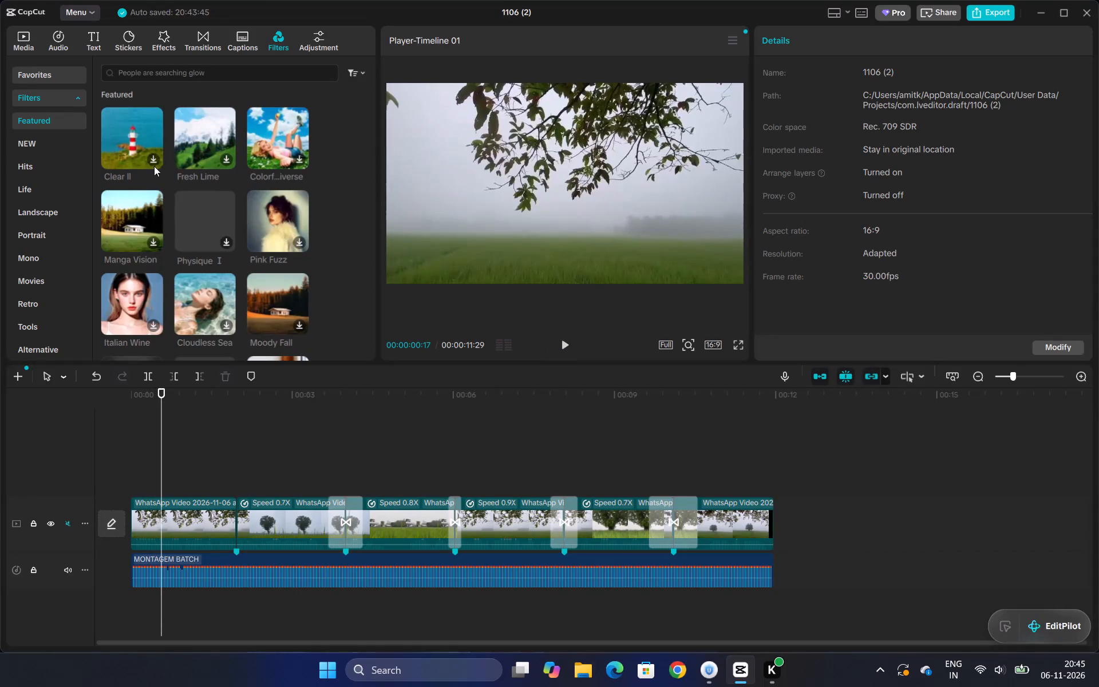
Sample the Featured filters, including Clear II, Fresh Lime, Pink Fuzz, Manga Vision, Italian Wine, Moody Fall, HD Pet and Light Boost.
left_click(129, 139)
left_click(203, 156)
left_click(290, 179)
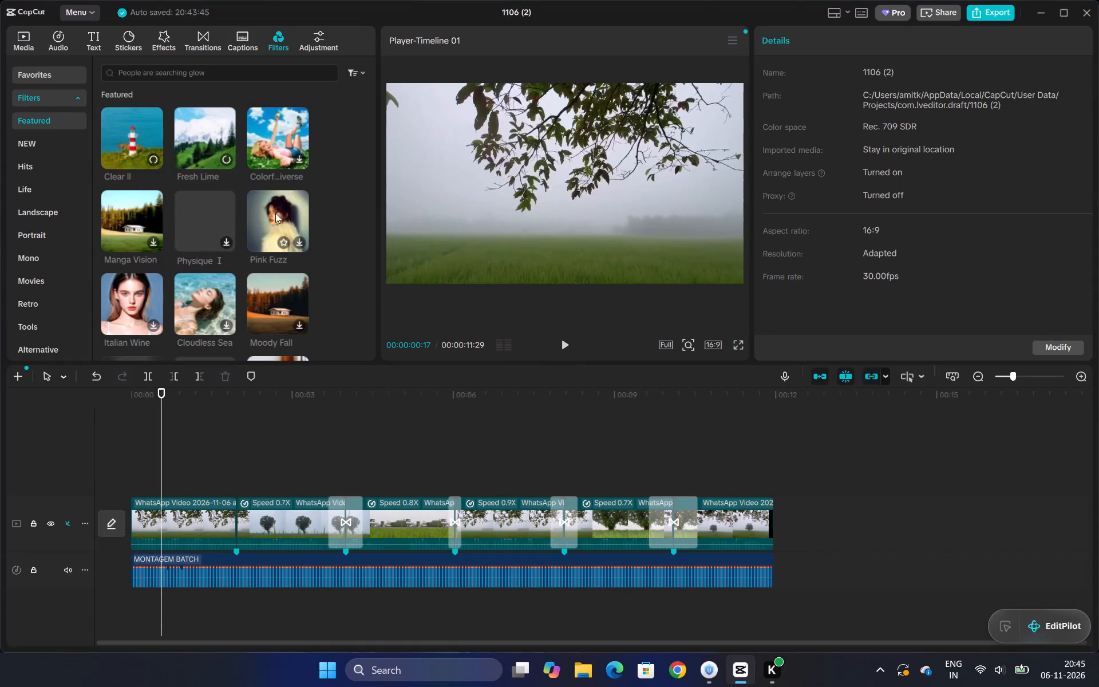
left_click(275, 213)
left_click(287, 131)
left_click(215, 194)
left_click(136, 227)
left_click(129, 297)
left_click(215, 293)
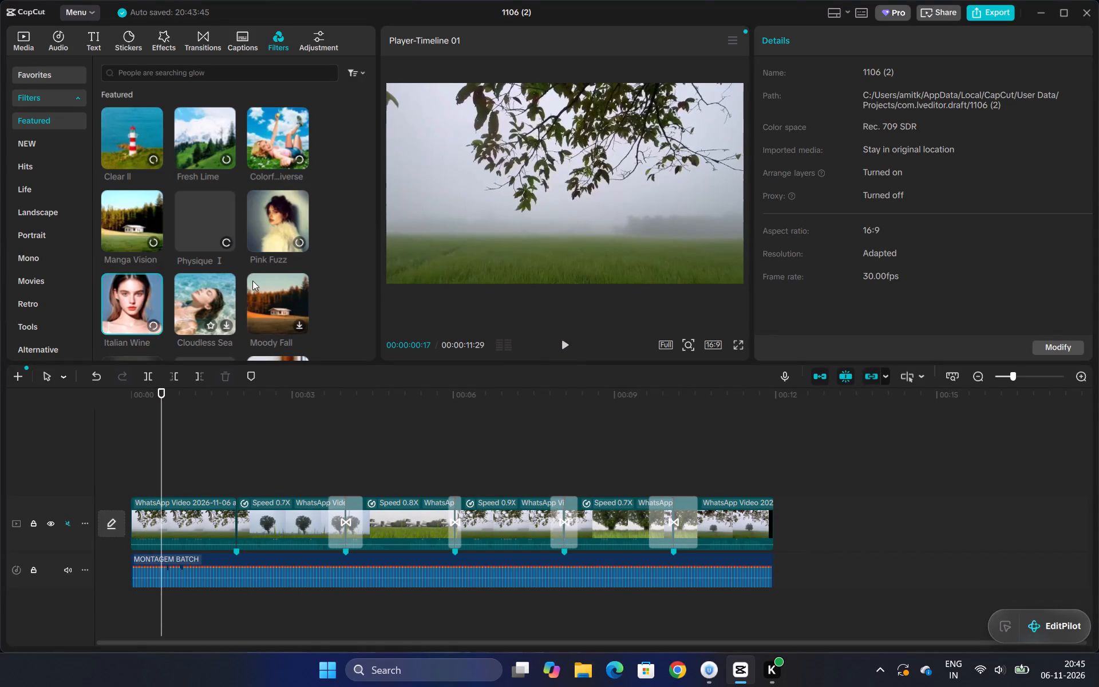
left_click(255, 281)
scroll(252, 281, "down", 1)
left_click(263, 305)
left_click(211, 312)
left_click(144, 318)
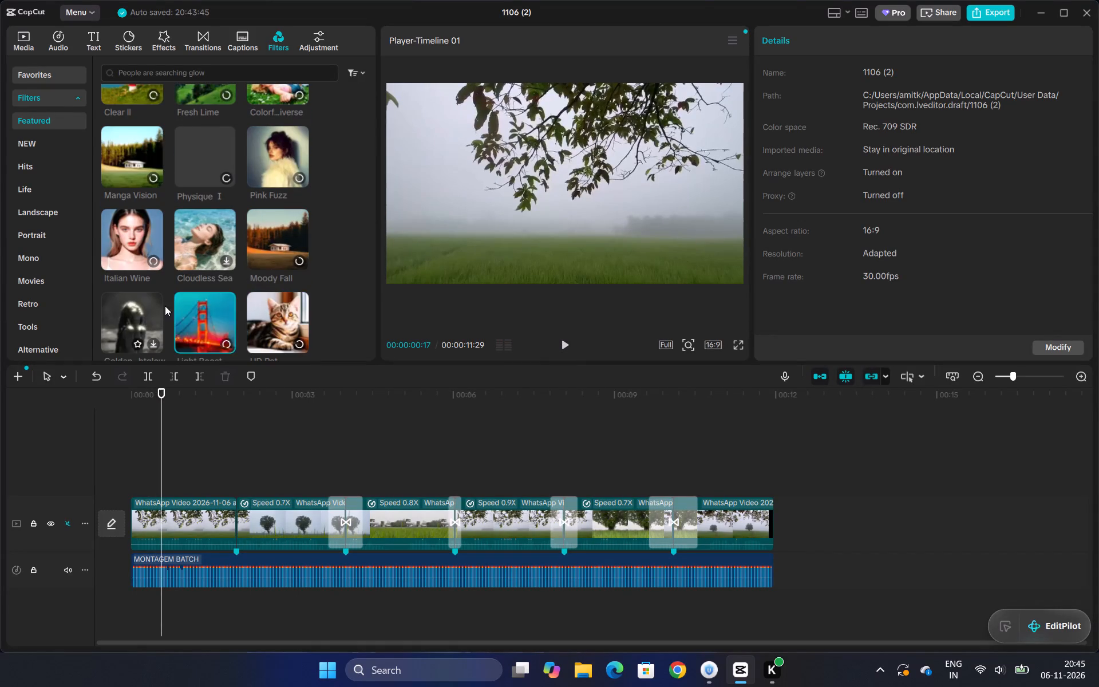
scroll(174, 300, "down", 3)
Sample the Retro filters, including Film, Retro Print, Miami, Warm Film, Clay Painting, Golden Grain and Berlin.
left_click(35, 147)
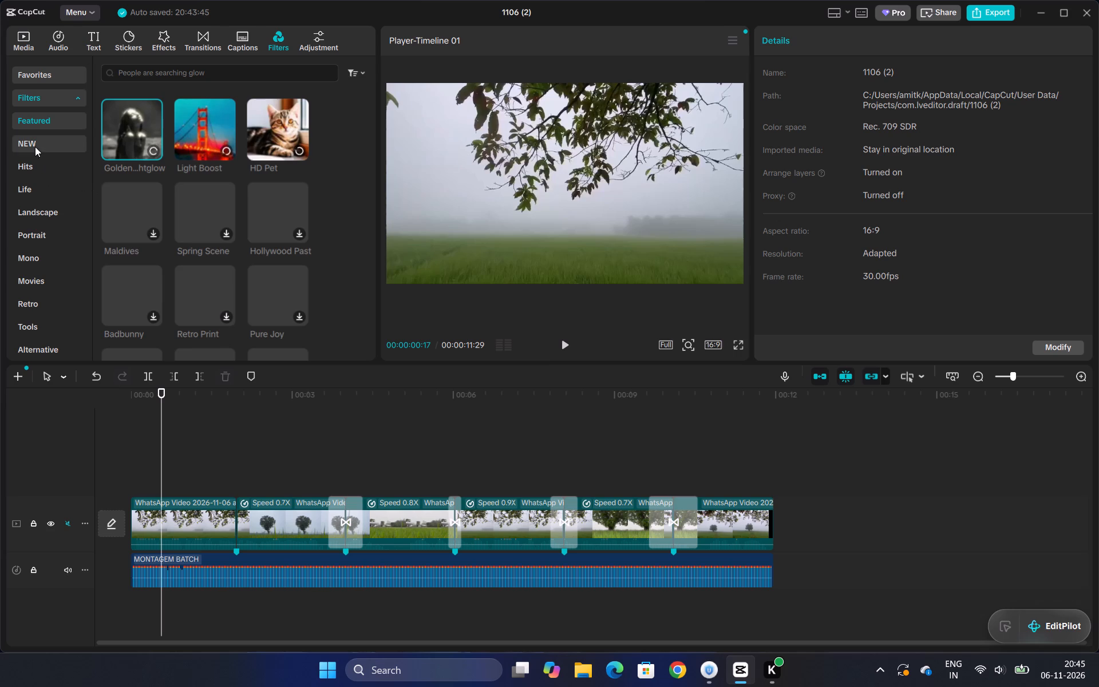
scroll(37, 282, "down", 1)
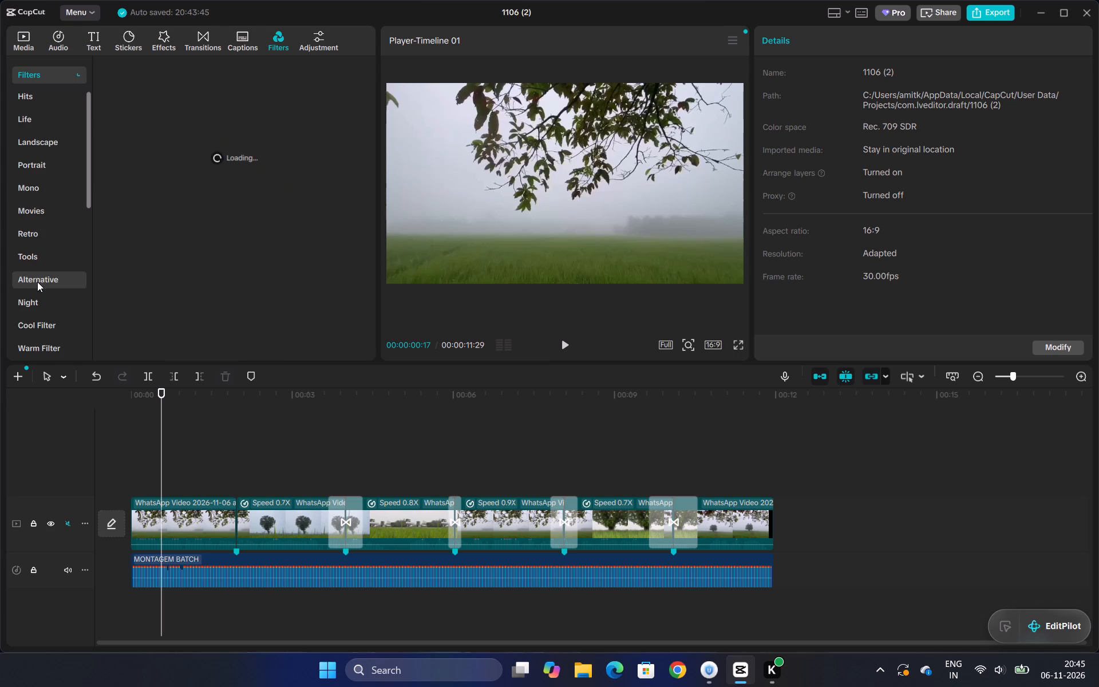
left_click(43, 231)
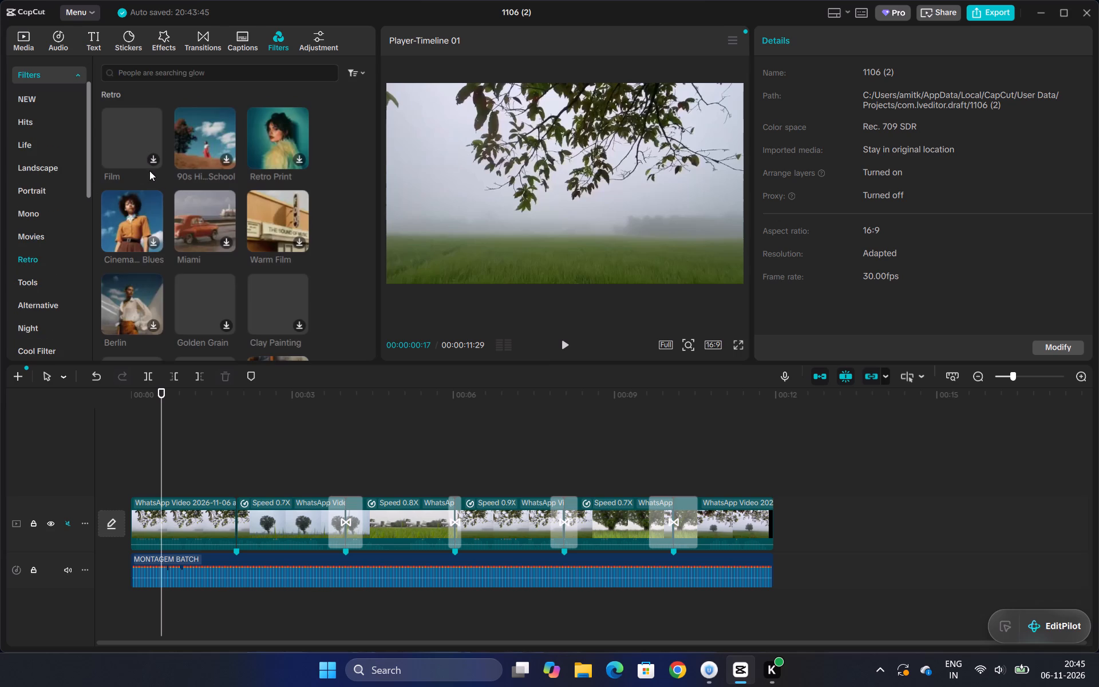
left_click(215, 140)
left_click_drag(294, 143, 289, 144)
left_click(149, 145)
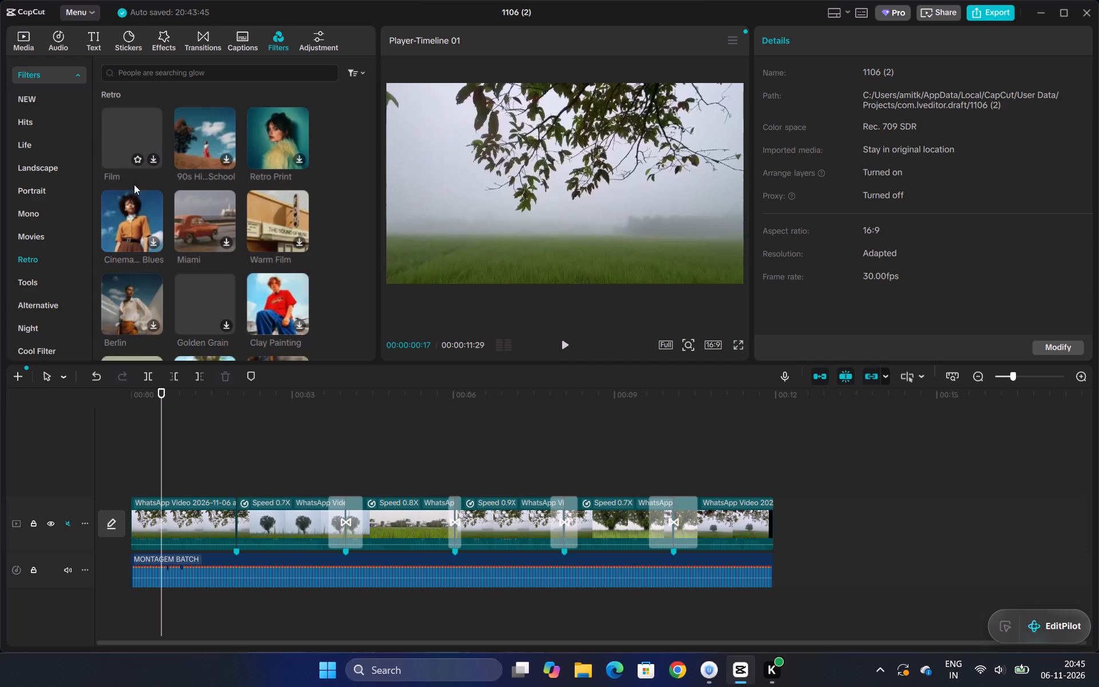
left_click(132, 208)
left_click_drag(208, 220, 215, 220)
left_click(280, 207)
left_click(298, 319)
left_click(191, 302)
left_click(111, 297)
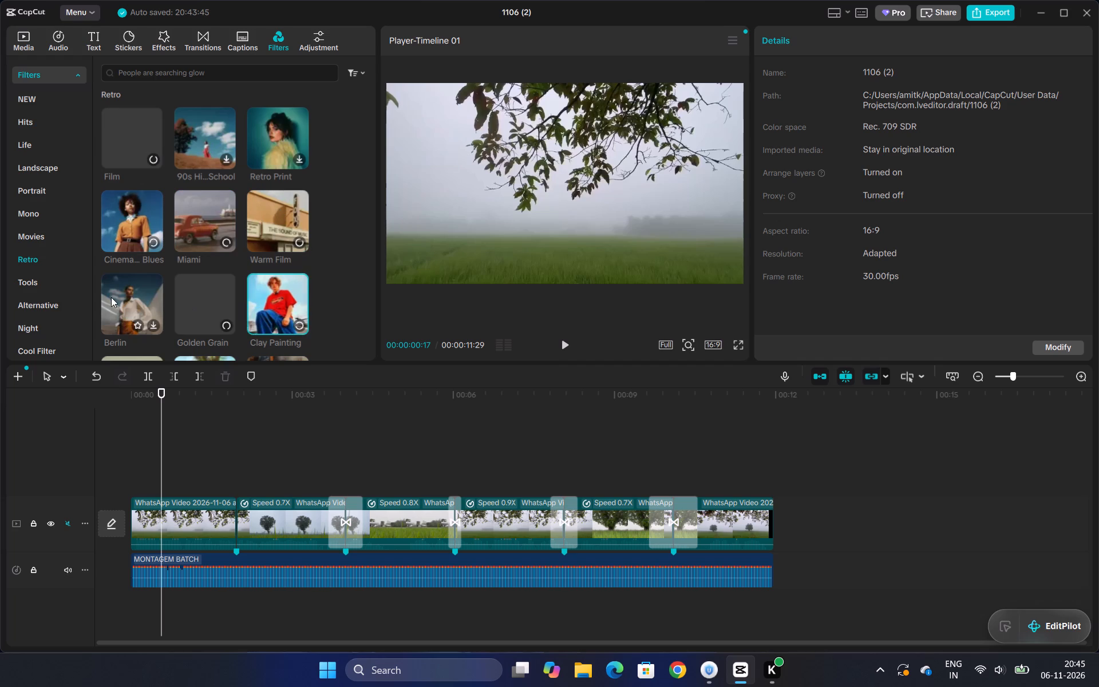
Sample the Cool Filter category, including Neon Tide, Moody Vibe, Cool Skin, Night Lights, Winter Blue, Cool Bright and Dark Humble.
scroll(20, 344, "down", 1)
left_click(39, 290)
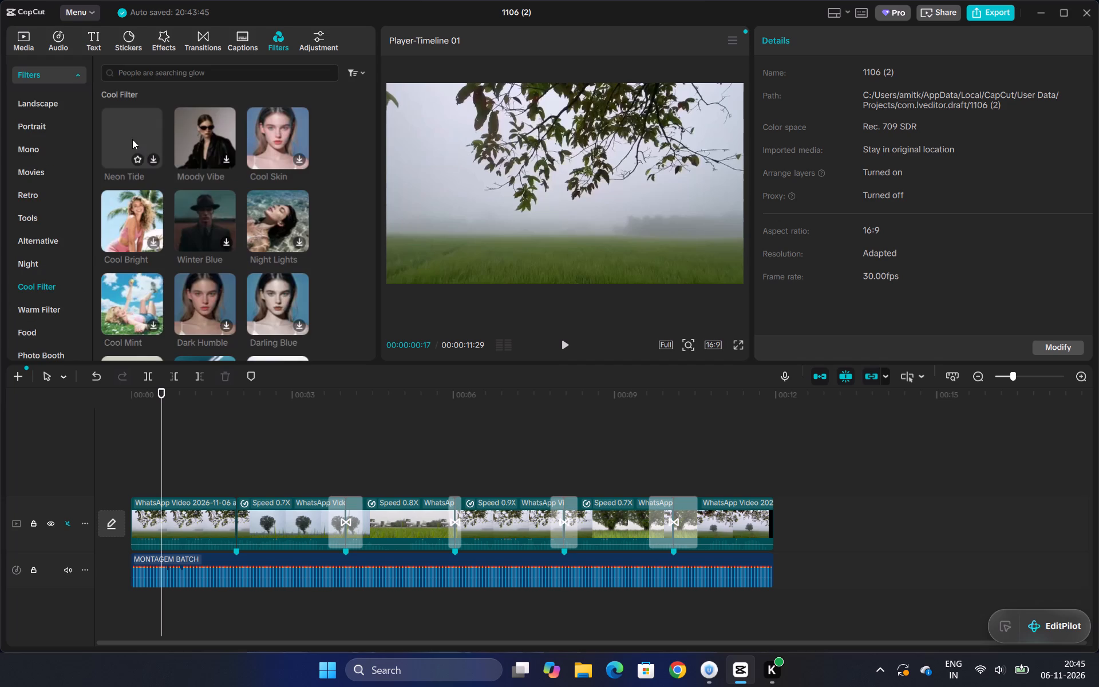
left_click(132, 139)
left_click(201, 139)
left_click(264, 131)
left_click(282, 203)
left_click(231, 215)
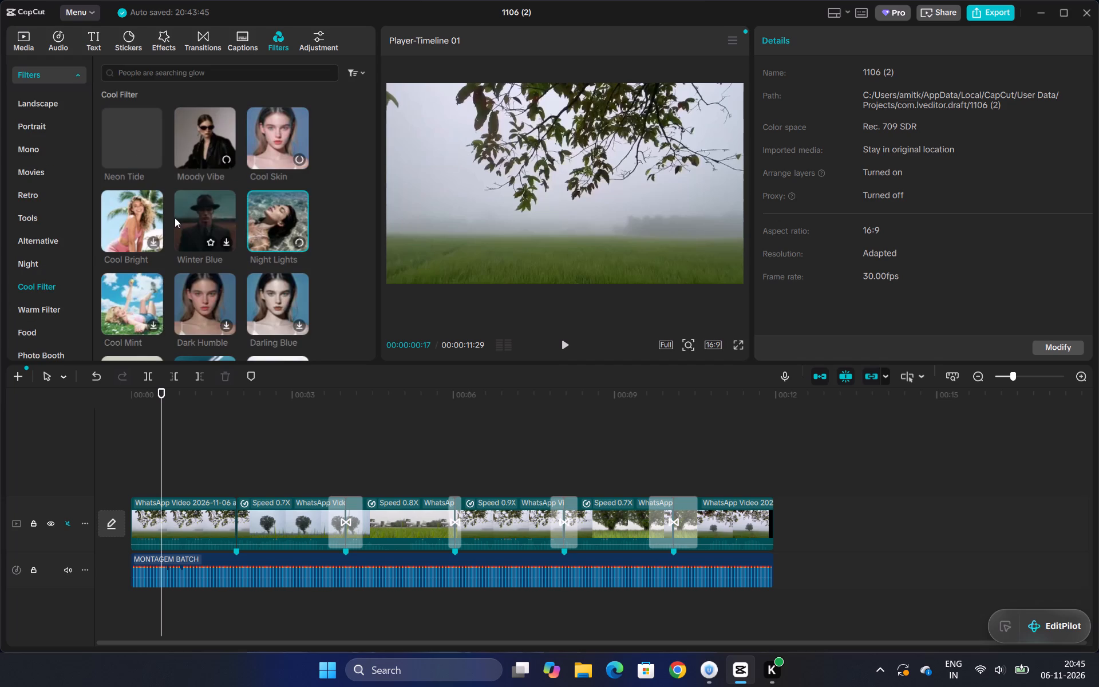
left_click(150, 219)
left_click(135, 287)
left_click_drag(203, 294, 209, 293)
left_click(272, 287)
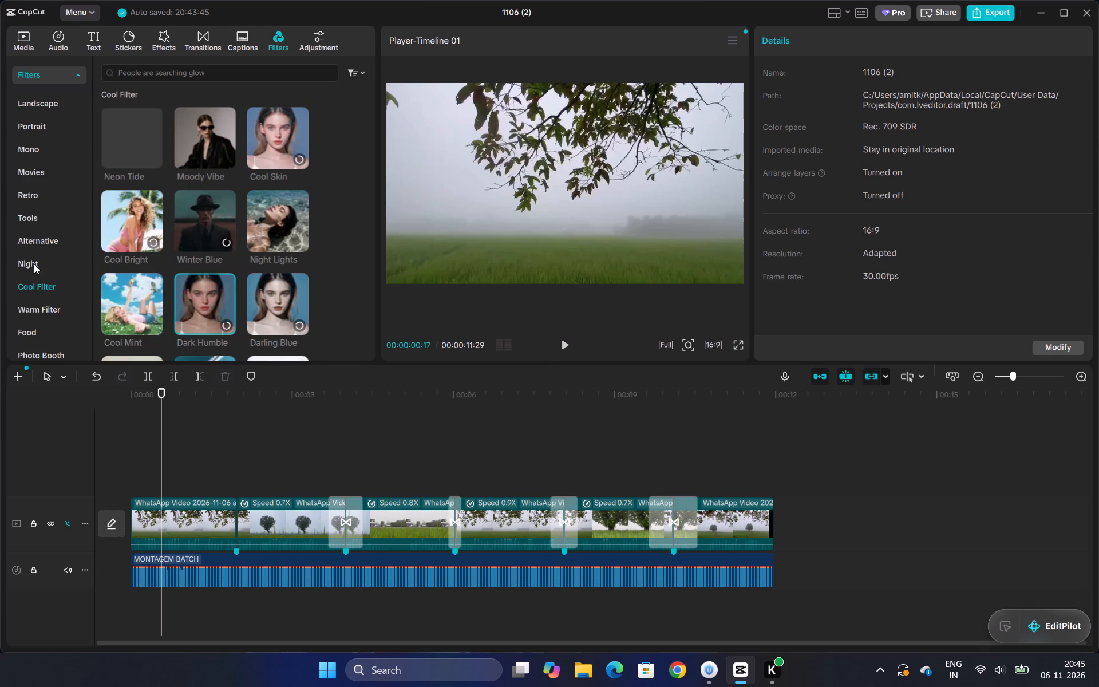
Look through the Night, Alternative and Tools filters, and sample Movies filters such as One Day, Denim Flash, Grey Orange and Love City 2.
left_click(34, 258)
left_click(36, 240)
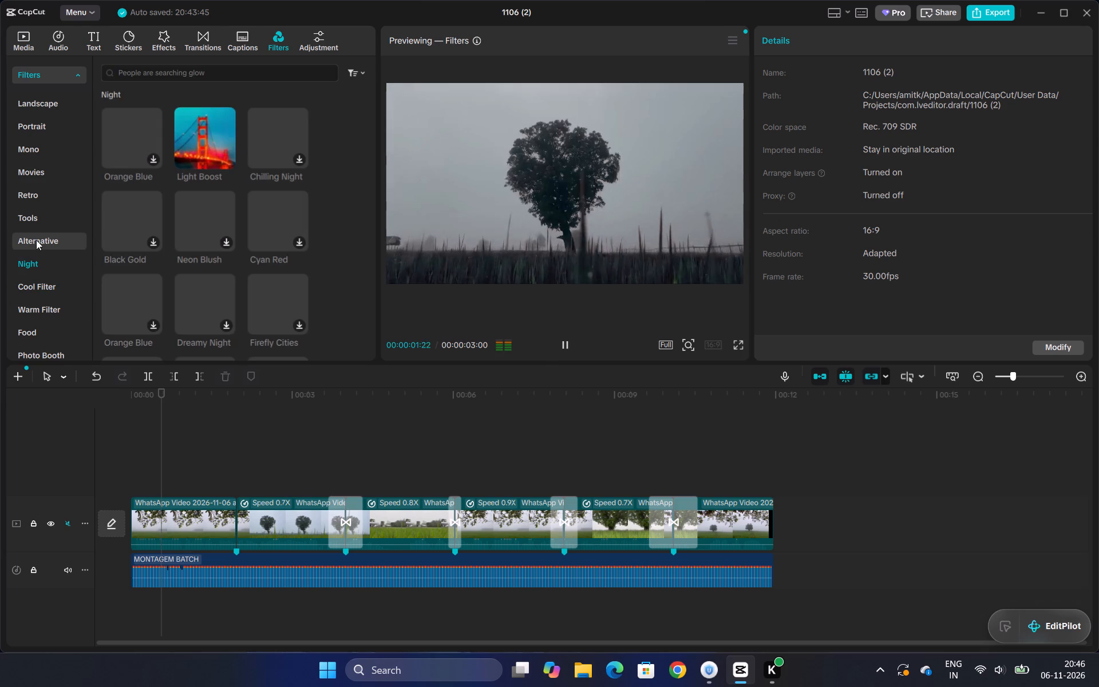
left_click(36, 219)
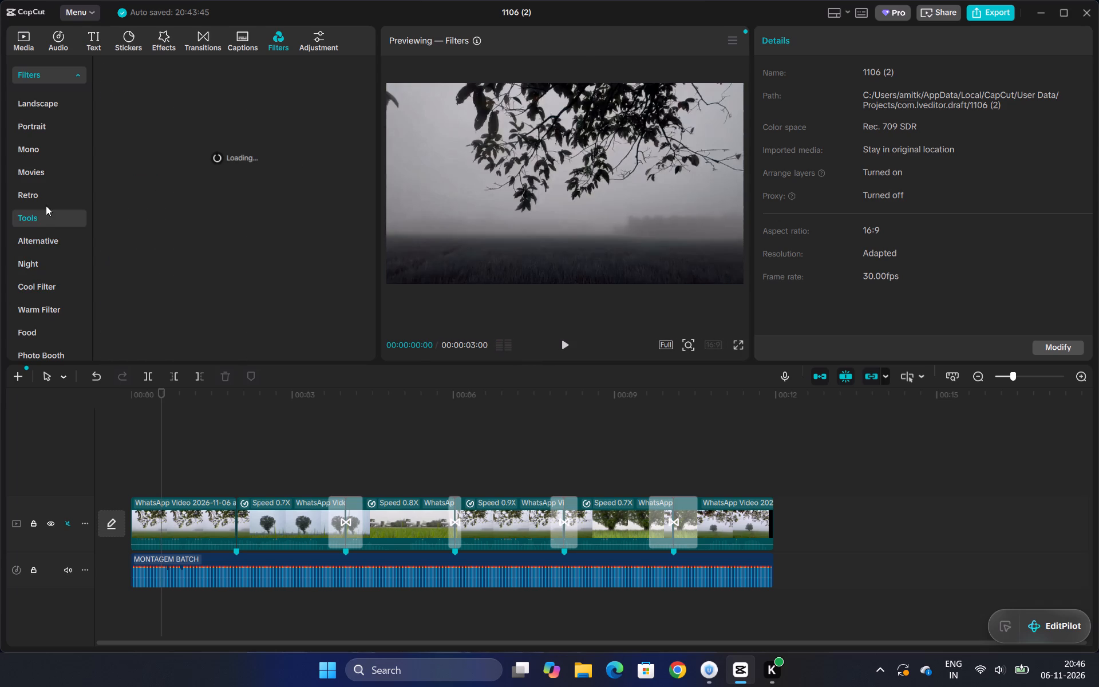
left_click(46, 175)
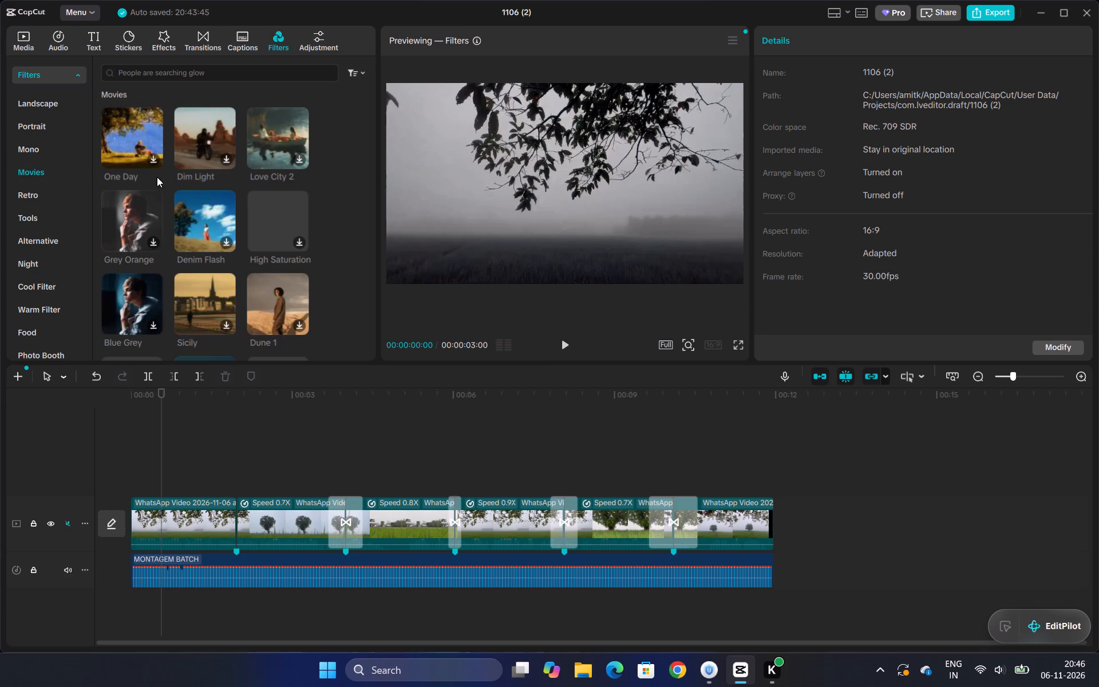
left_click(145, 153)
left_click(178, 221)
left_click(134, 225)
left_click(181, 153)
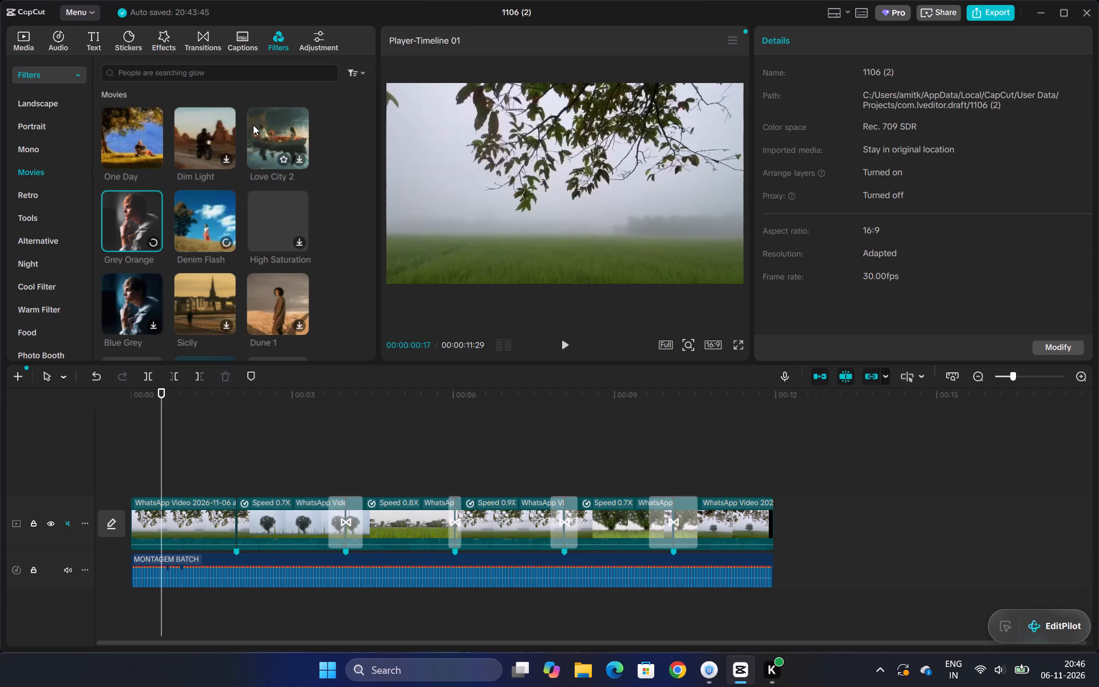
left_click(253, 125)
left_click(268, 222)
left_click(196, 171)
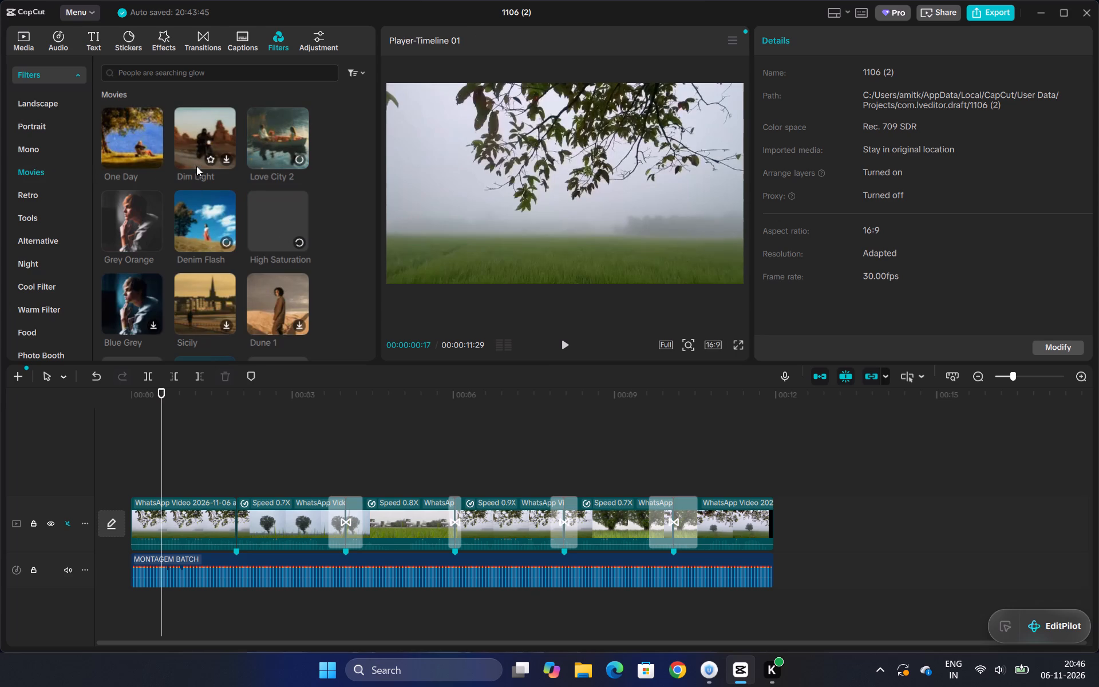
Compare the Featured filters Clear II, Fresh Lime, Physique and Pink Fuzz on the video preview.
scroll(15, 202, "up", 2)
left_click(48, 122)
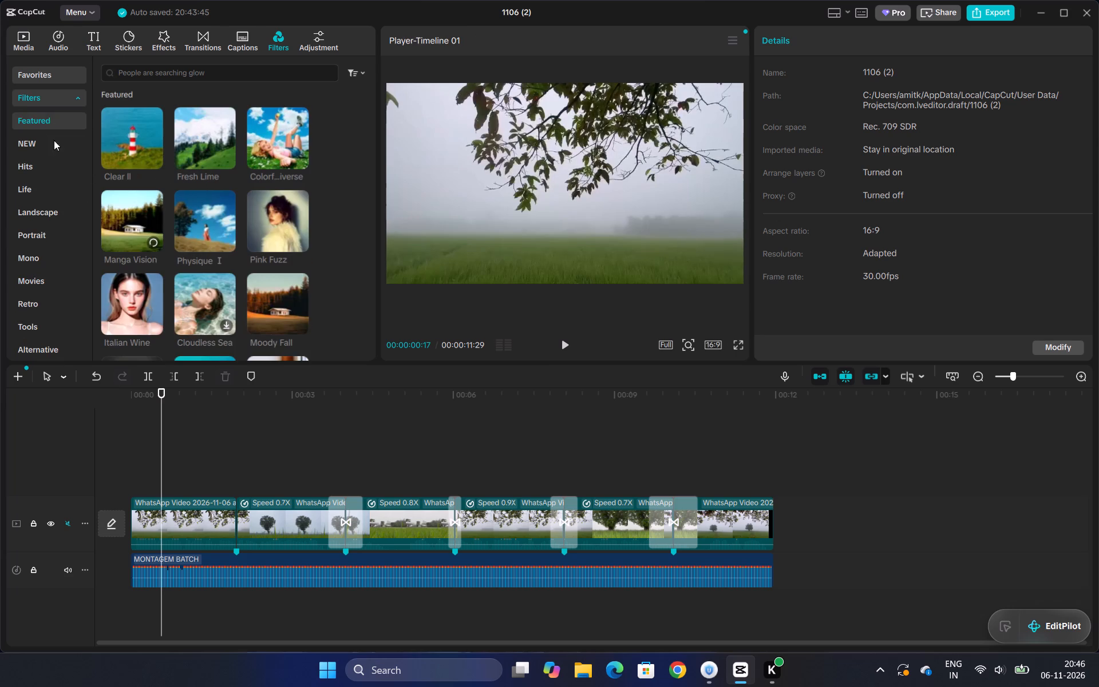
left_click(131, 144)
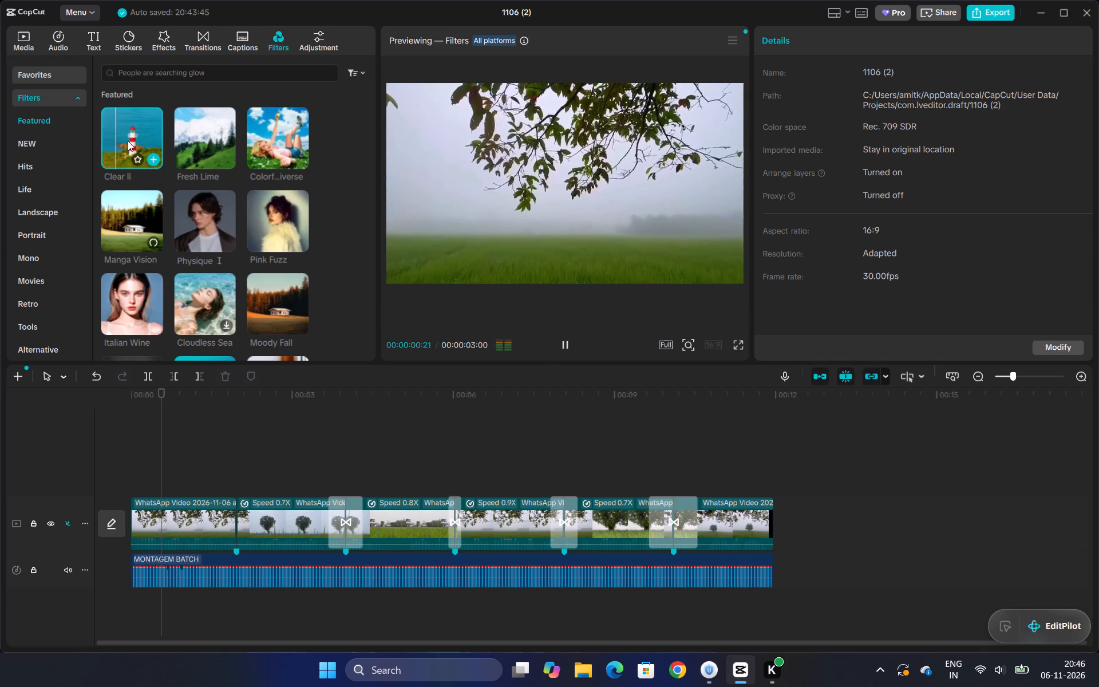
left_click(199, 136)
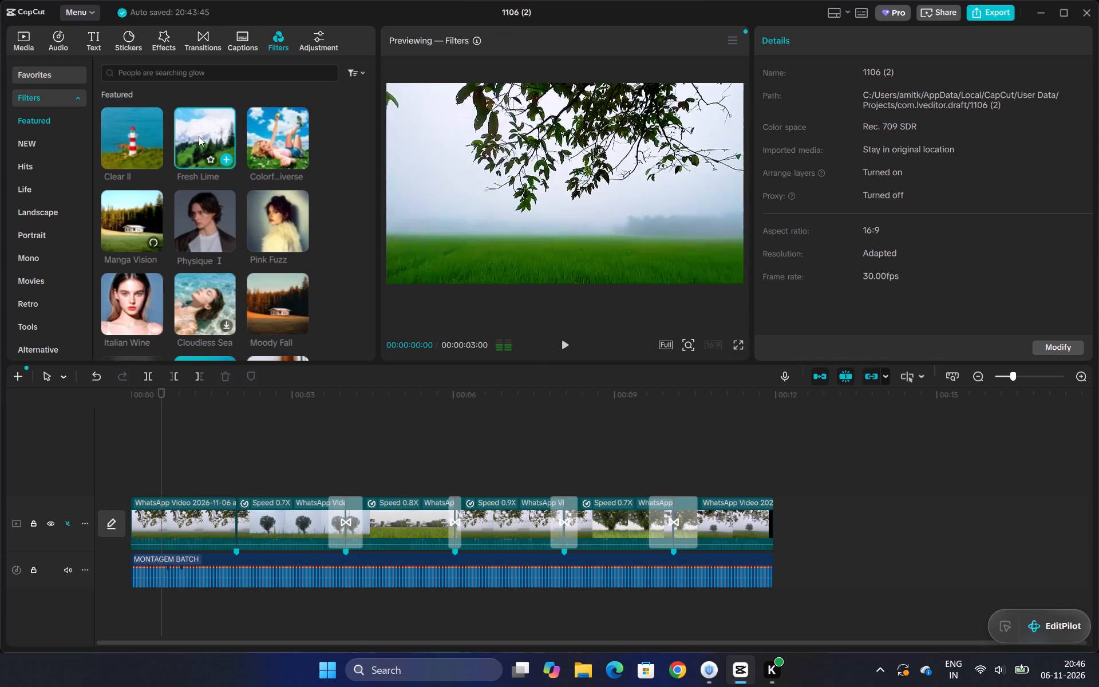
left_click(268, 140)
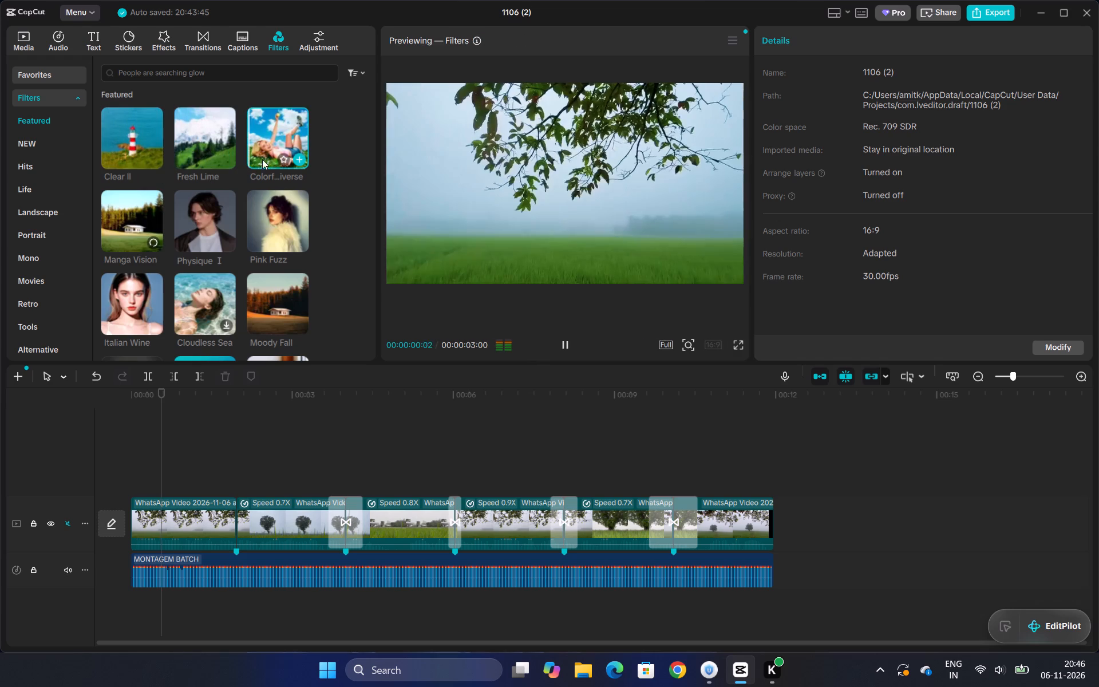
left_click(216, 216)
left_click(283, 223)
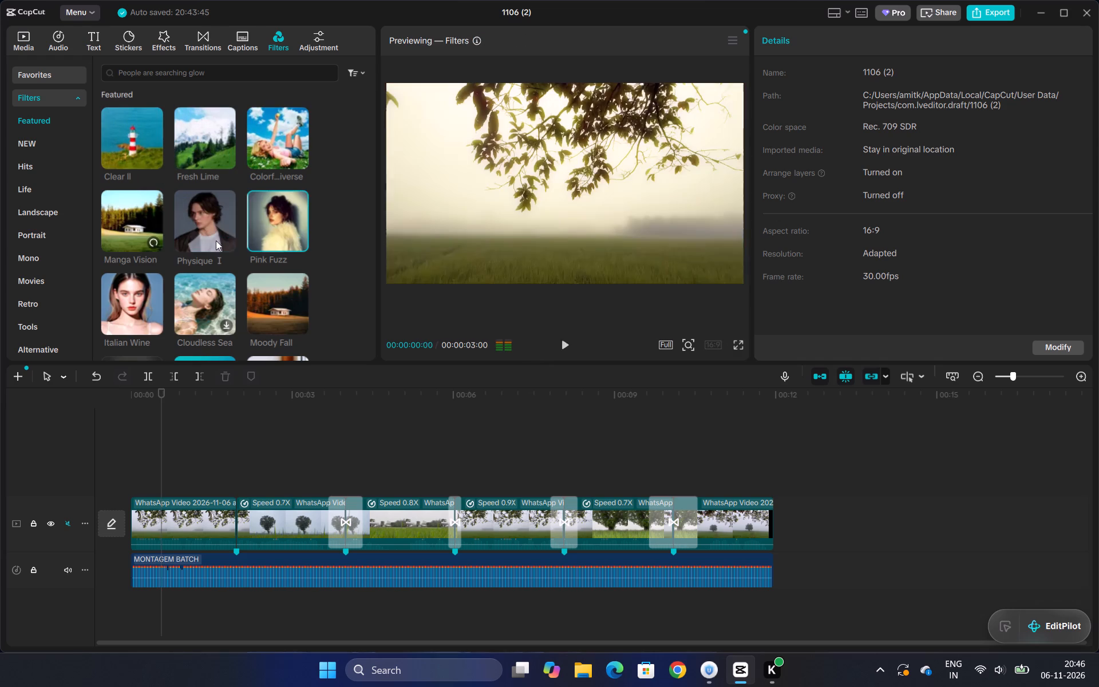
left_click(137, 212)
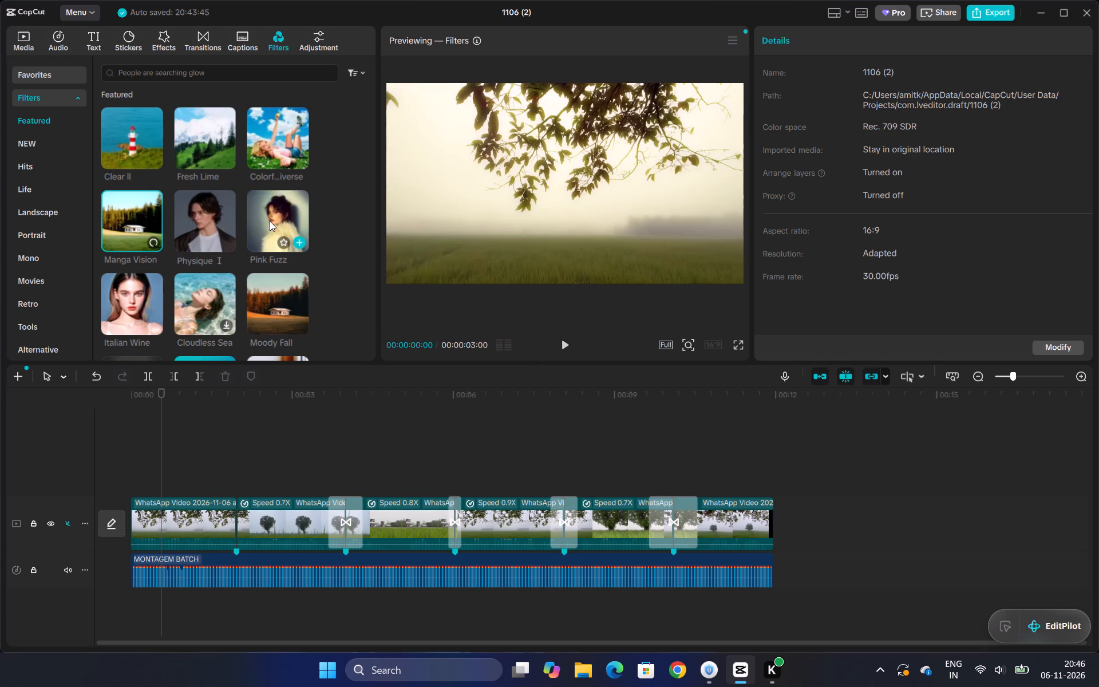
left_click(270, 221)
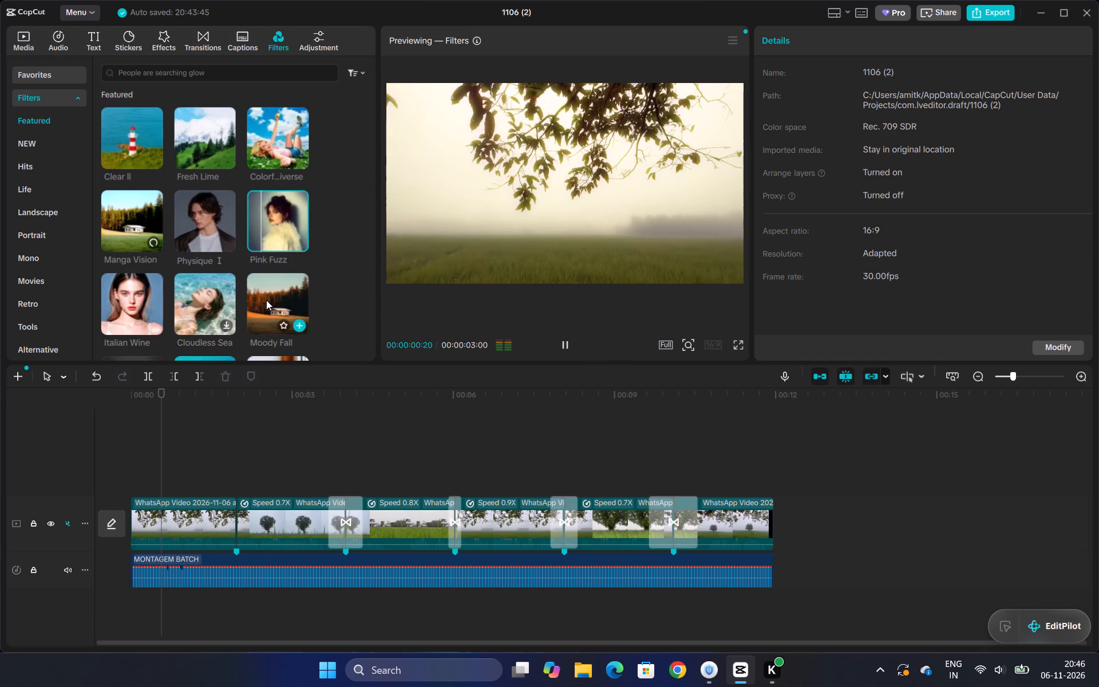
Play the unfiltered opening of the edit from the start to about 00:02.
left_click(142, 477)
left_click_drag(144, 472, 128, 465)
key("space")
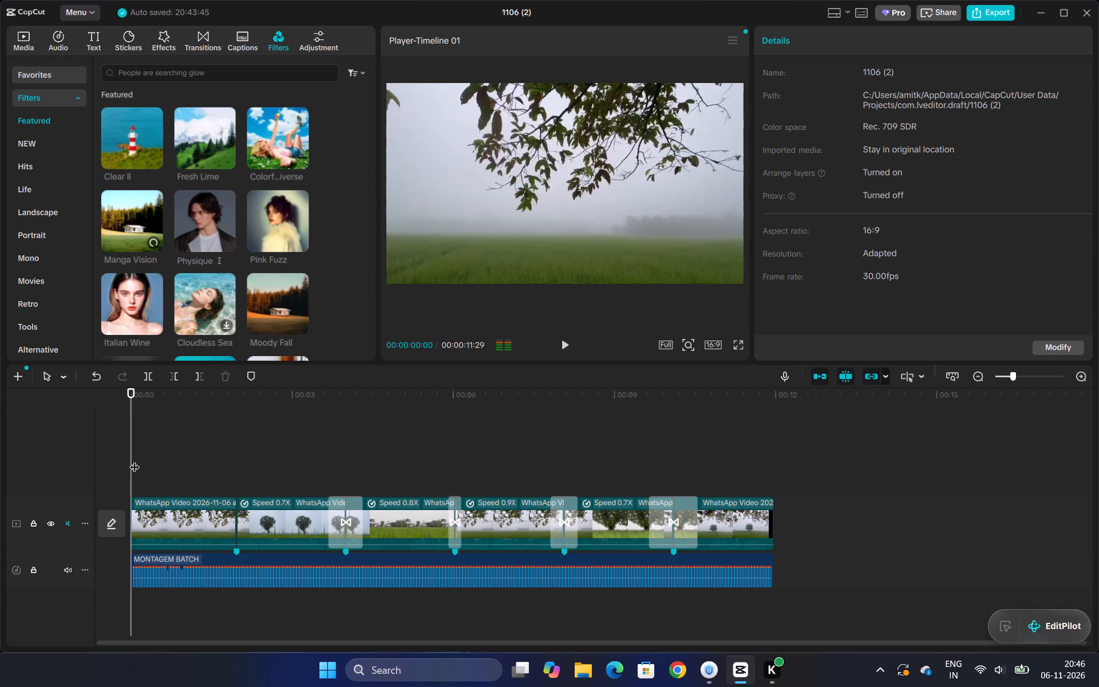
key("space")
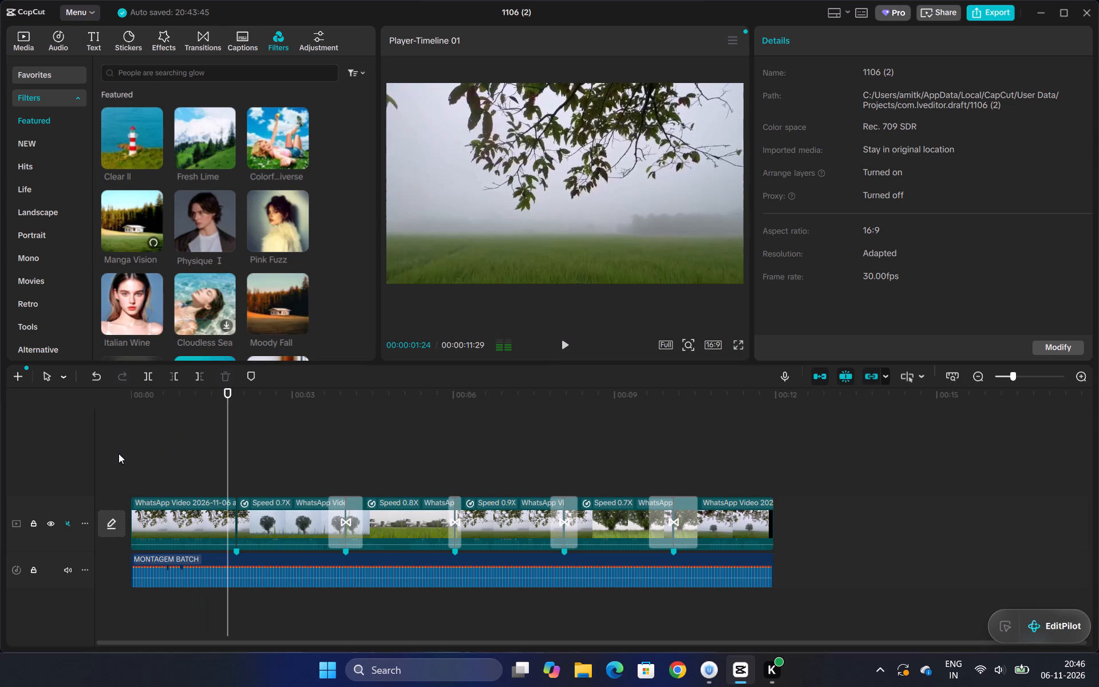
Add the Pink Fuzz filter at the start of the timeline and play the opening to about 00:04.
left_click(129, 451)
left_click(132, 449)
left_click(267, 227)
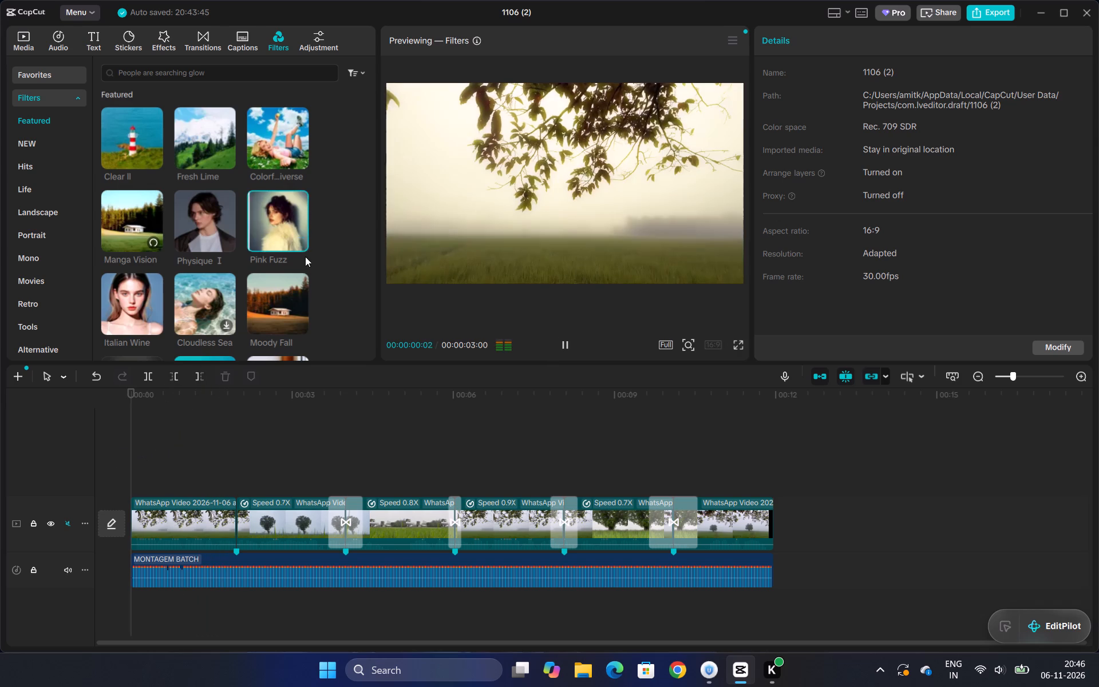
left_click(302, 245)
key("space")
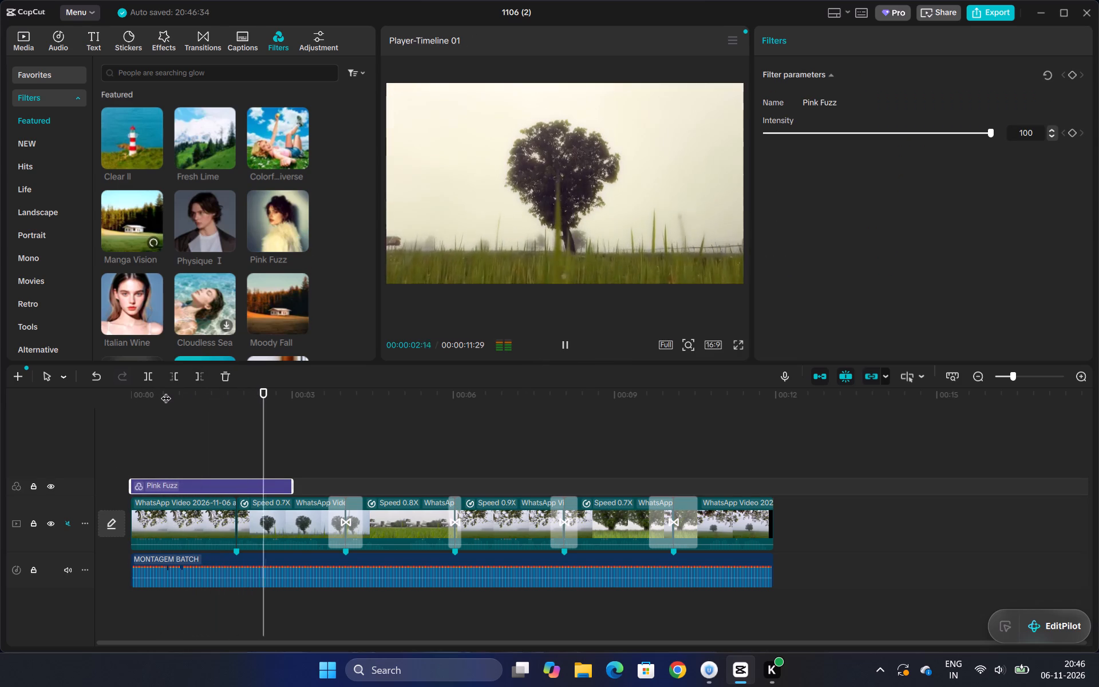
key("space")
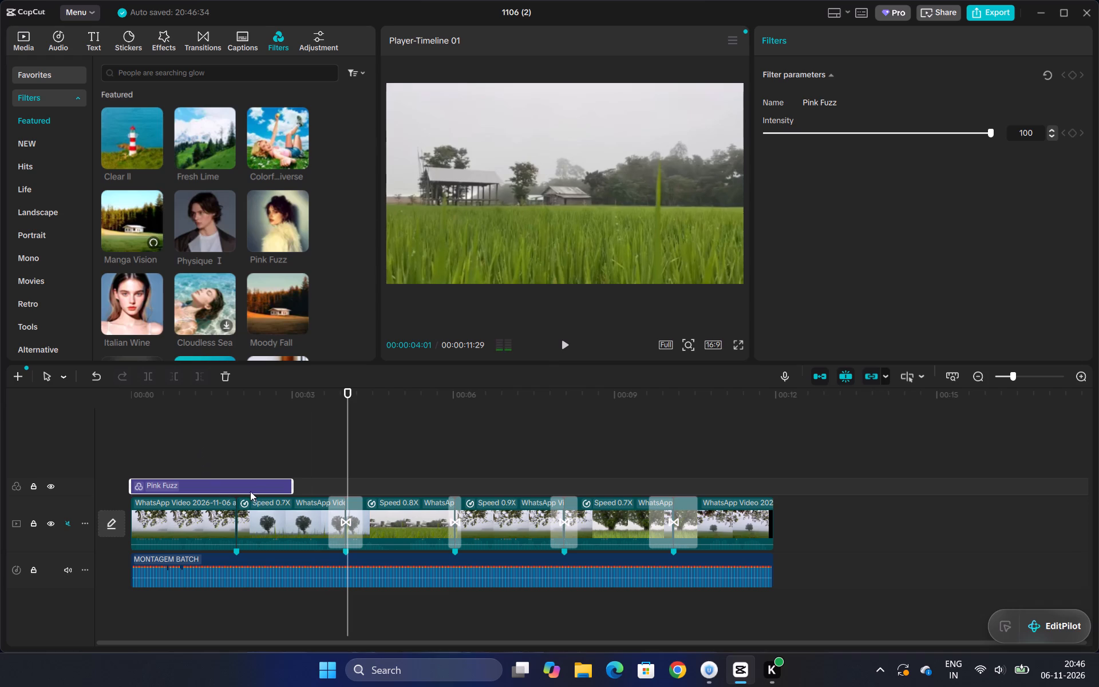
Extend the Pink Fuzz filter to end at the cut inside the first transition, at about 00:04, and play across its end.
left_click(297, 484)
left_click(290, 486)
left_click_drag(291, 486, 294, 485)
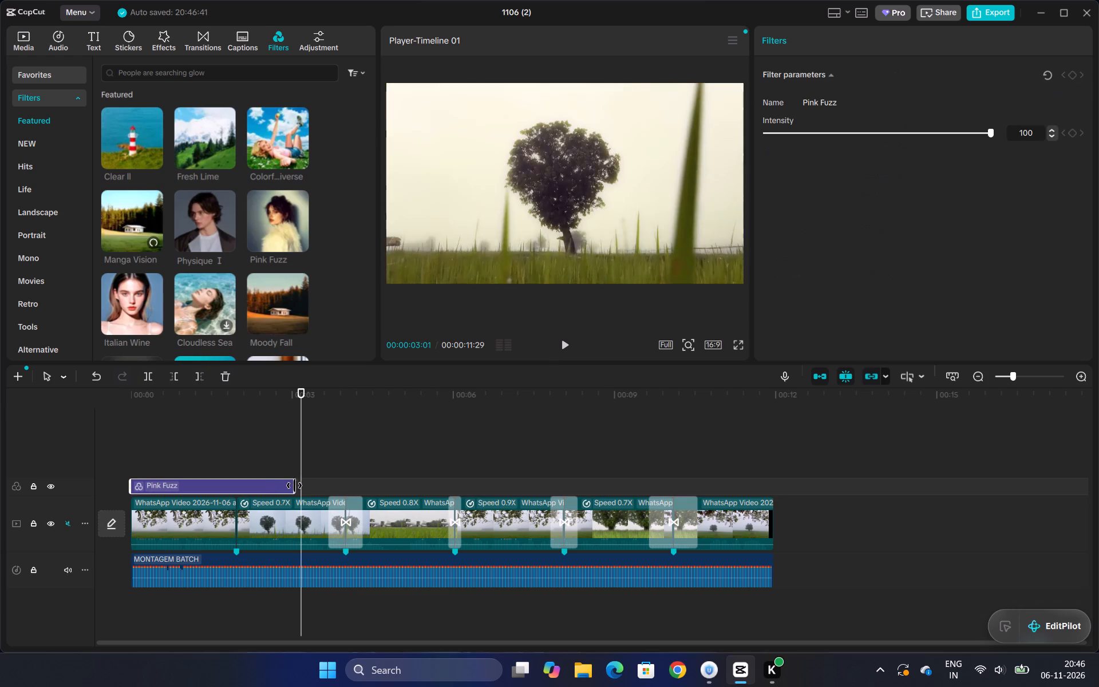
left_click_drag(294, 485, 328, 479)
left_click(248, 447)
key("space")
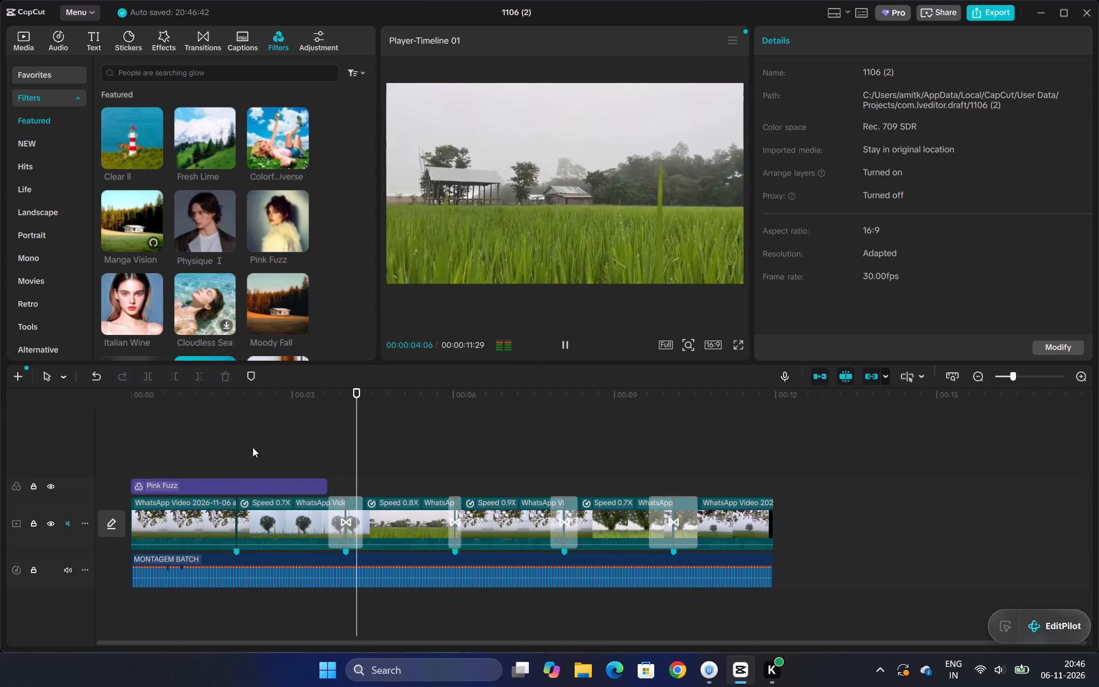
left_click(262, 459)
key("space")
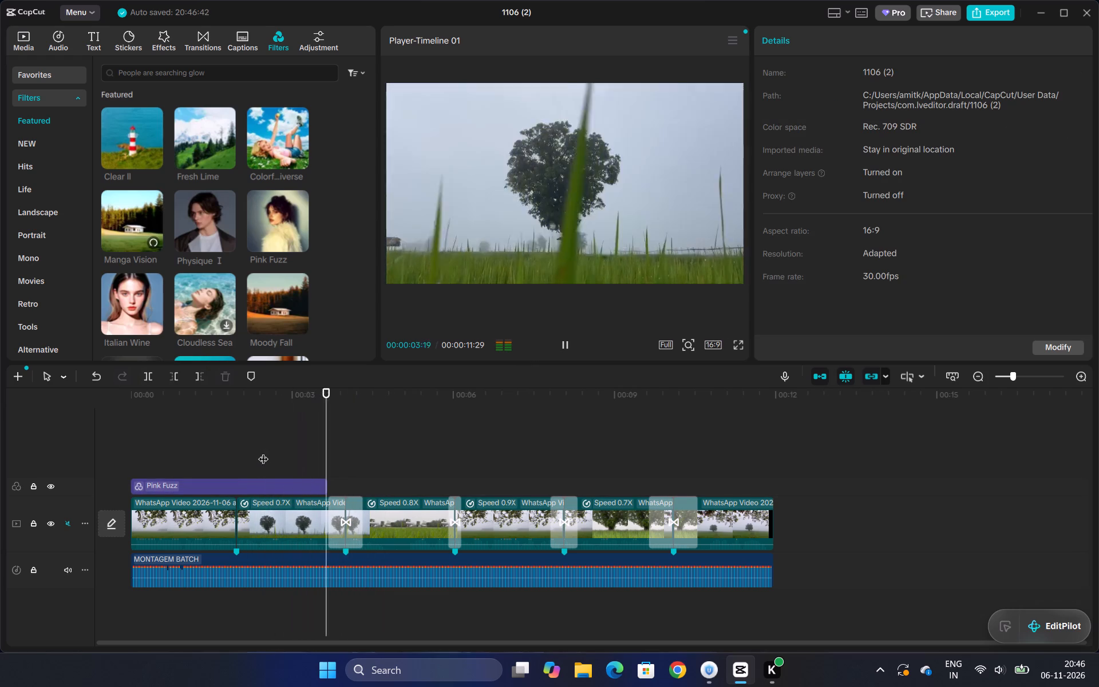
key("space")
left_click(318, 483)
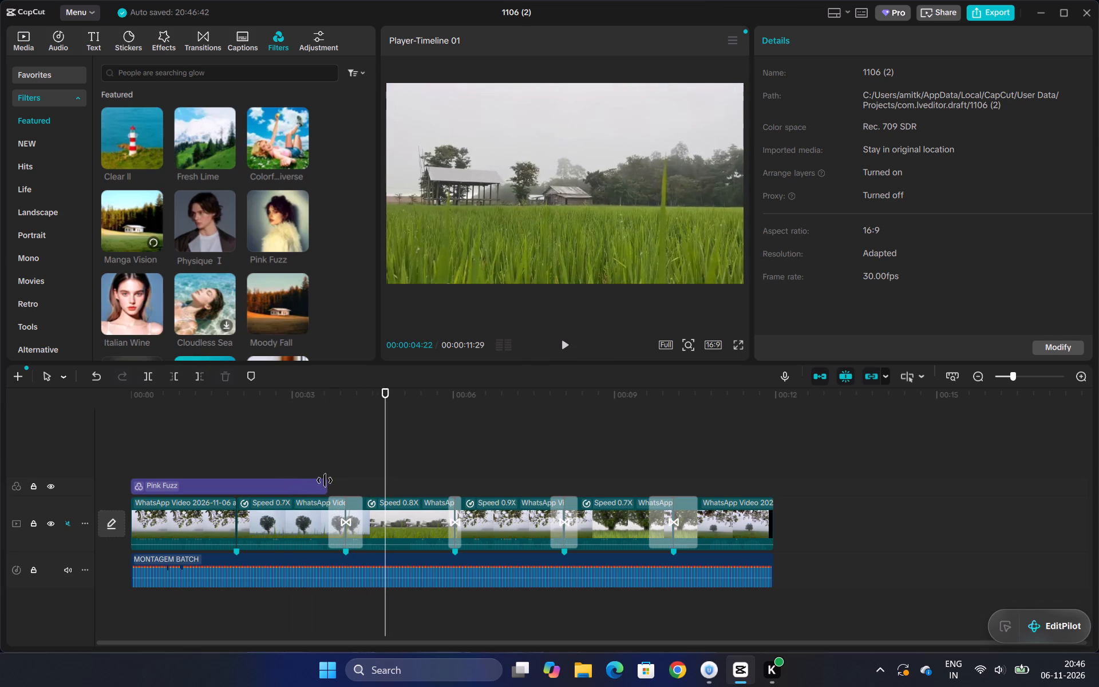
left_click_drag(324, 484, 341, 483)
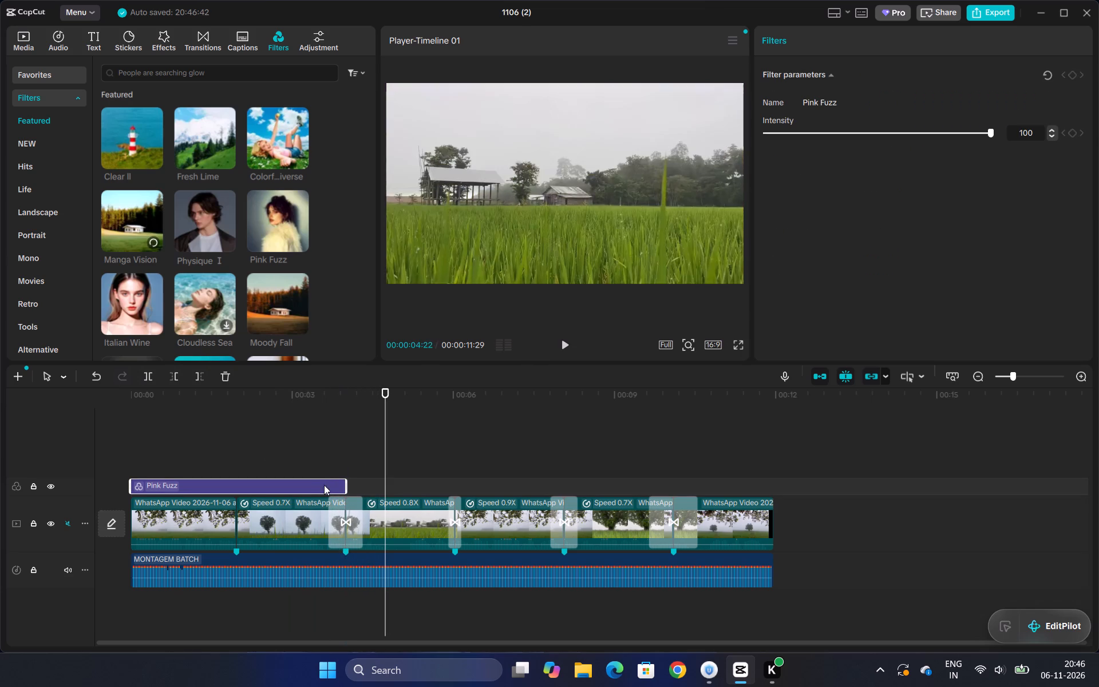
left_click(282, 447)
key("space")
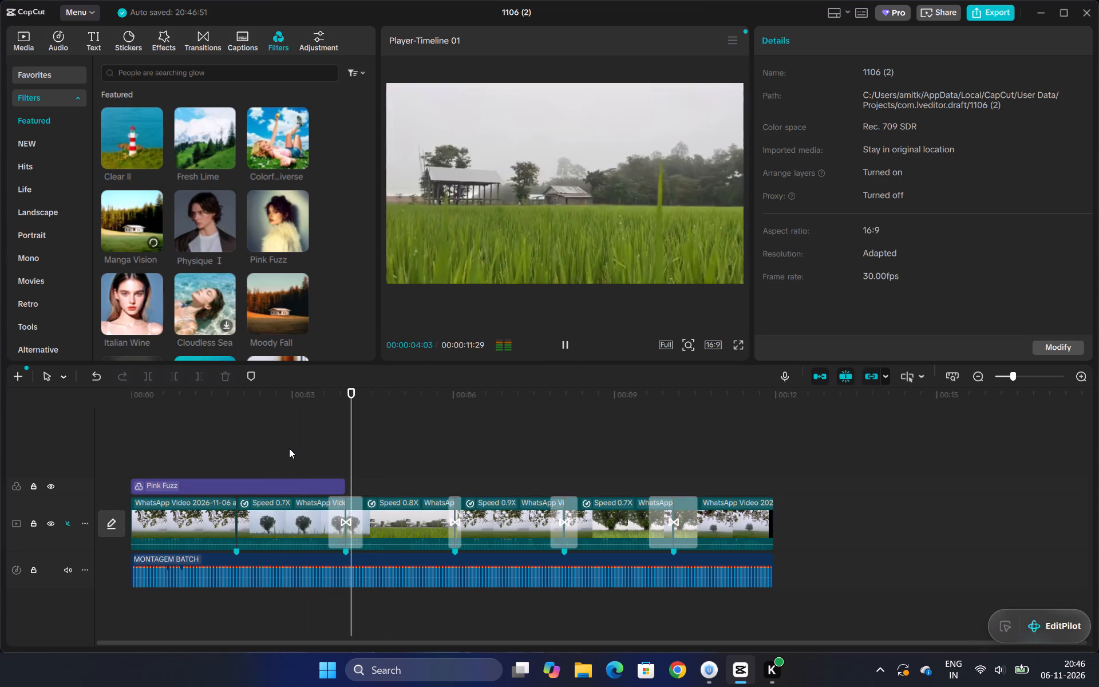
Add the Fresh Lime filter at the first transition's cut at 00:04, directly after Pink Fuzz, and play through it.
left_click(394, 525)
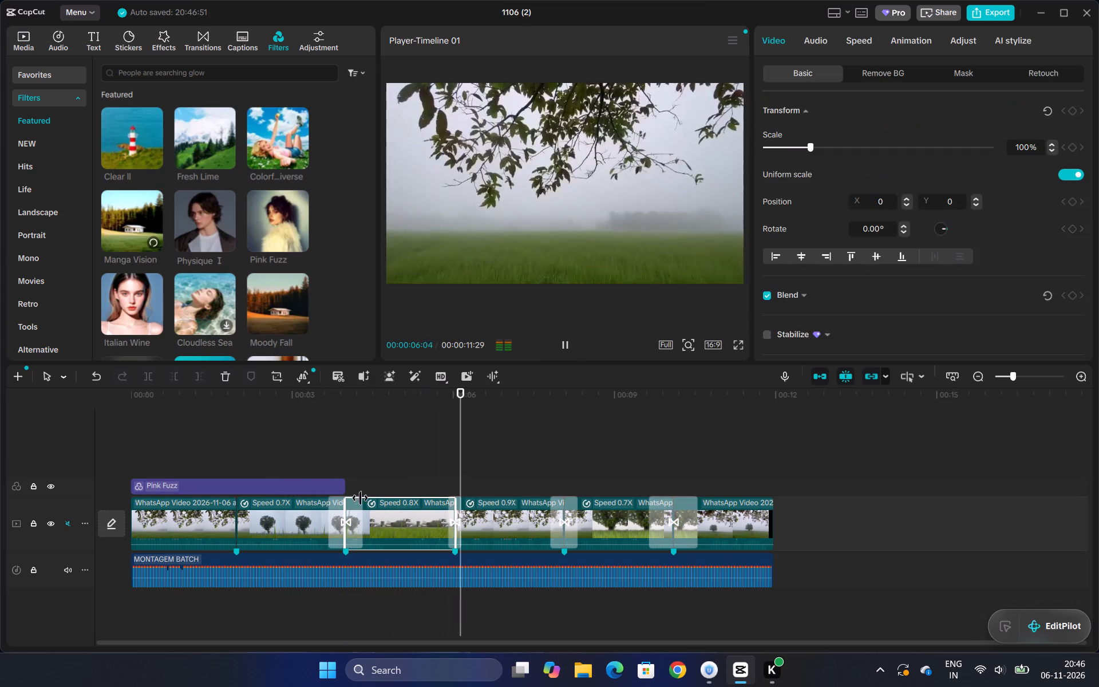
left_click(359, 489)
left_click_drag(350, 482, 347, 473)
left_click(344, 452)
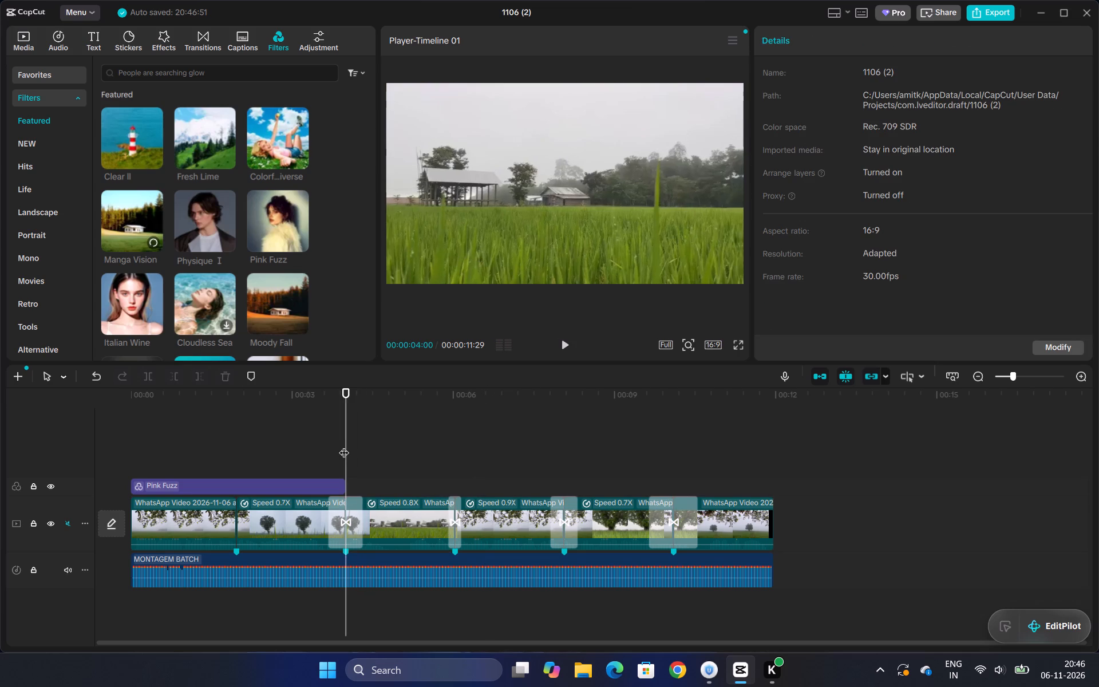
left_click(207, 133)
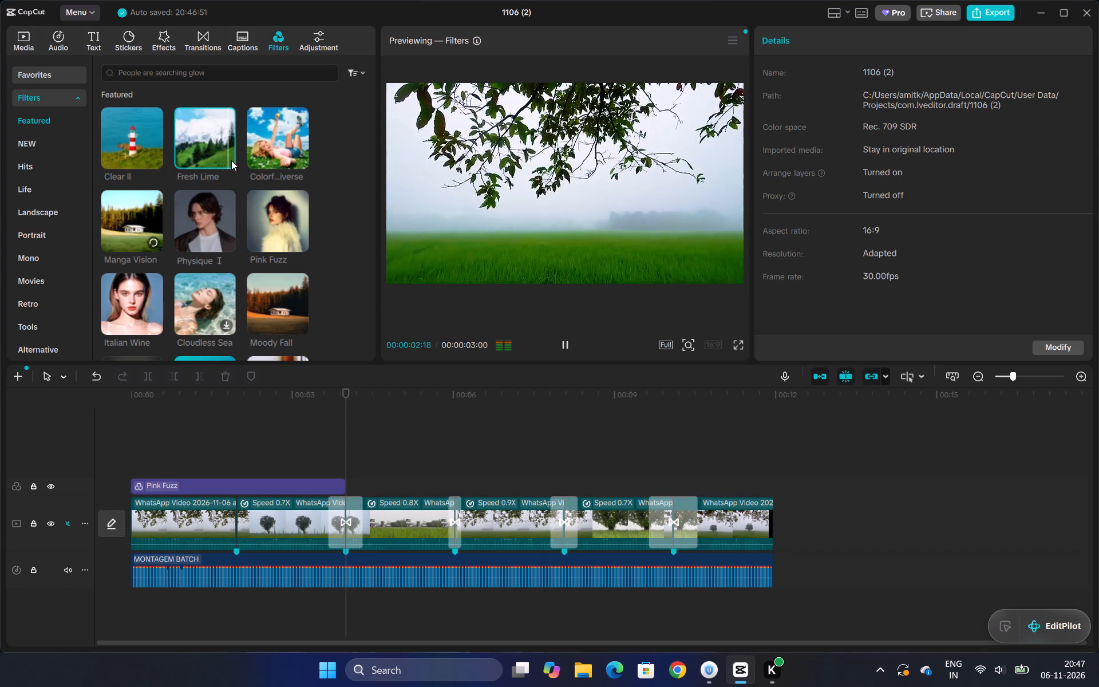
left_click(227, 155)
key("space")
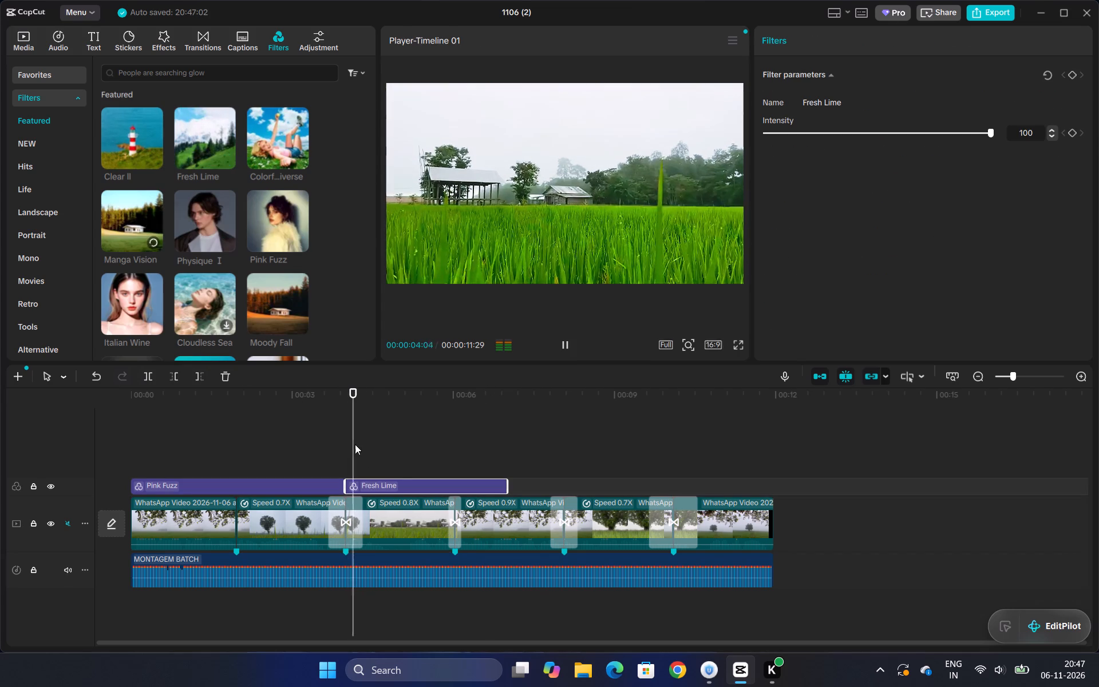
left_click(362, 456)
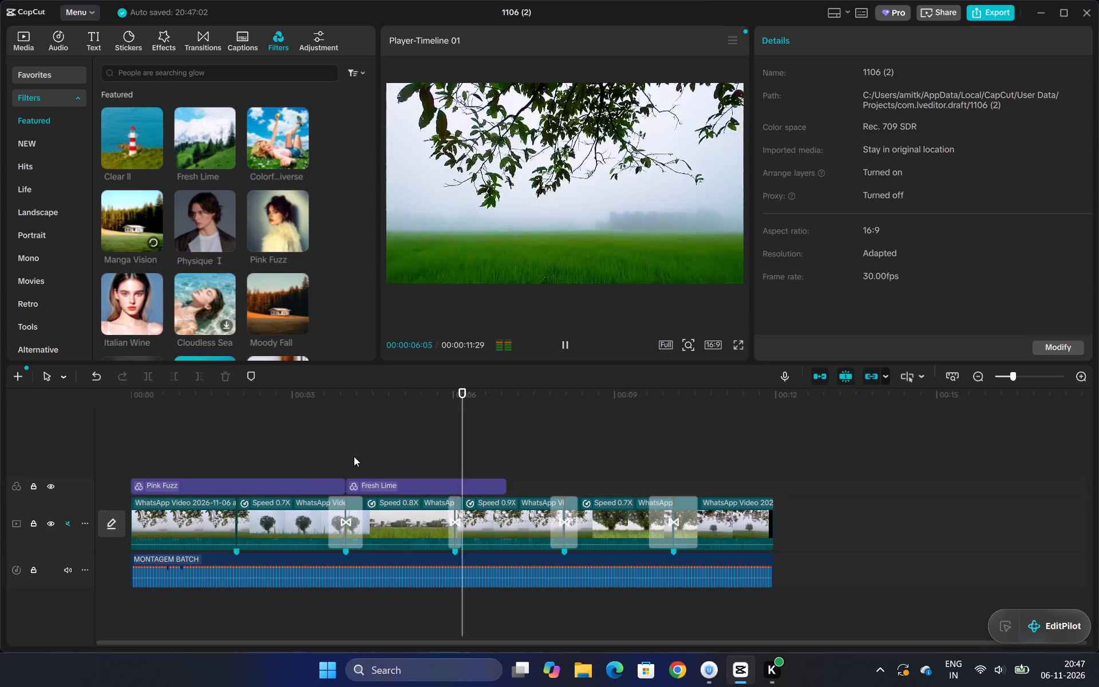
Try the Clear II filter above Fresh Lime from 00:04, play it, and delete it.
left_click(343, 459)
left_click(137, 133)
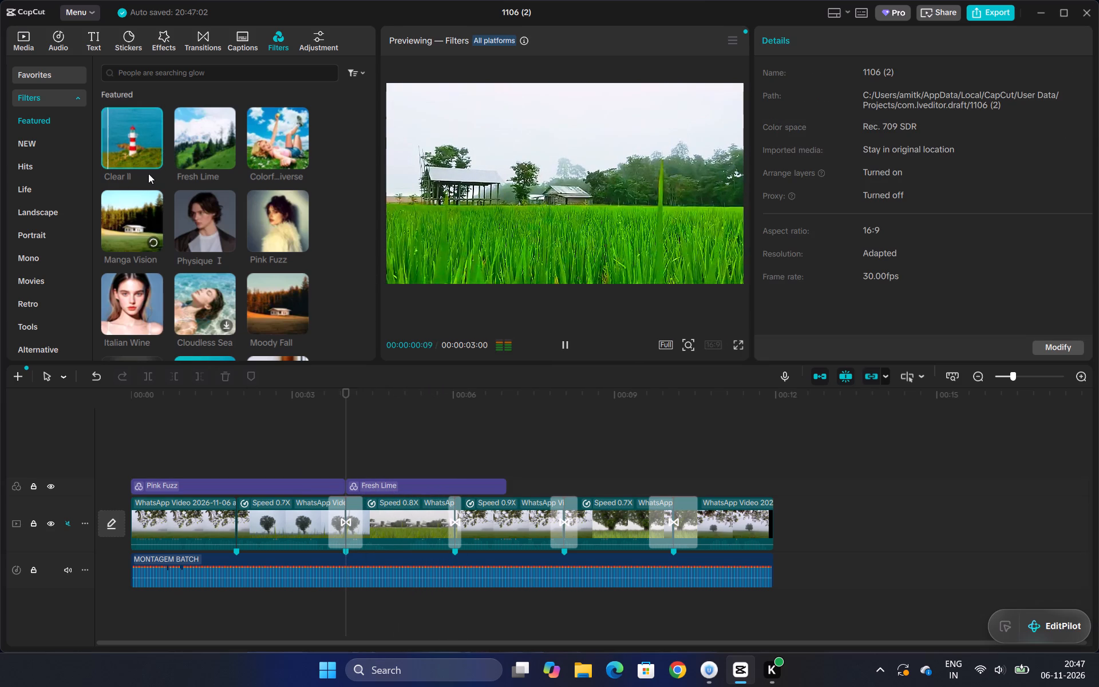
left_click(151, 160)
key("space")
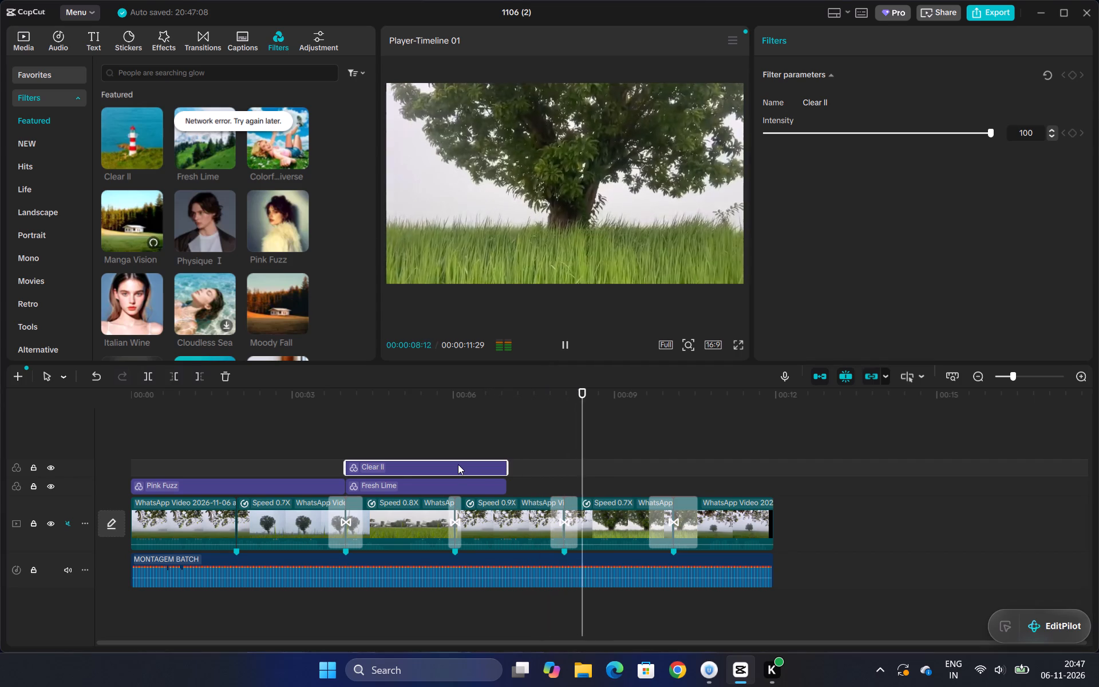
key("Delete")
Compare the Clear II and Pink Fuzz filter previews with the Fresh Lime playback on the clip starting at about 00:04.
scroll(140, 132, "left", 1)
left_click(88, 113)
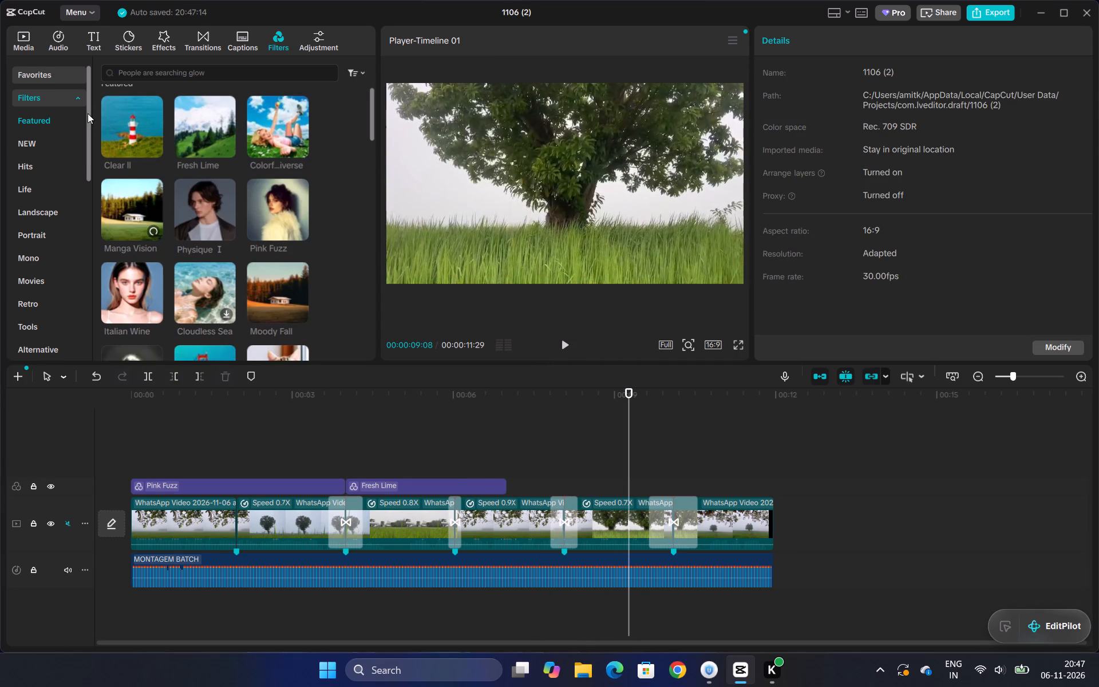
left_click_drag(118, 130, 102, 117)
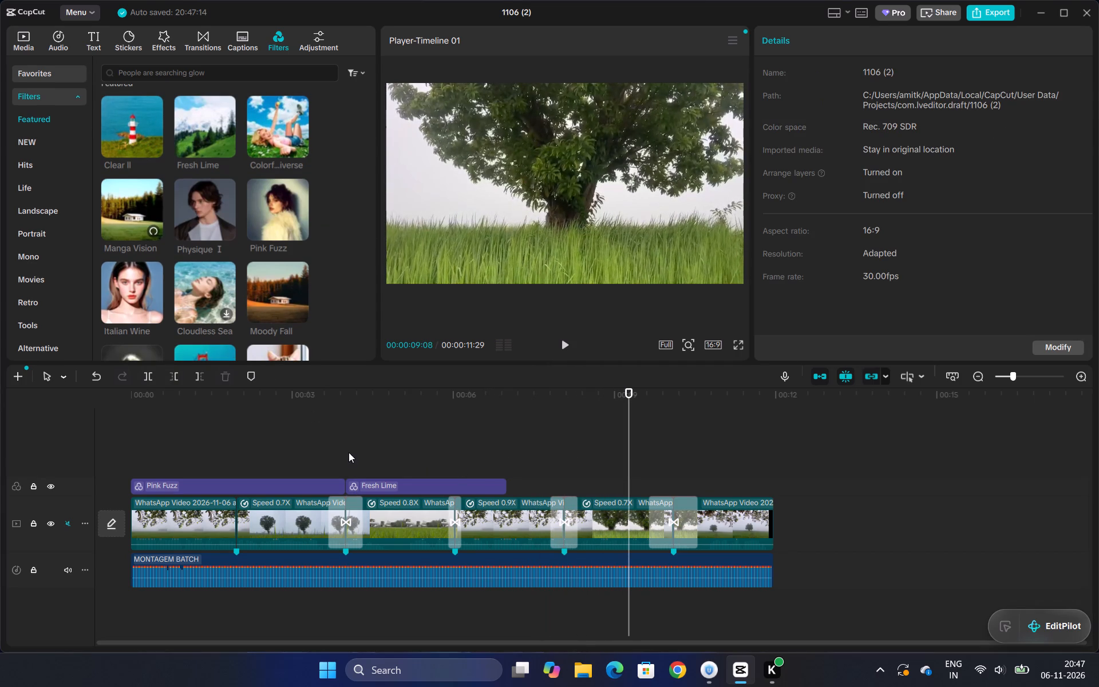
left_click(349, 452)
left_click(131, 126)
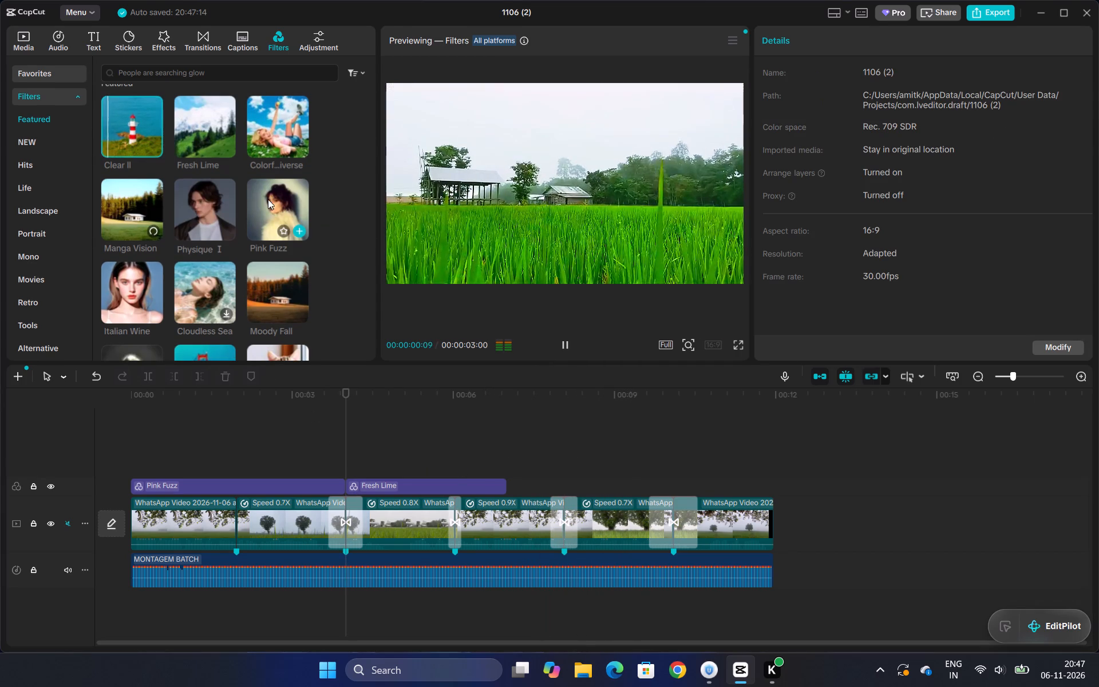
left_click(270, 200)
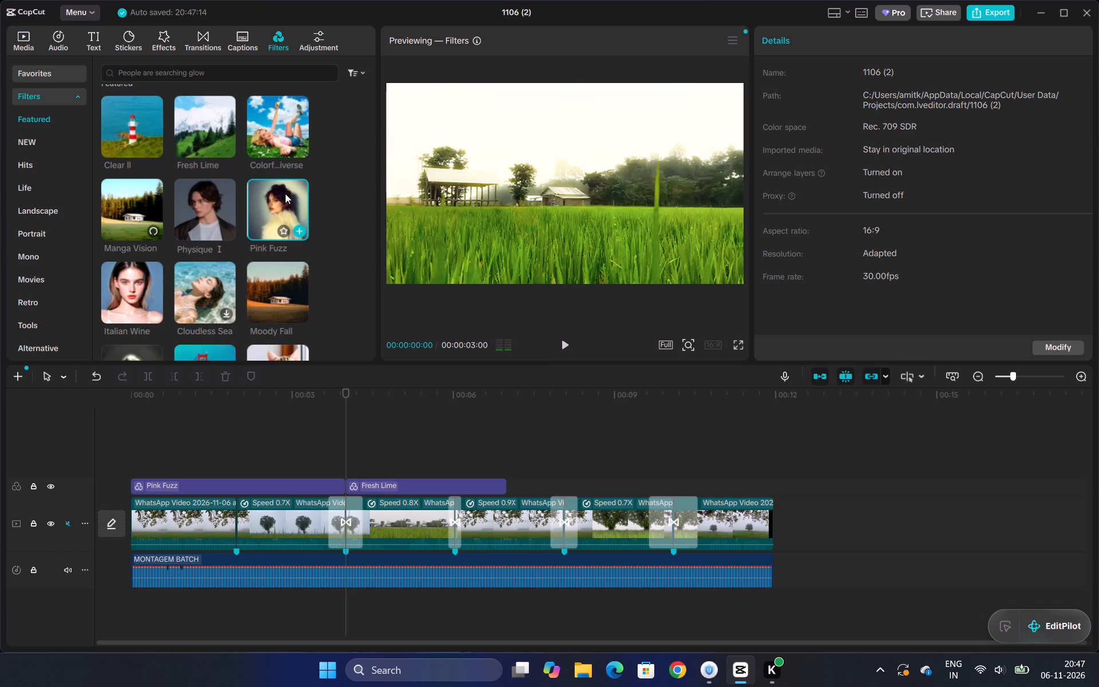
left_click(358, 429)
key("space")
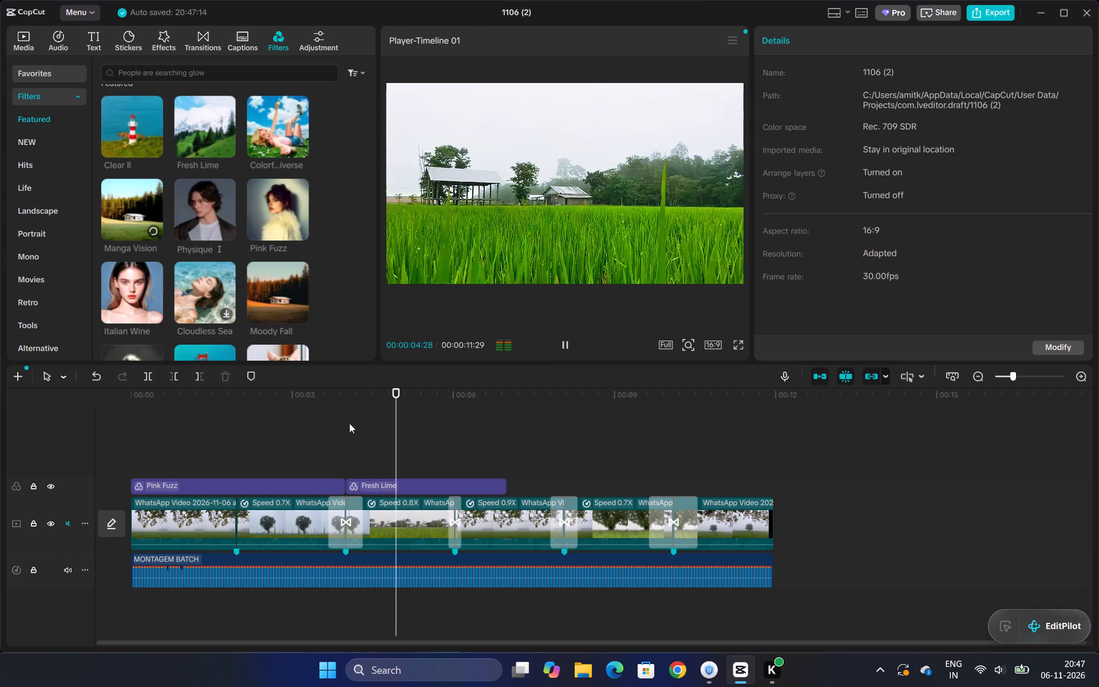
left_click(365, 447)
left_click(358, 447)
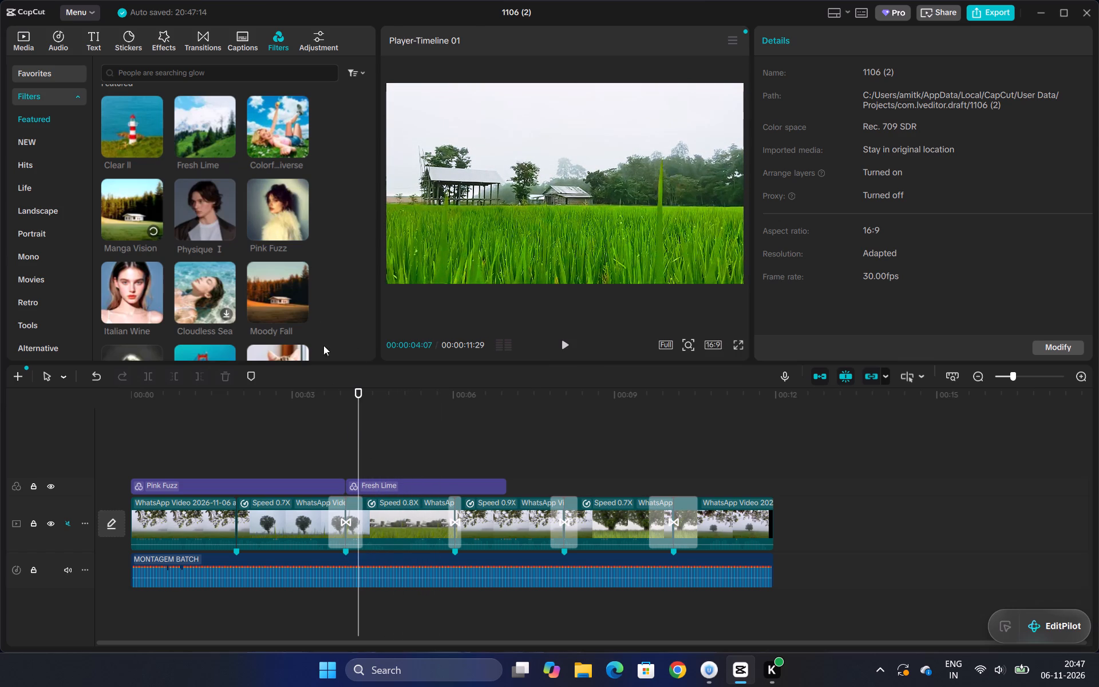
Add a second Pink Fuzz filter above Fresh Lime, play it, and align its start with Fresh Lime at 00:04.
left_click(285, 211)
left_click(285, 219)
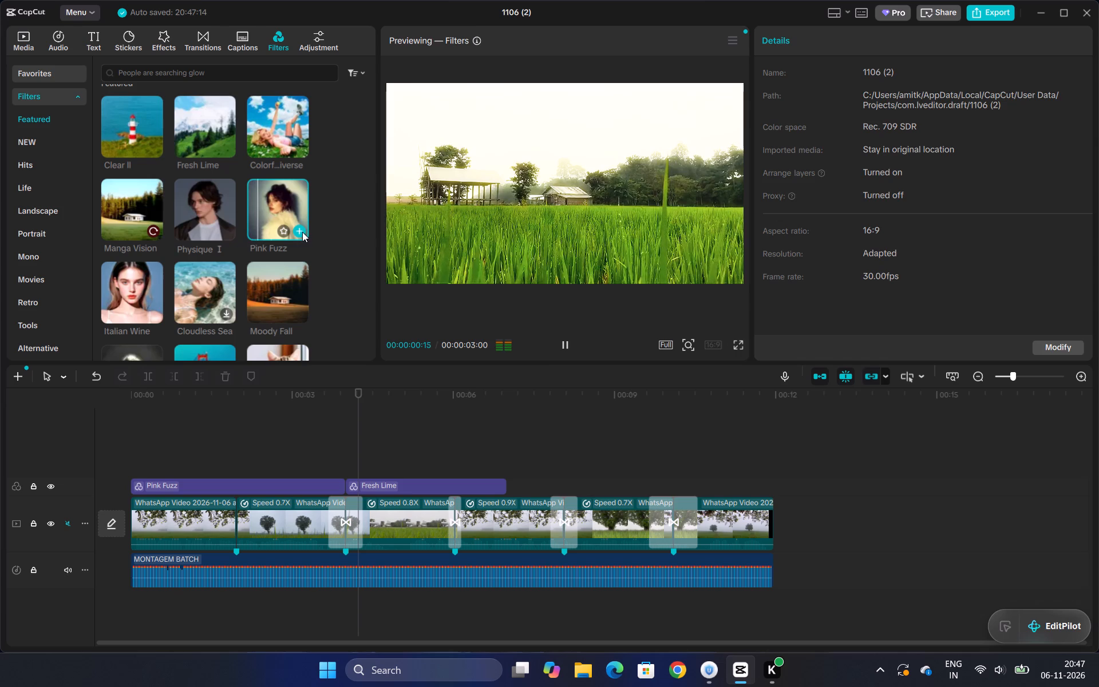
left_click(302, 231)
left_click(344, 445)
key("space")
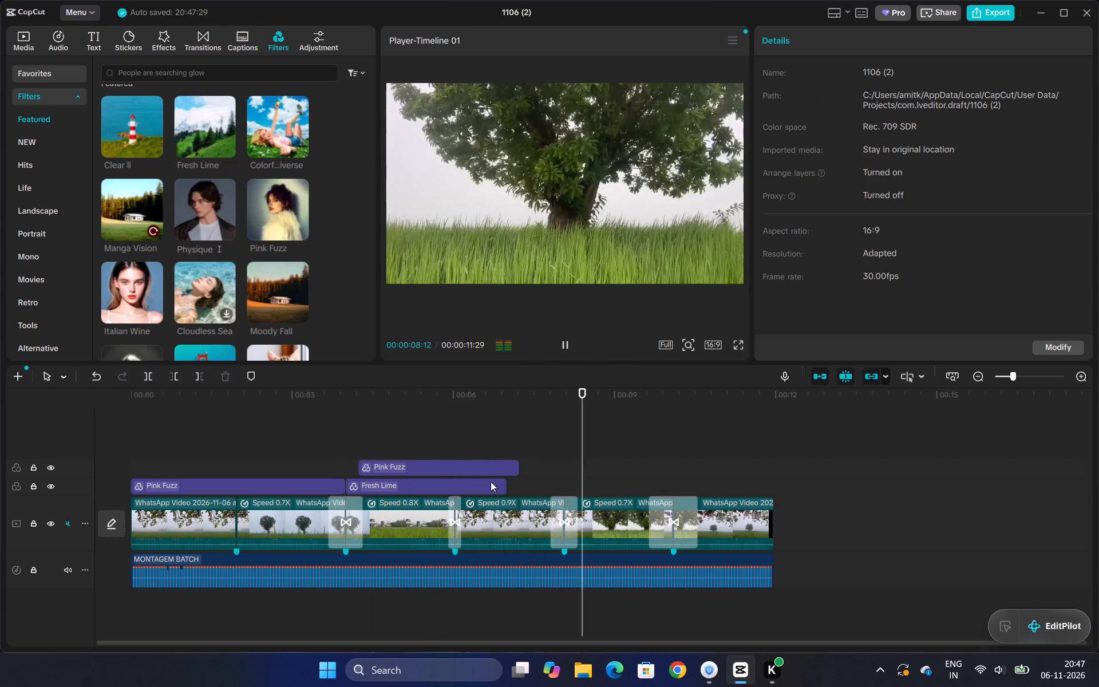
left_click(408, 467)
left_click_drag(408, 467, 392, 467)
Preview Italian Wine, Cloudless Sea and Moody Fall, add Moody Fall, and move it to start at the third transition's cut at about 00:08.
left_click(344, 441)
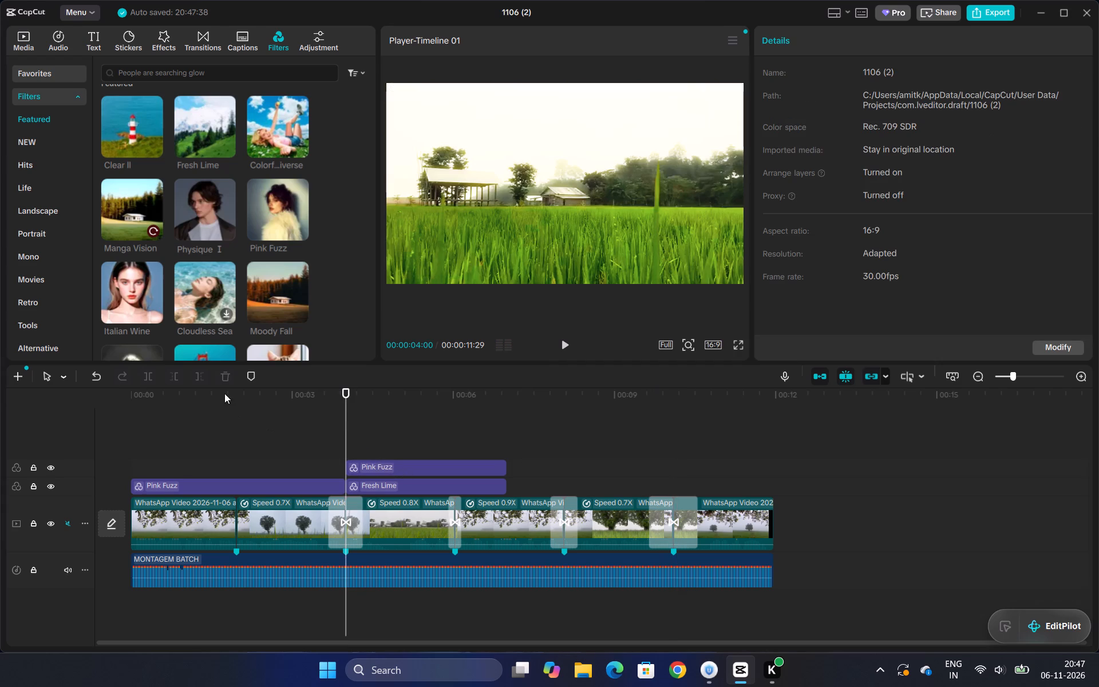
left_click(145, 299)
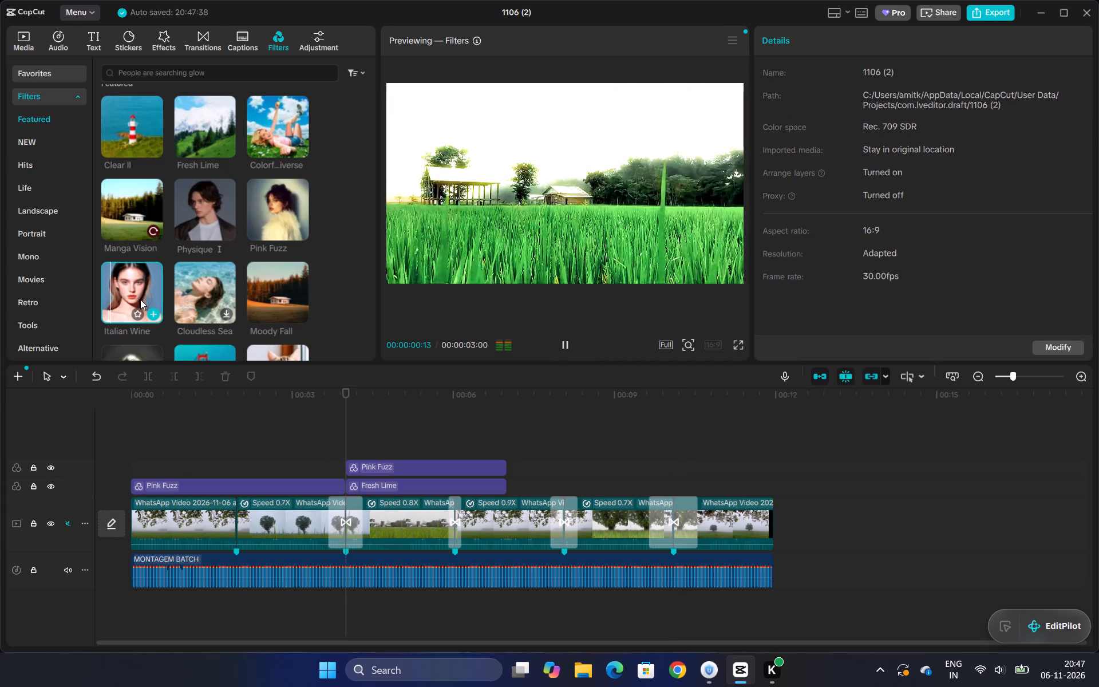
left_click(141, 299)
left_click(222, 296)
left_click(272, 294)
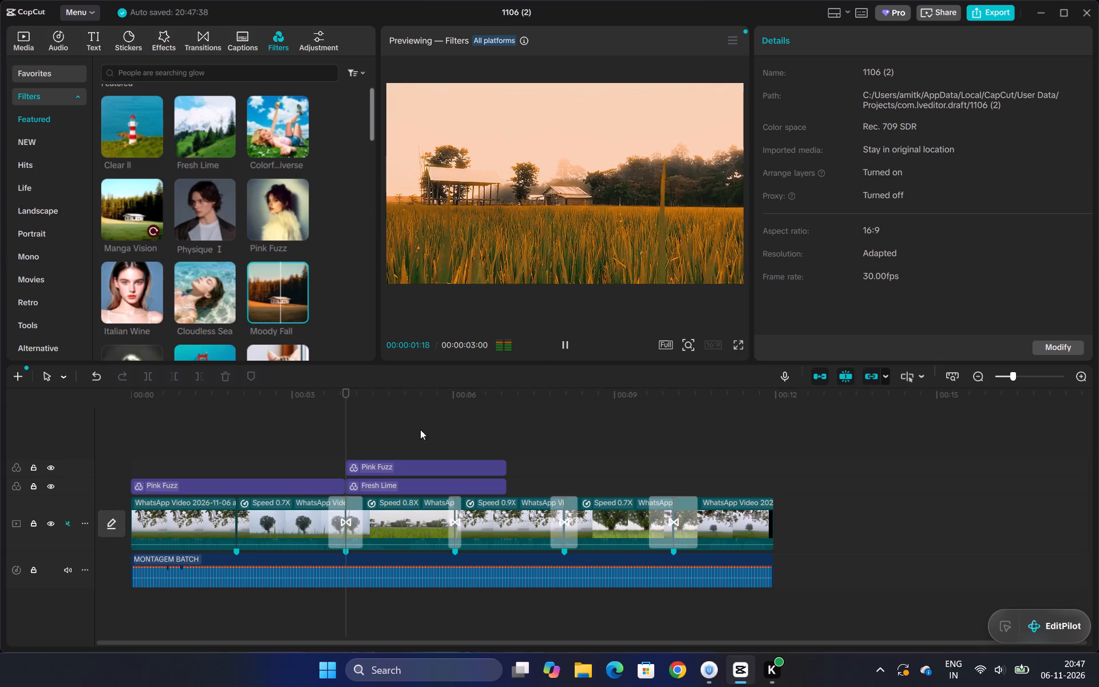
left_click(301, 313)
left_click_drag(424, 451, 465, 456)
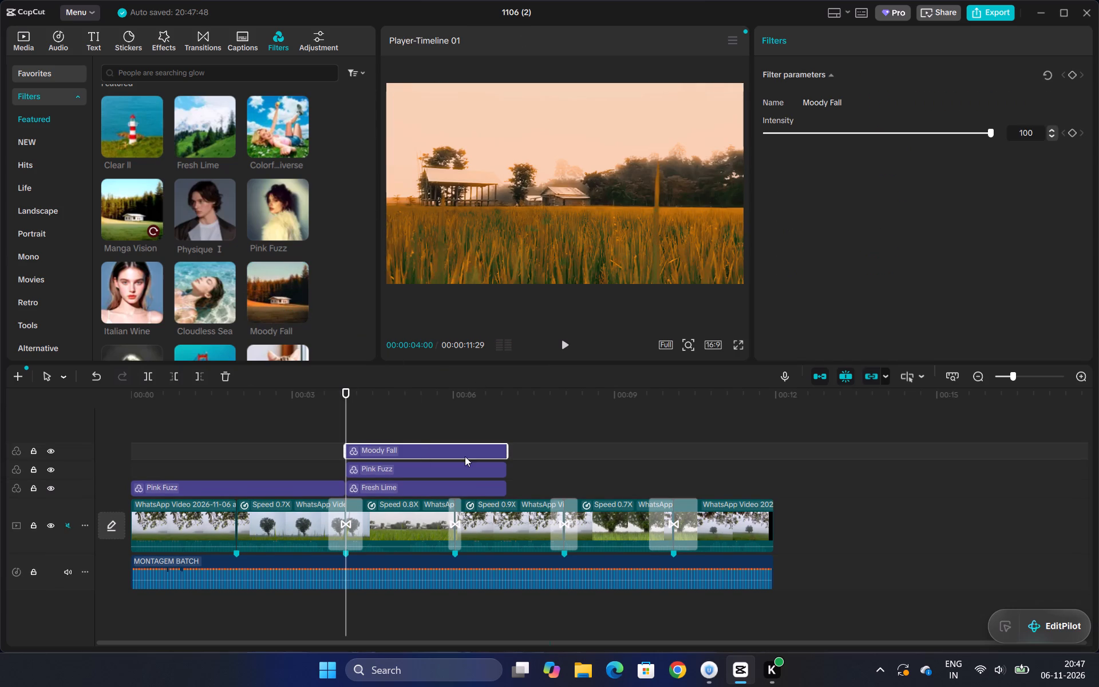
left_click_drag(465, 456, 629, 487)
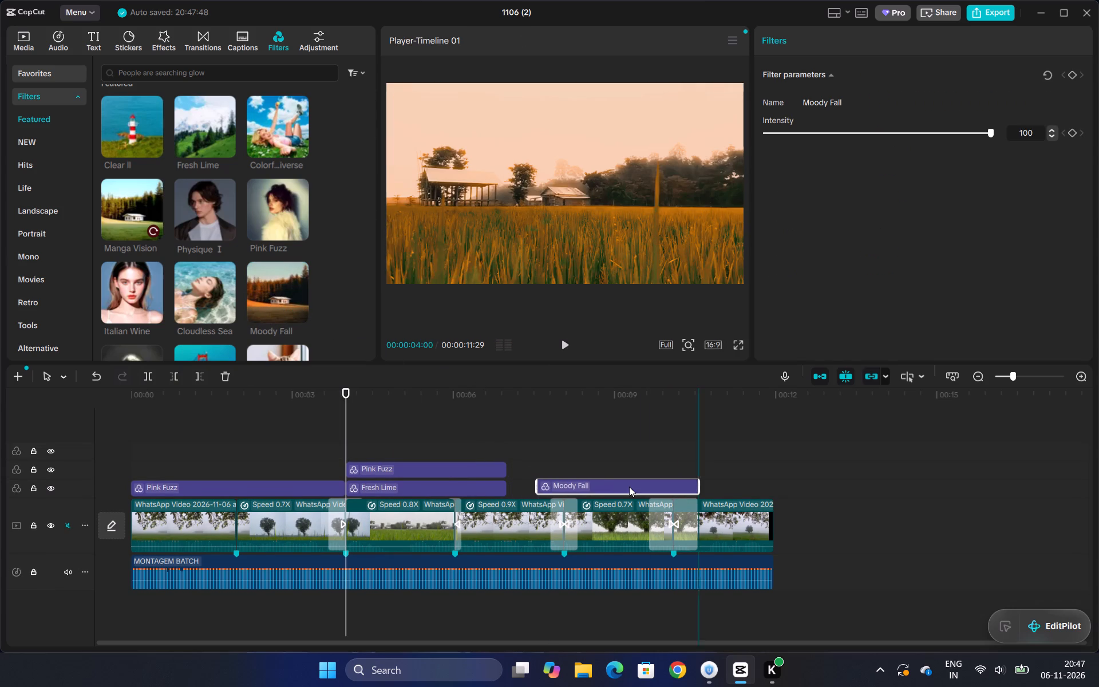
left_click_drag(629, 487, 643, 487)
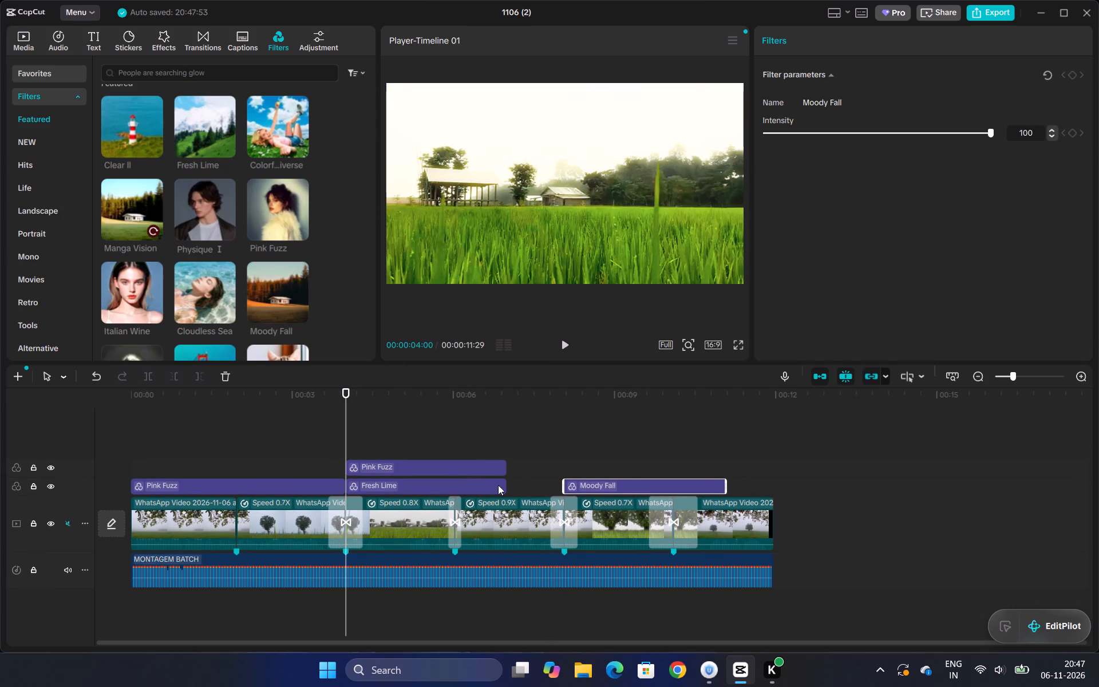
Shorten Fresh Lime and the Pink Fuzz filter above it to end at the second transition's cut, at about 00:06.
left_click_drag(505, 485, 456, 490)
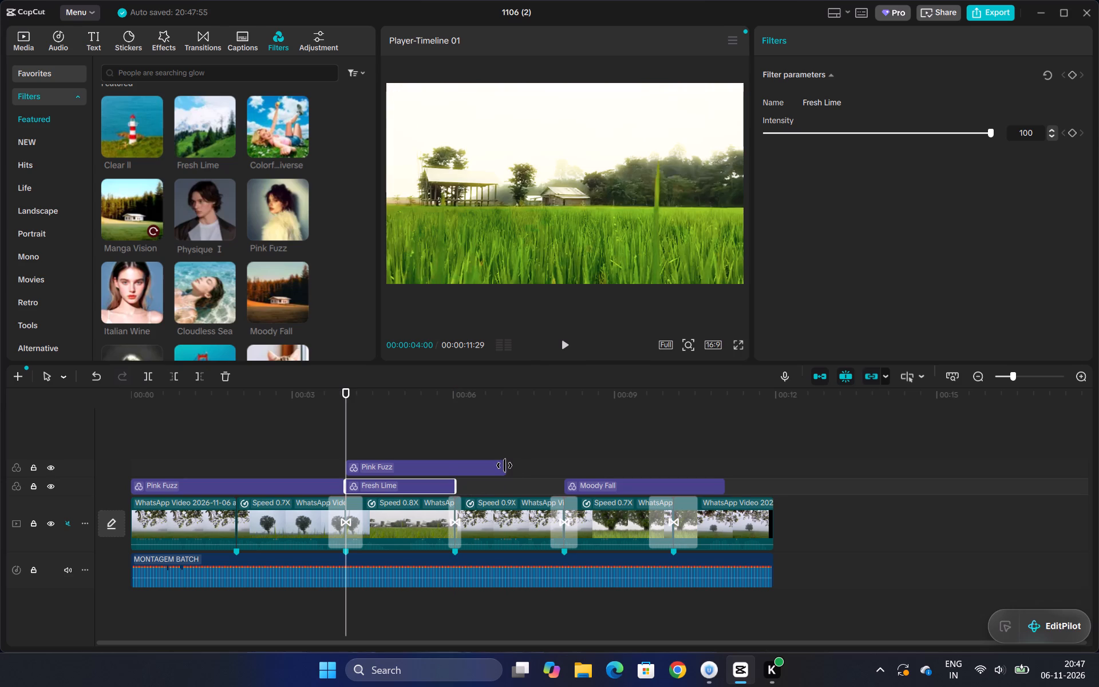
left_click_drag(505, 465, 456, 474)
Move the Moody Fall filter to start at the second transition's cut, at about 00:06, on its own filter track.
left_click_drag(584, 479, 529, 488)
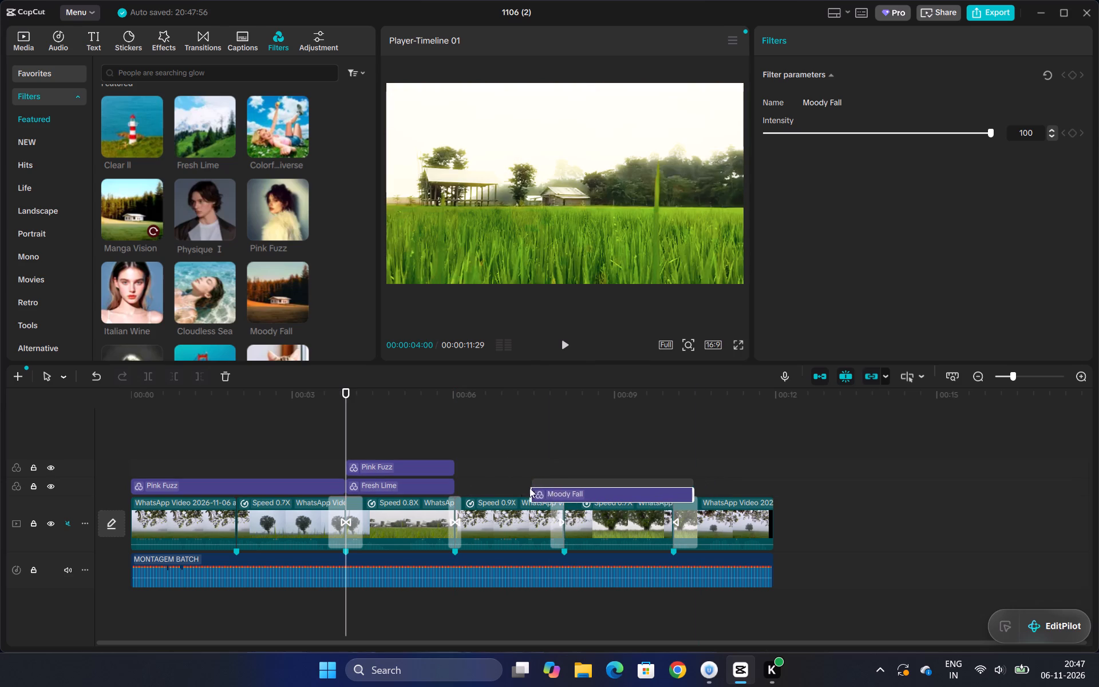
left_click_drag(529, 488, 472, 479)
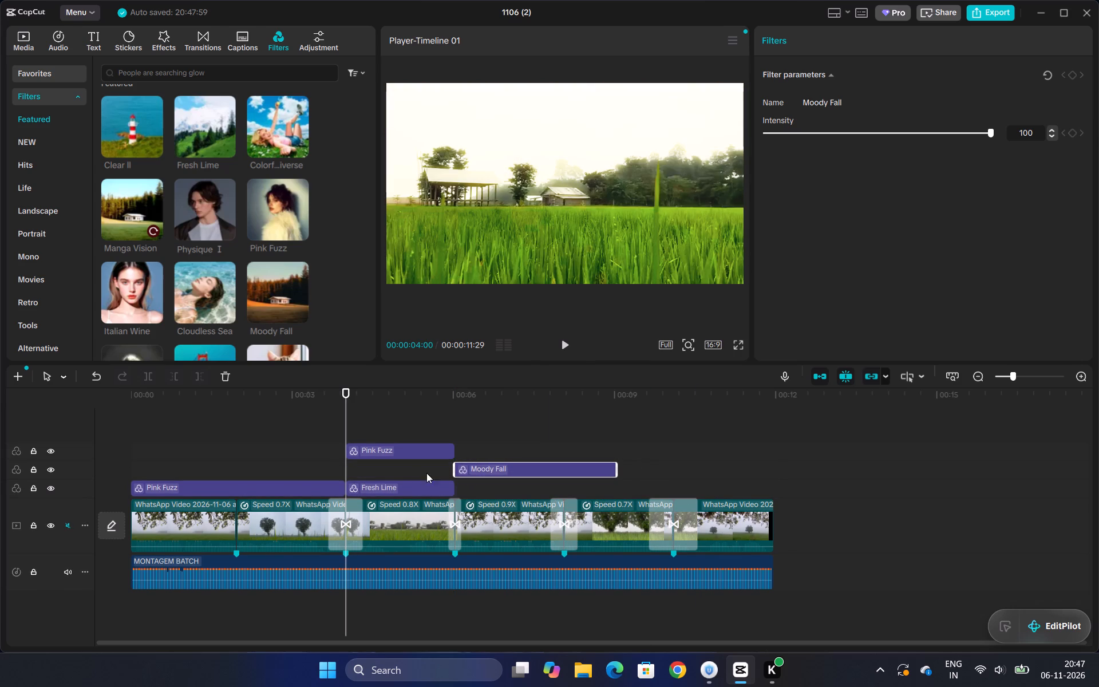
Play the filtered edit from the start to about 00:08 and shorten Moody Fall to end at the third transition's cut there.
left_click(338, 418)
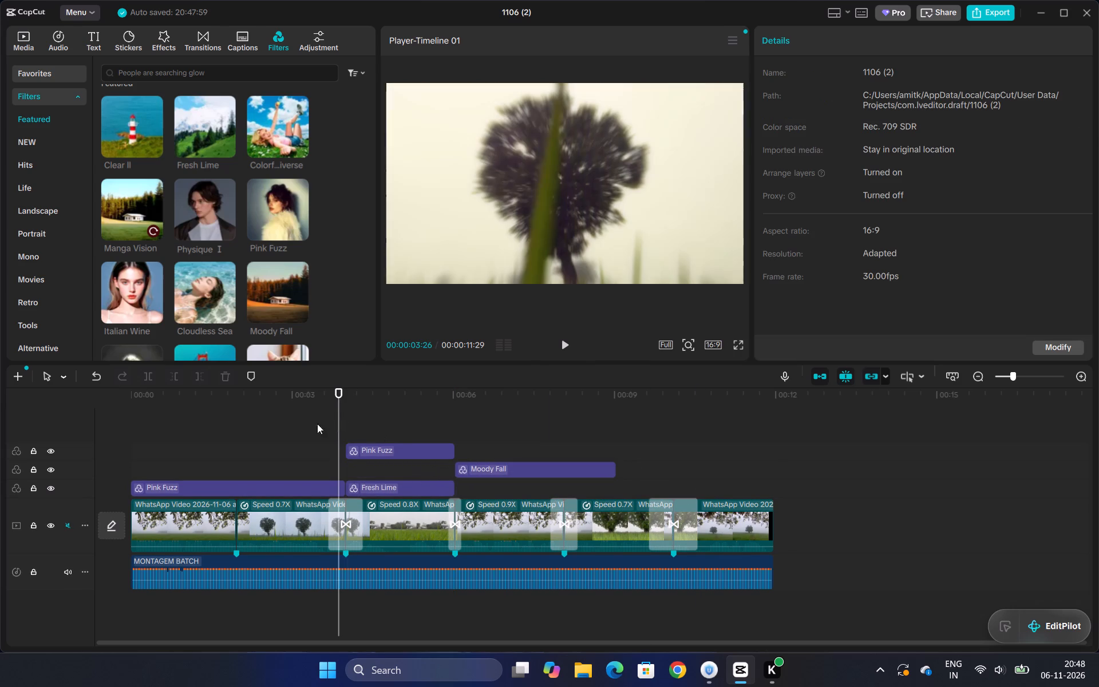
left_click(125, 453)
left_click(139, 451)
left_click(136, 451)
key("space")
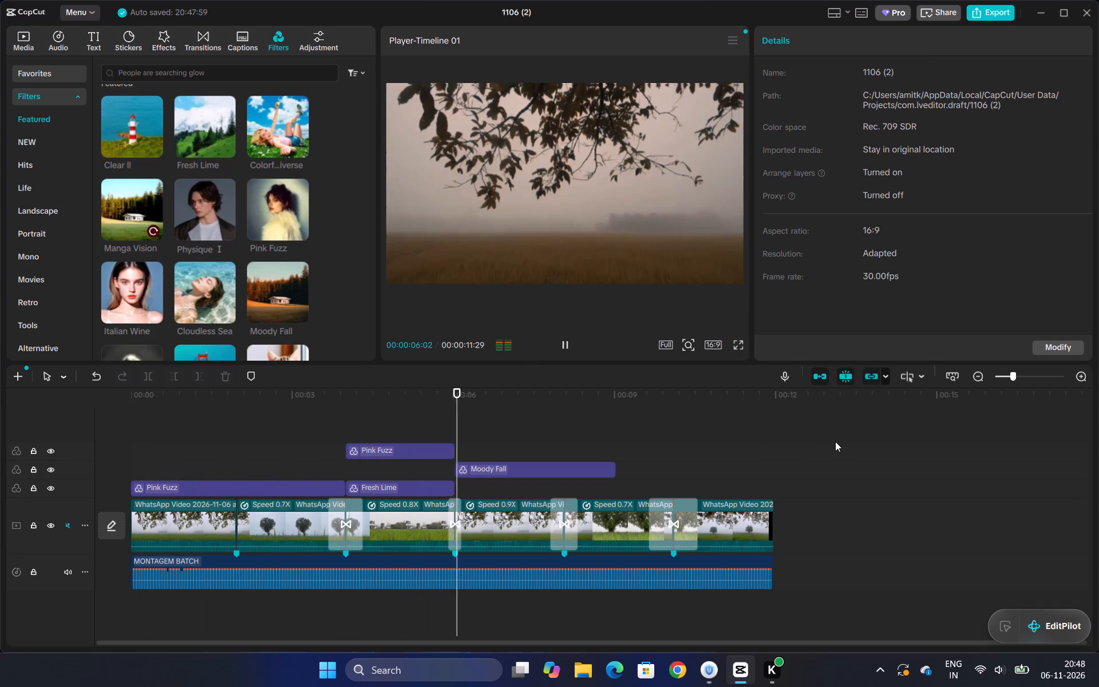
key("space")
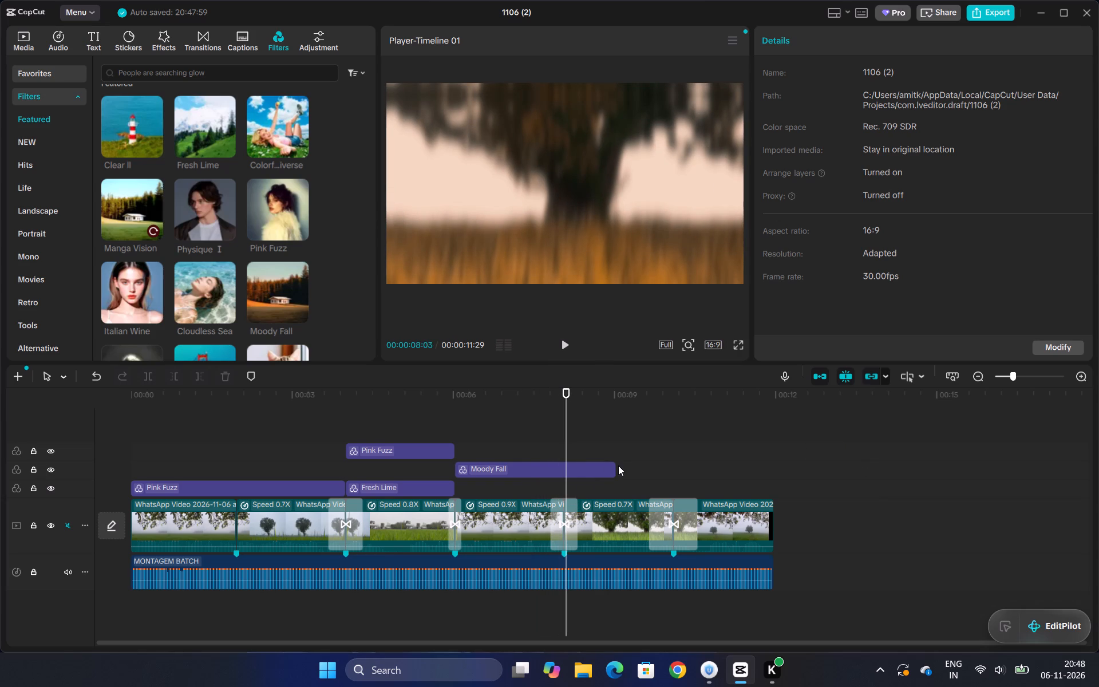
left_click_drag(615, 466, 560, 478)
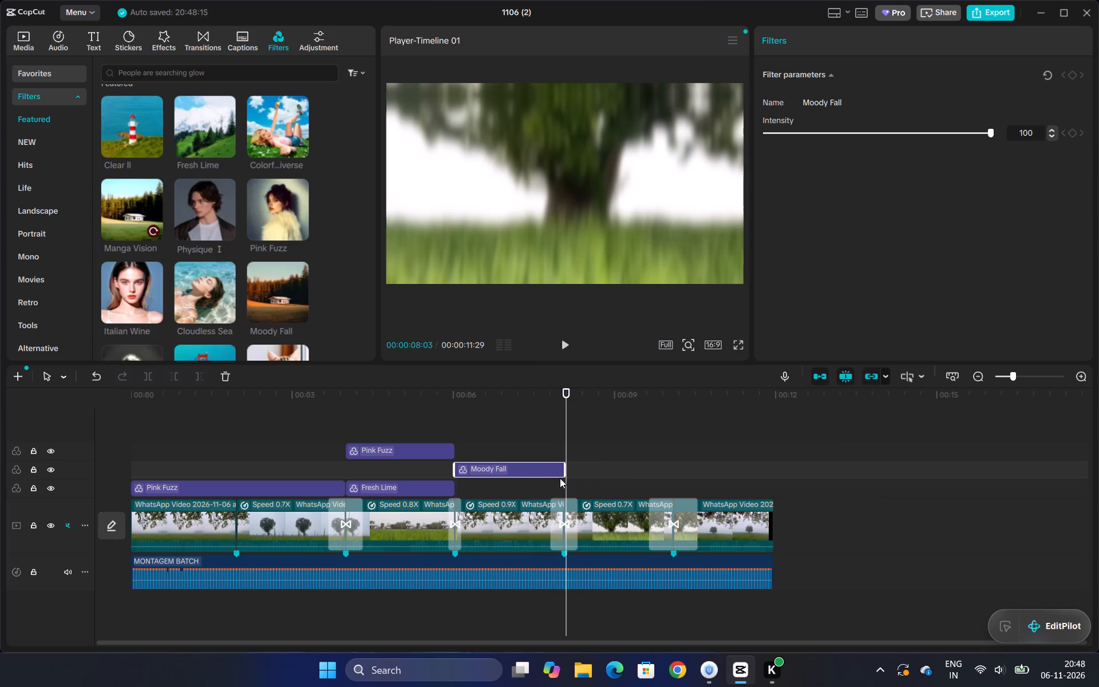
Preview the Featured filters Moody Fall, Light Boost, the Golden nightglow-style filter, HD Pet and Hollywood Past on the footage.
left_click(271, 298)
scroll(222, 315, "down", 1)
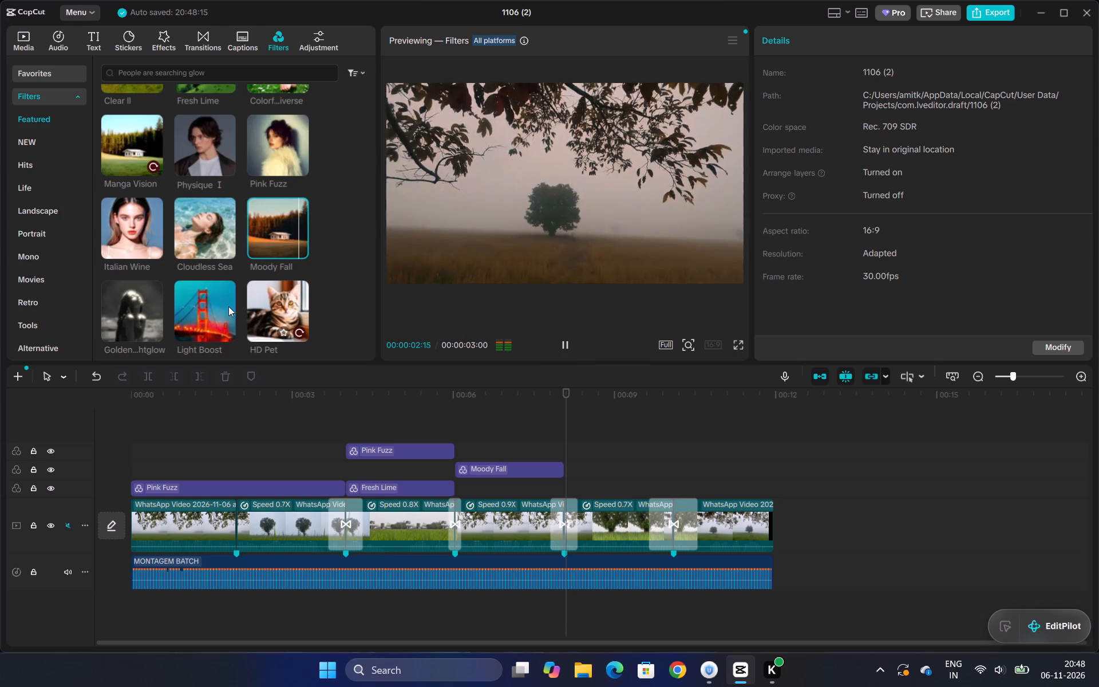
left_click(228, 306)
left_click(113, 327)
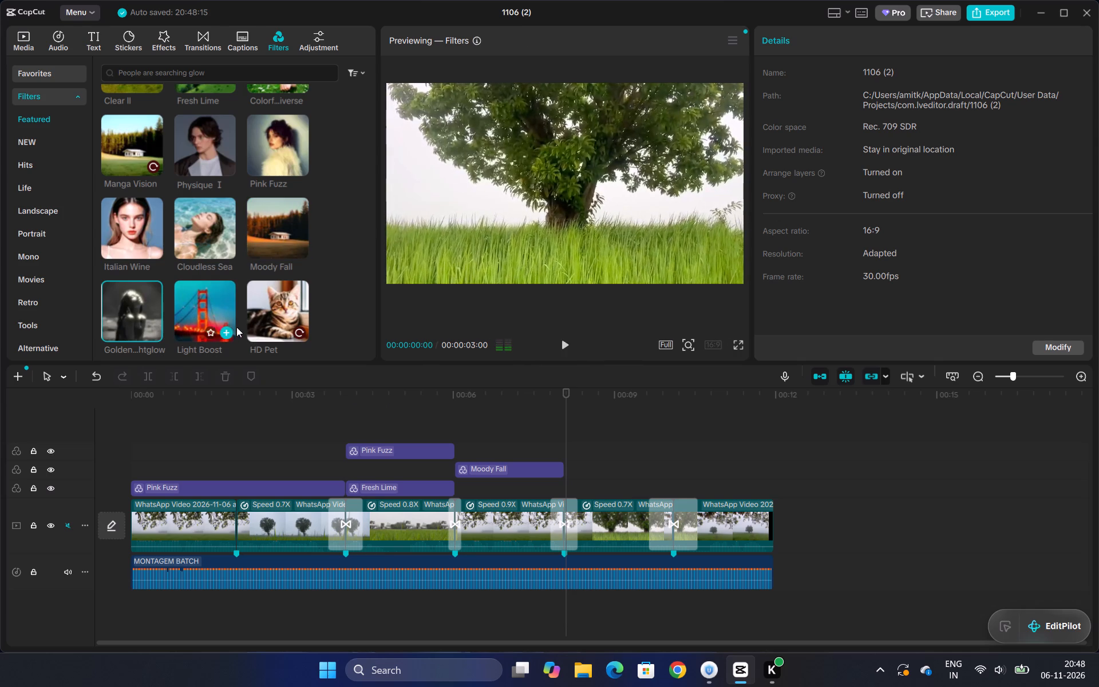
left_click(264, 305)
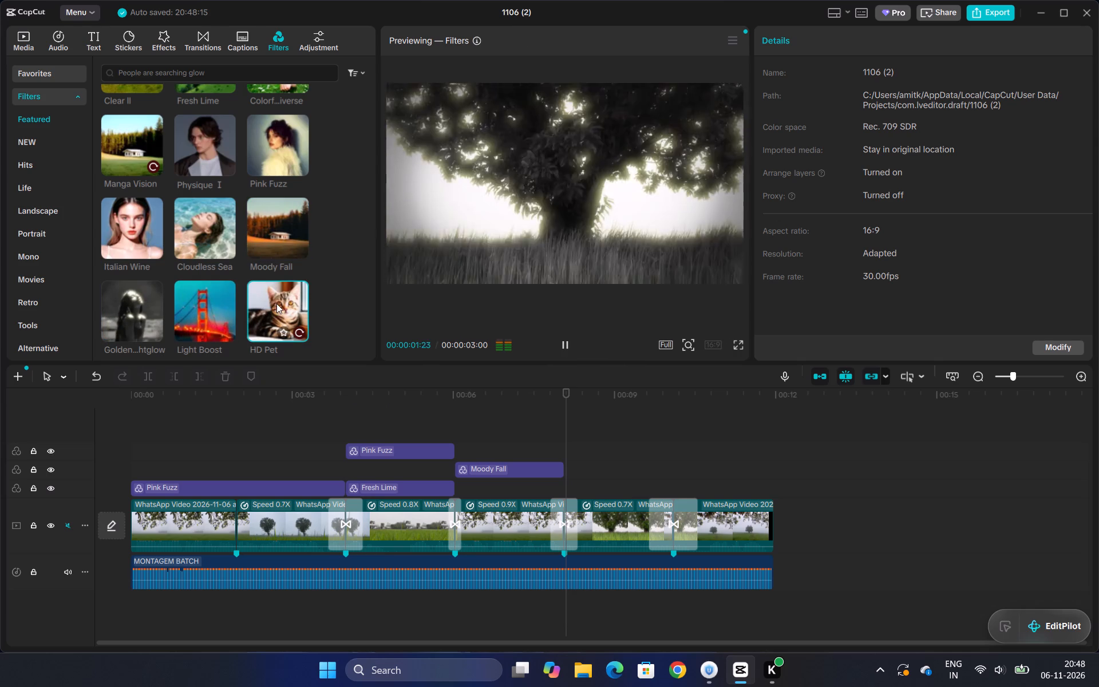
left_click(268, 302)
left_click(225, 303)
left_click(260, 302)
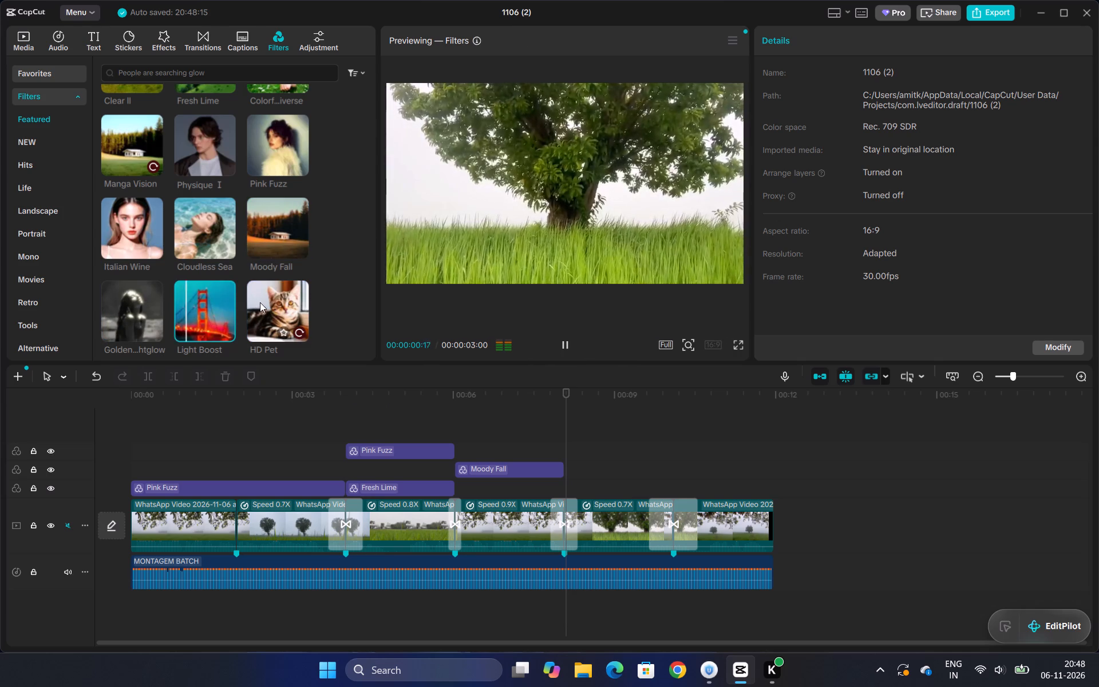
scroll(258, 301, "down", 2)
left_click(261, 266)
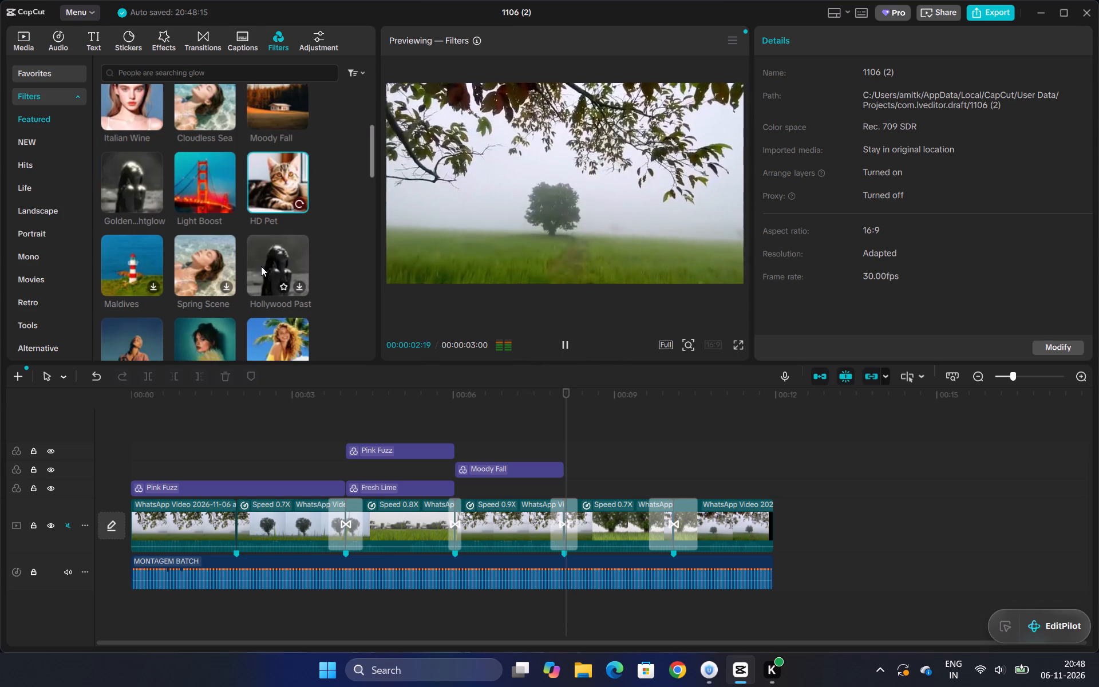
scroll(179, 255, "up", 2)
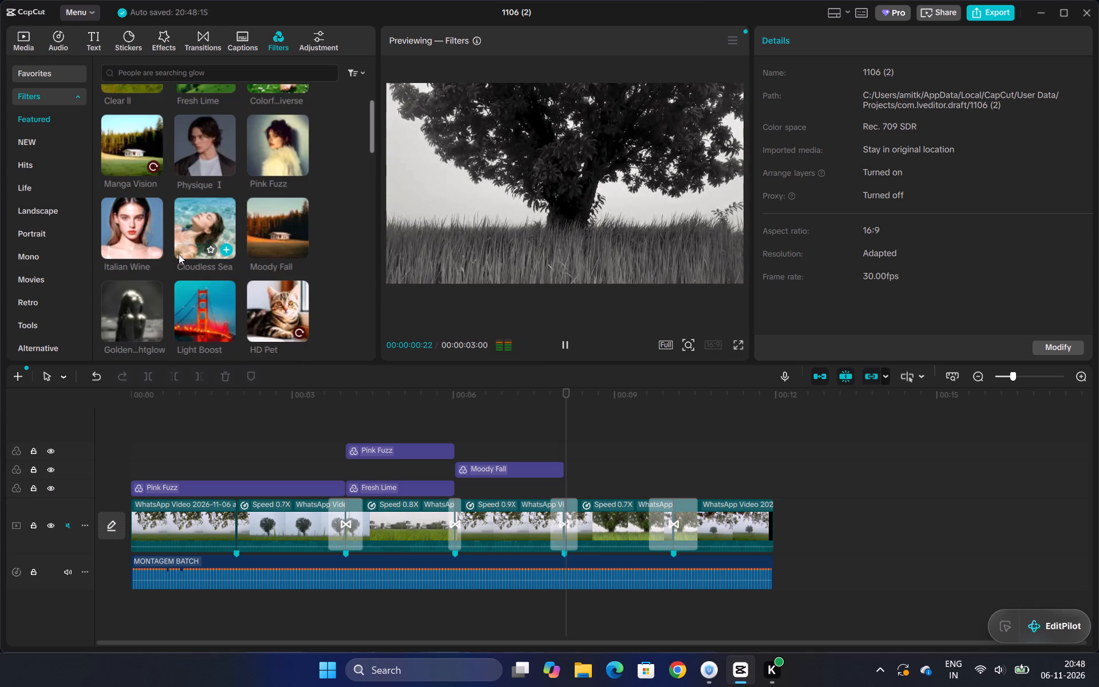
Compare Physique, Clear II and Fresh Lime among the Featured filters, and add Fresh Lime at the third transition's cut, at about 00:08.
left_click(197, 157)
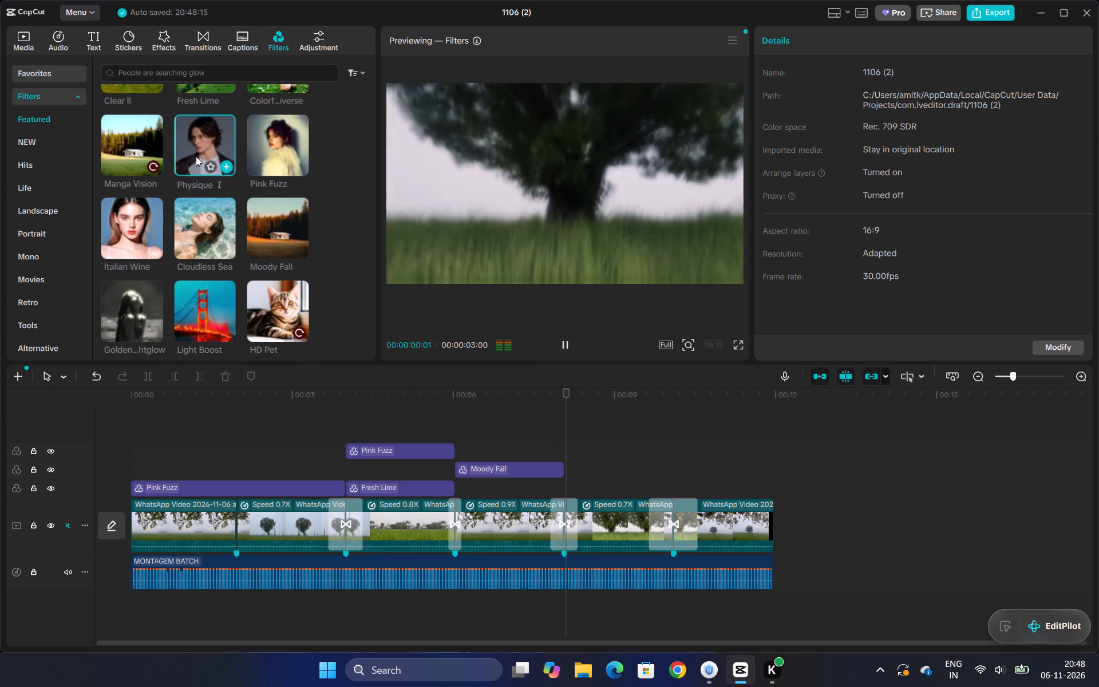
scroll(196, 156, "up", 3)
left_click(182, 131)
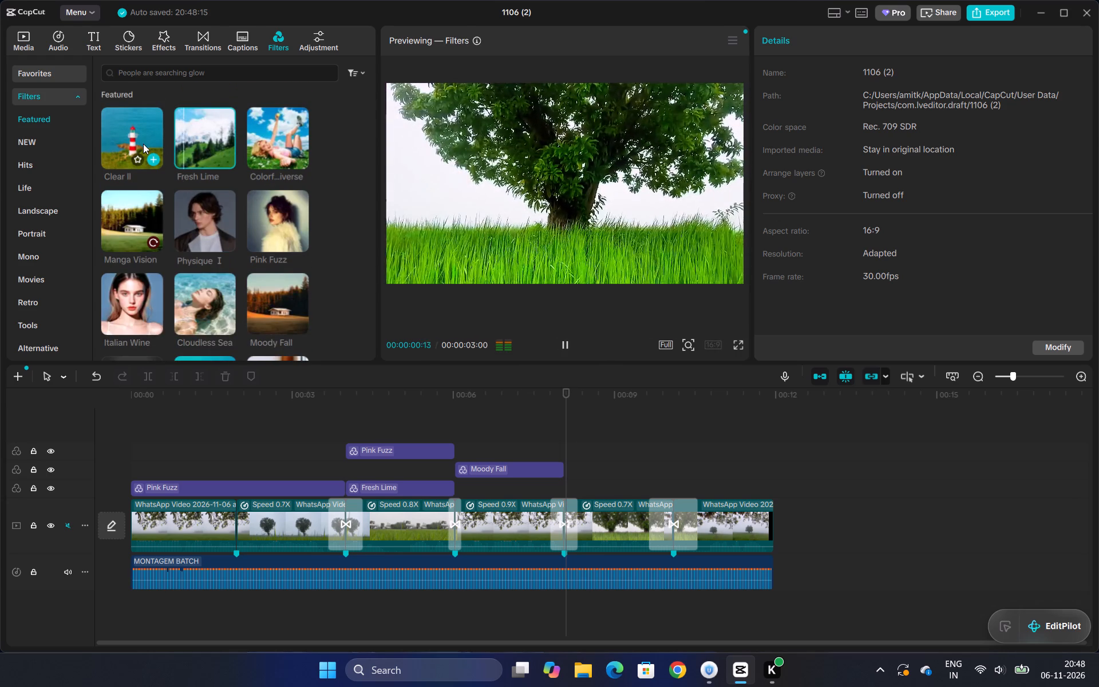
left_click(143, 144)
left_click(200, 145)
left_click(297, 144)
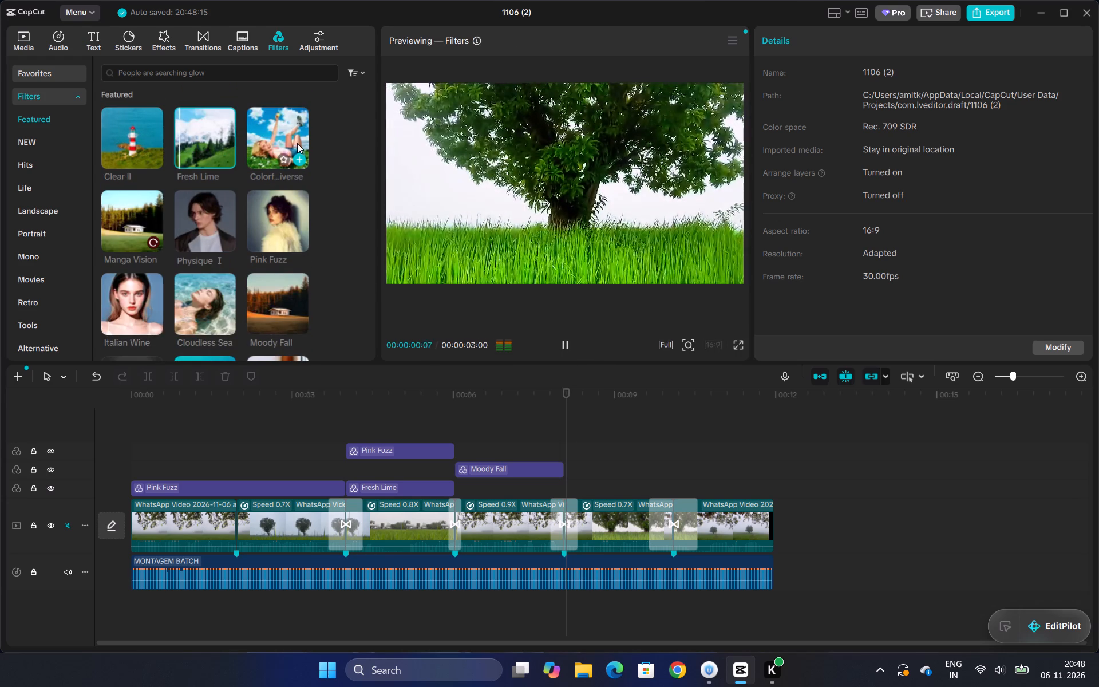
left_click(189, 143)
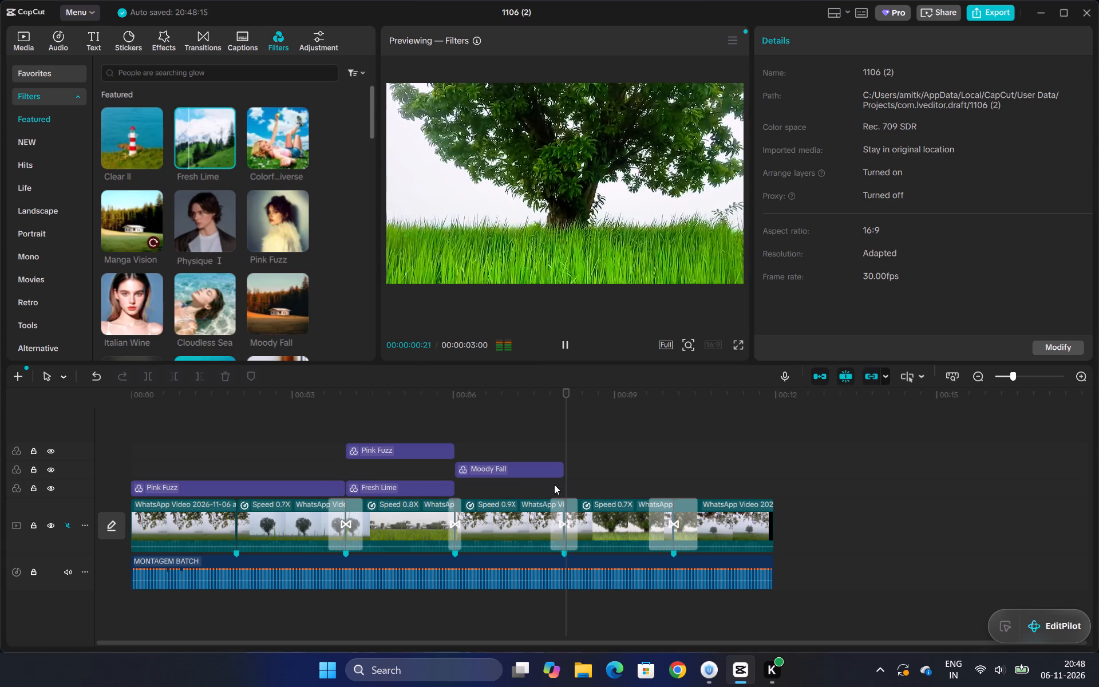
left_click(225, 158)
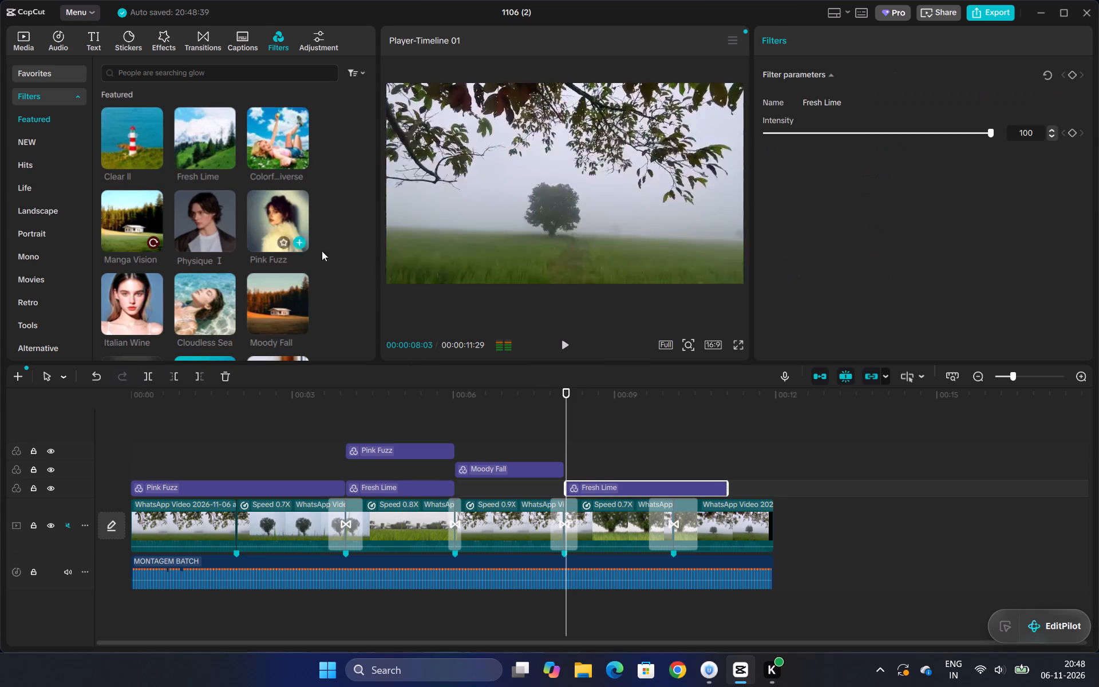
Shorten the new Fresh Lime filter to end at the fourth transition's cut, at about 00:10, and place the playhead there.
left_click_drag(729, 485, 680, 494)
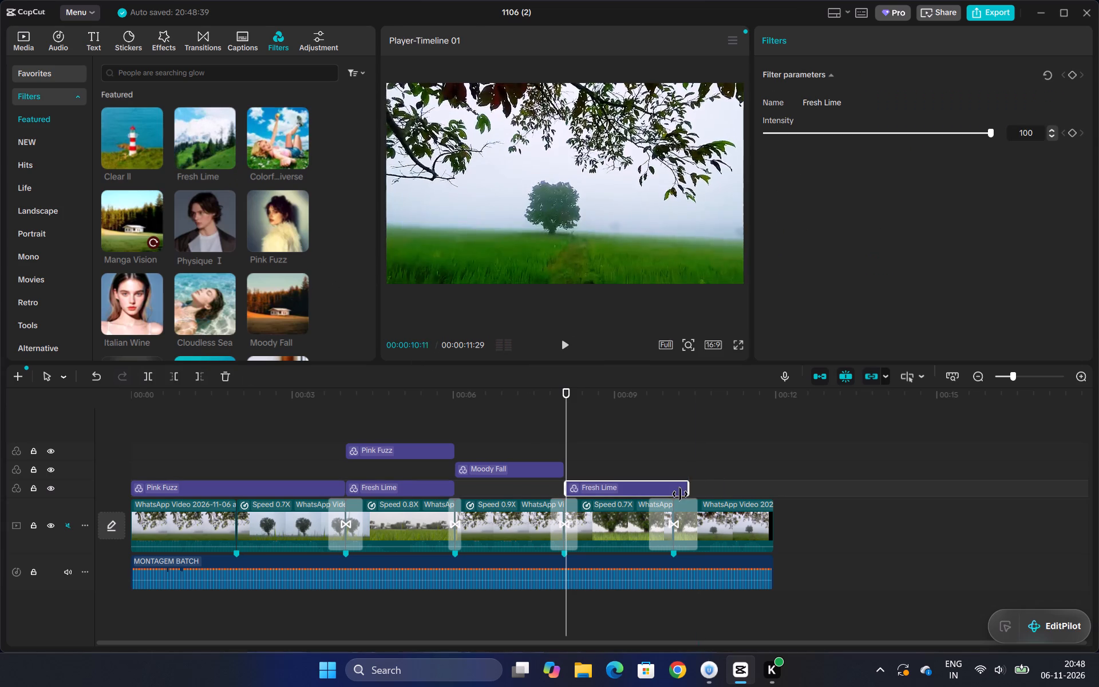
left_click_drag(680, 494, 670, 496)
left_click(683, 489)
left_click(678, 488)
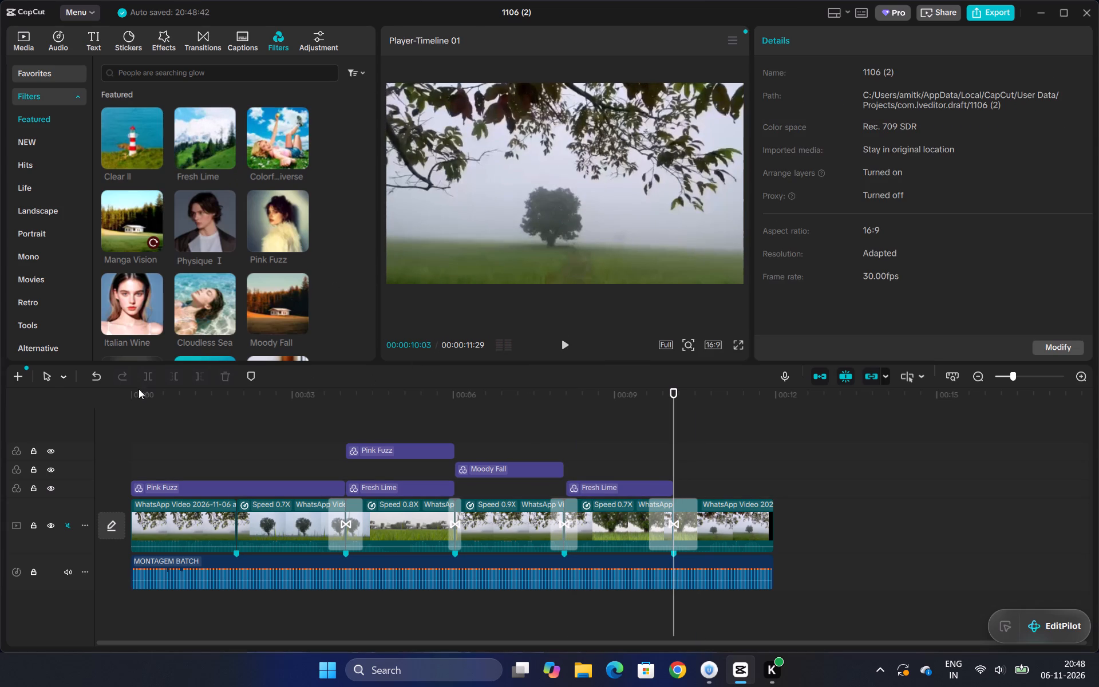
Preview the NEW filters at the fourth transition's cut, including Bright Pastel, Light Boost, Italian Wine, Moody Fall and Moody Vibe.
left_click(45, 138)
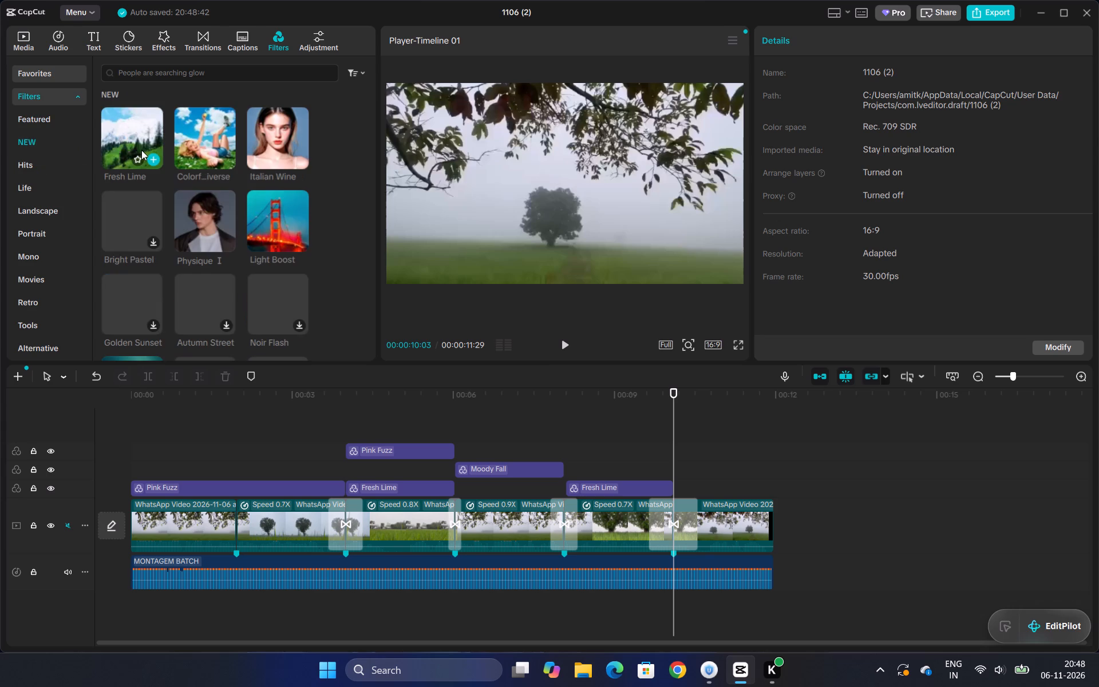
left_click(141, 150)
left_click(201, 147)
left_click(145, 215)
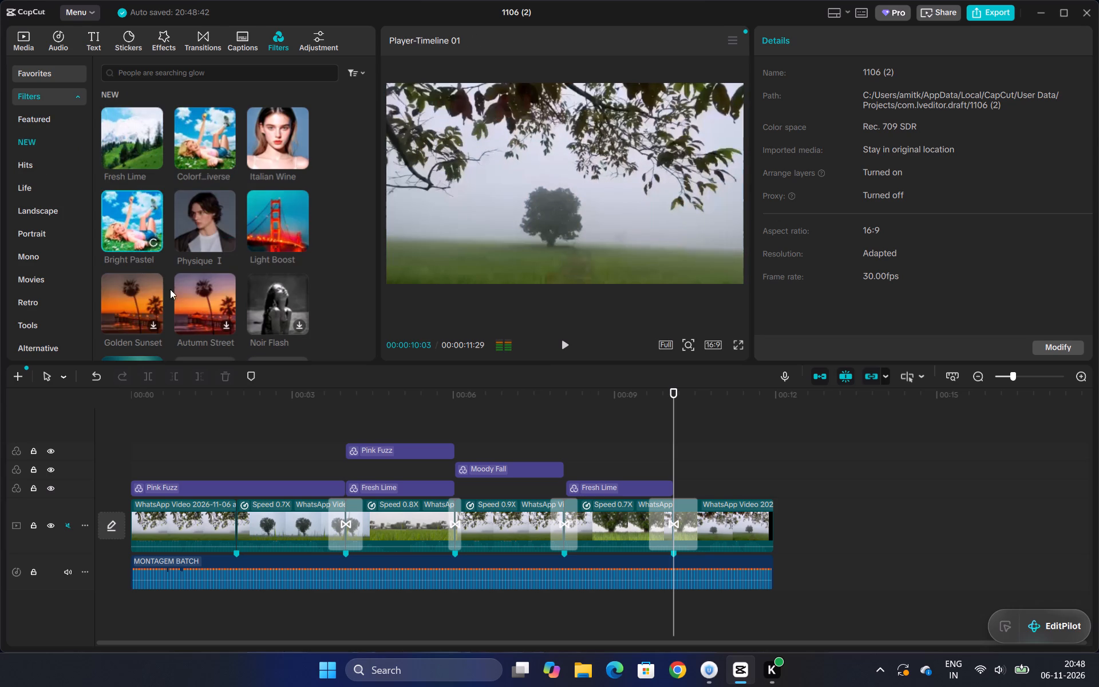
left_click(261, 208)
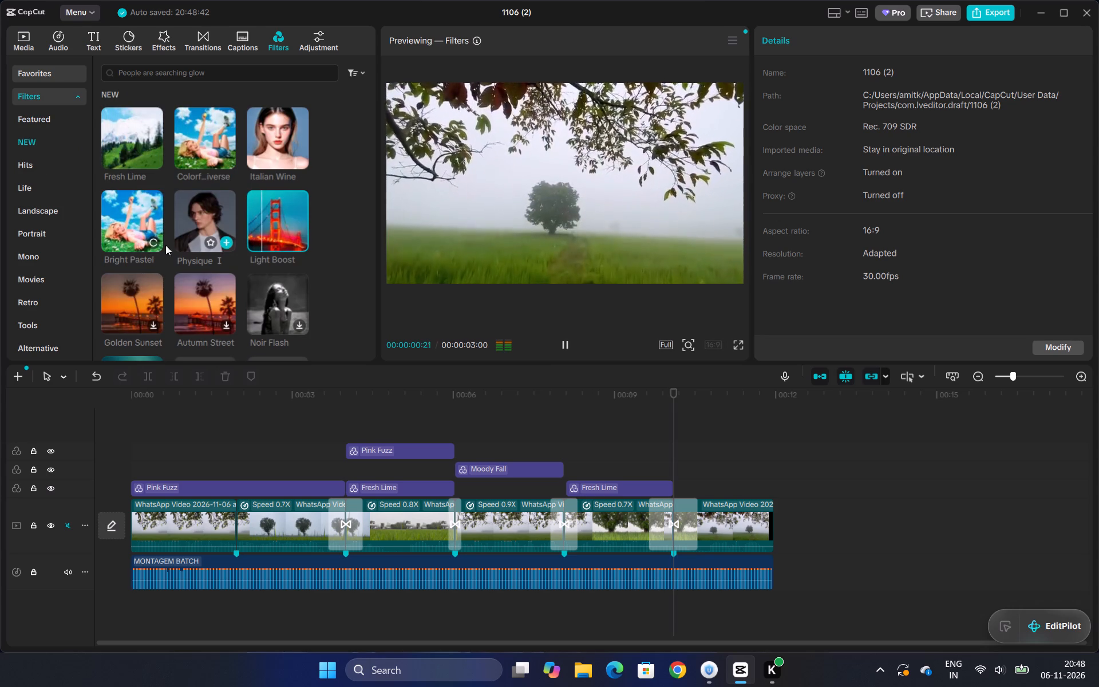
left_click(251, 154)
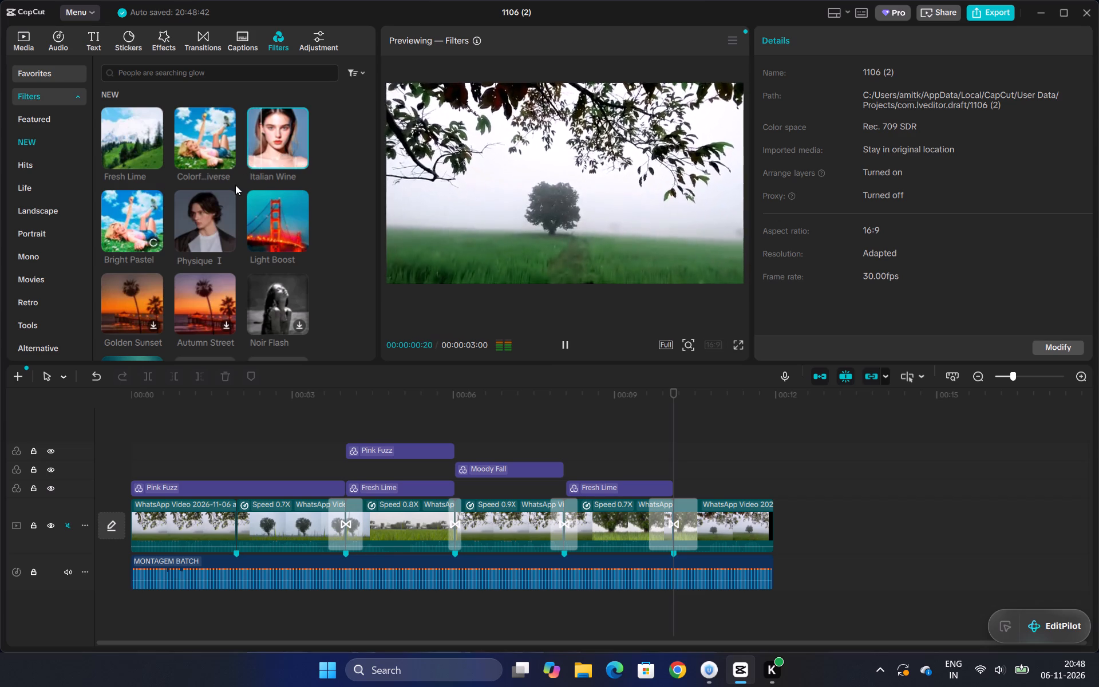
scroll(235, 185, "down", 1)
scroll(137, 294, "down", 2)
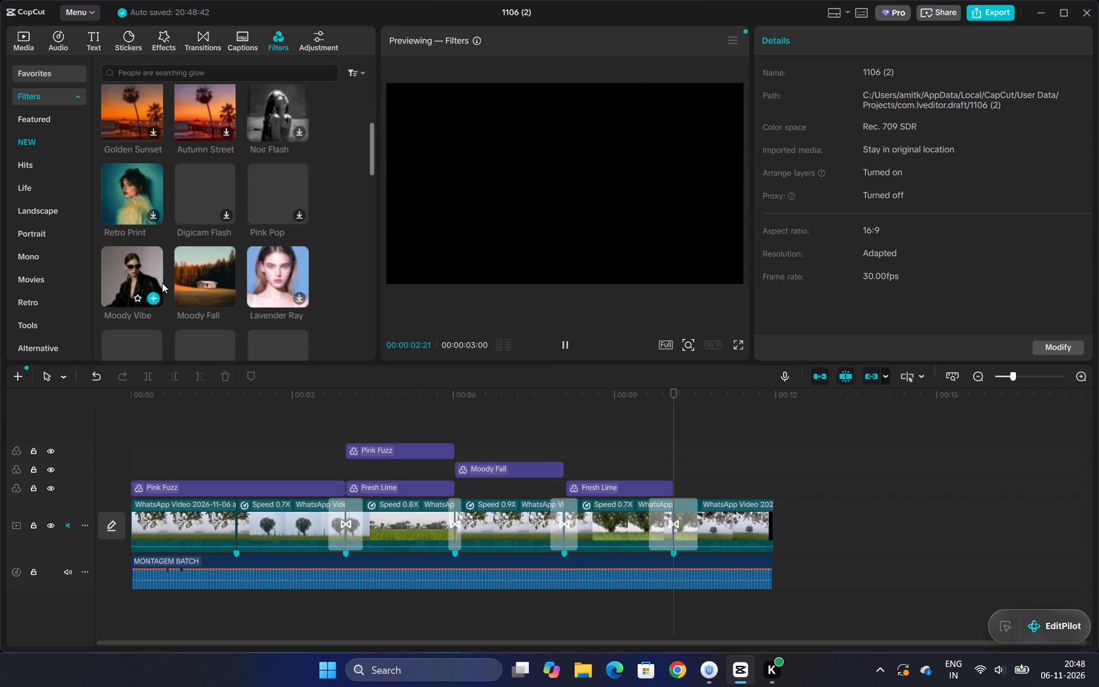
left_click(182, 267)
left_click(141, 278)
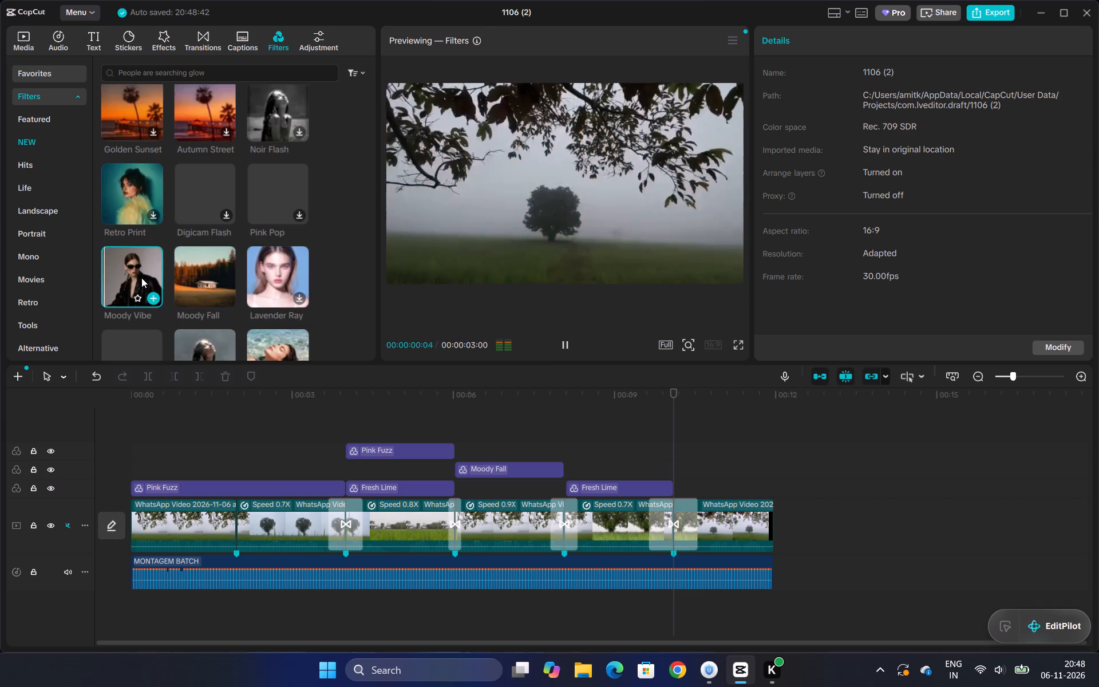
Preview the Retro filters on the last clip, including Film, 90s High School, Miami, Cinema Blues, Golden Grain and Berlin.
left_click(36, 307)
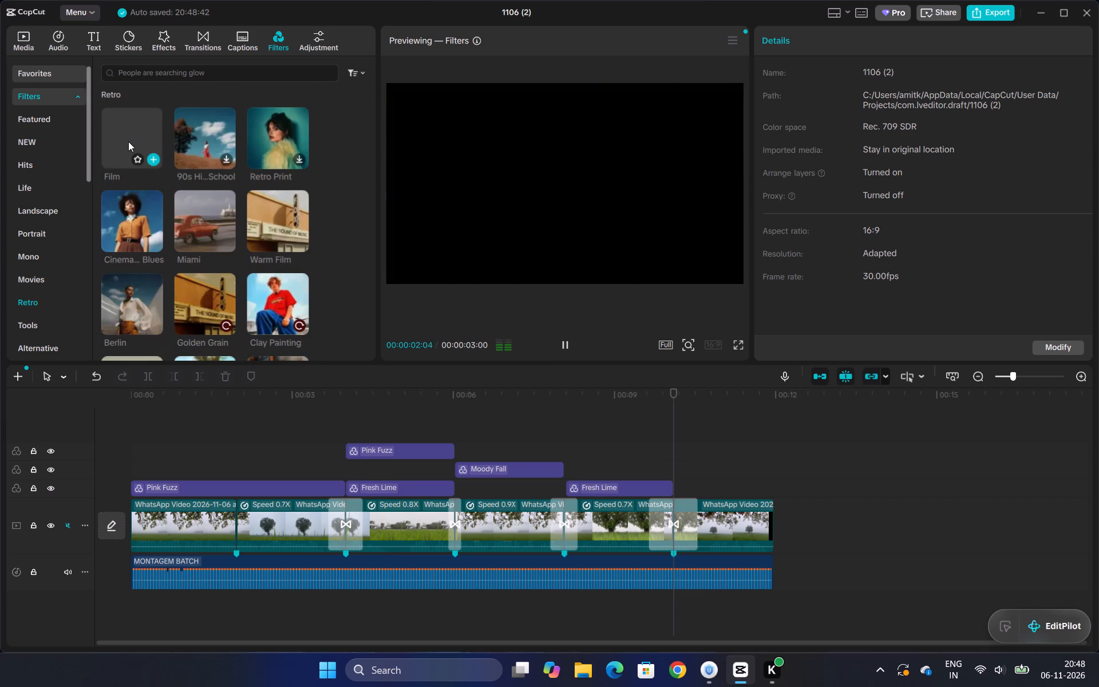
left_click(128, 141)
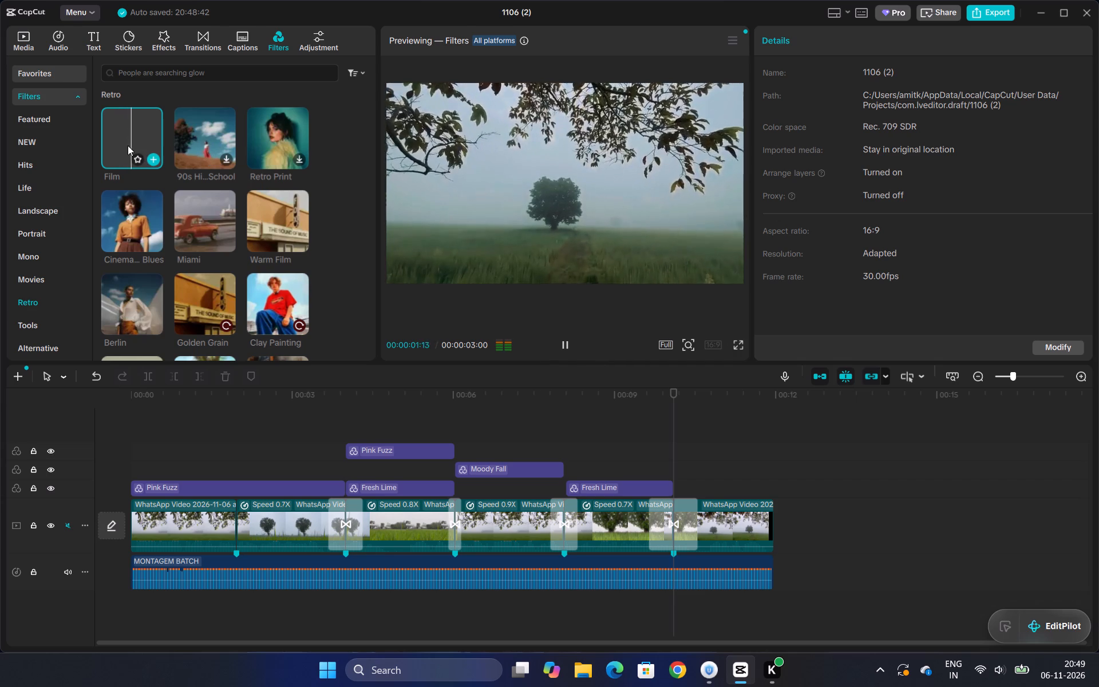
left_click(128, 145)
left_click(185, 147)
left_click(187, 224)
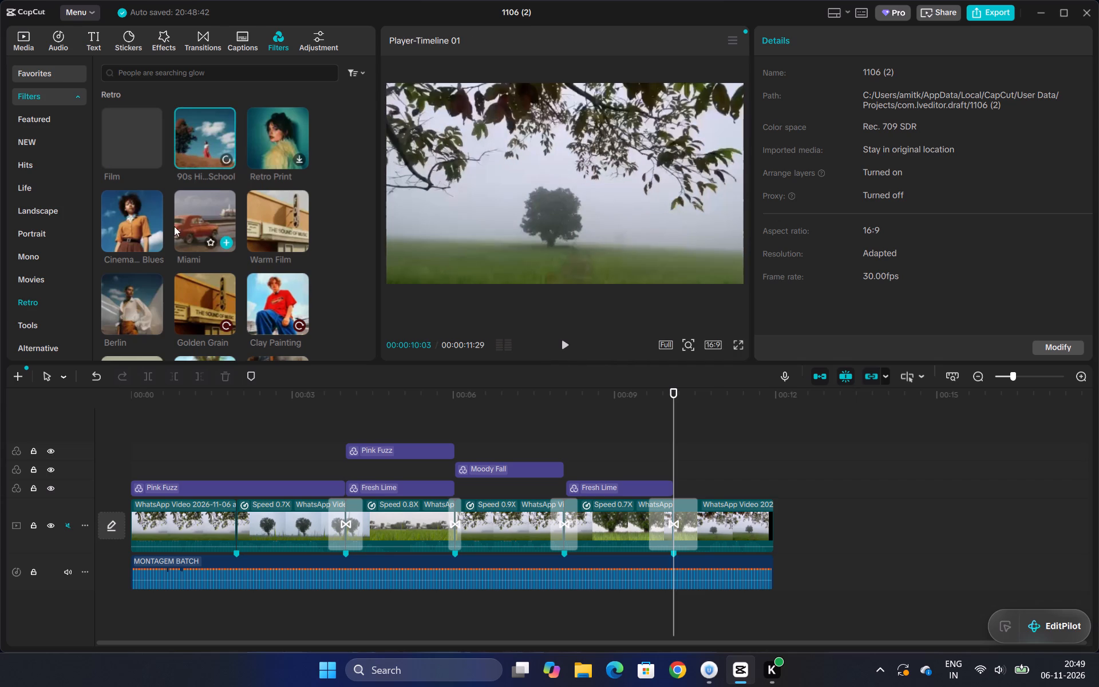
left_click(144, 224)
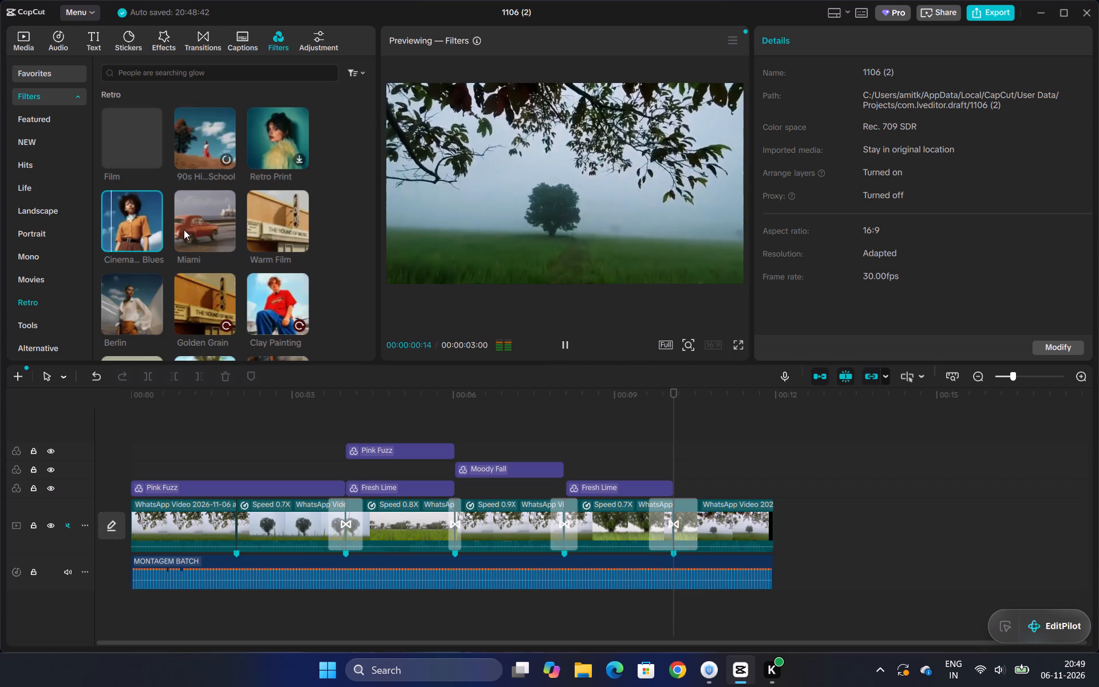
left_click(191, 289)
left_click(143, 301)
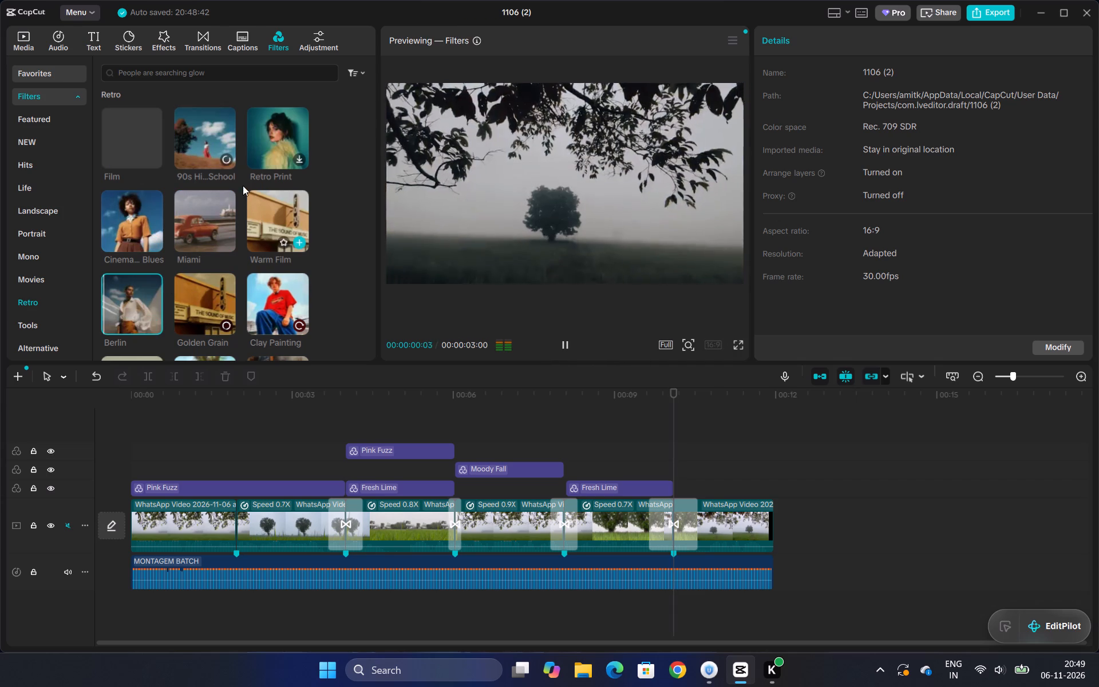
Preview the Cool Filter looks on the last clip, including Neon Tide, Moody Vibe, Night Lights, Cool Bright, Cool Mint, Dark Humble and Darling Blue.
scroll(10, 341, "down", 1)
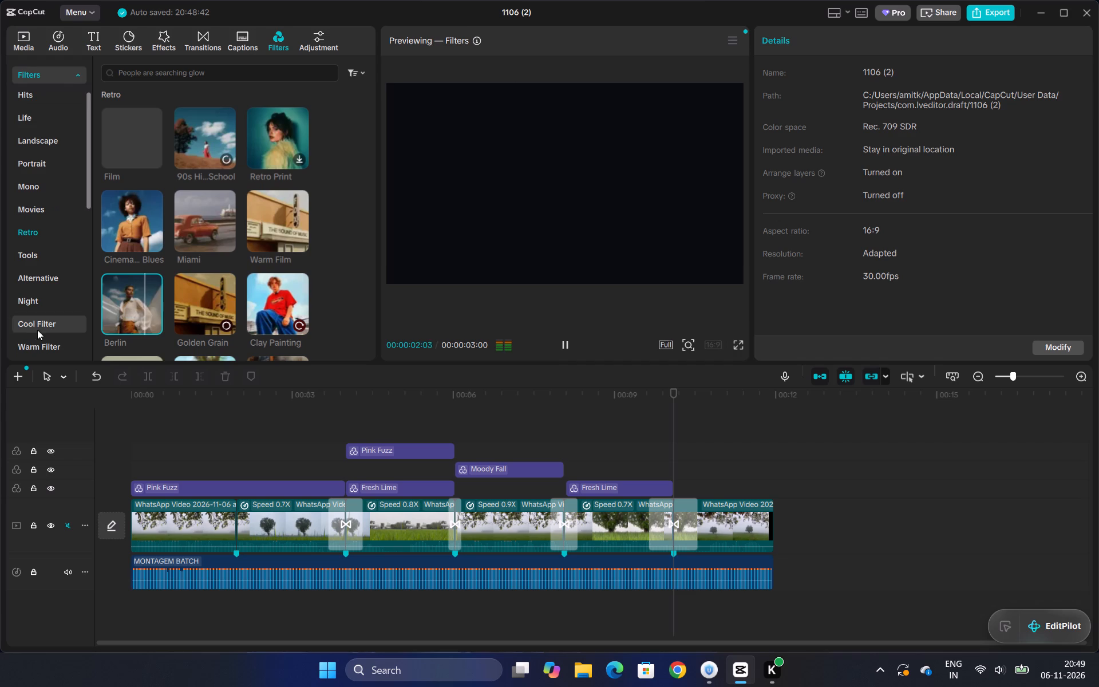
left_click(45, 322)
left_click(150, 148)
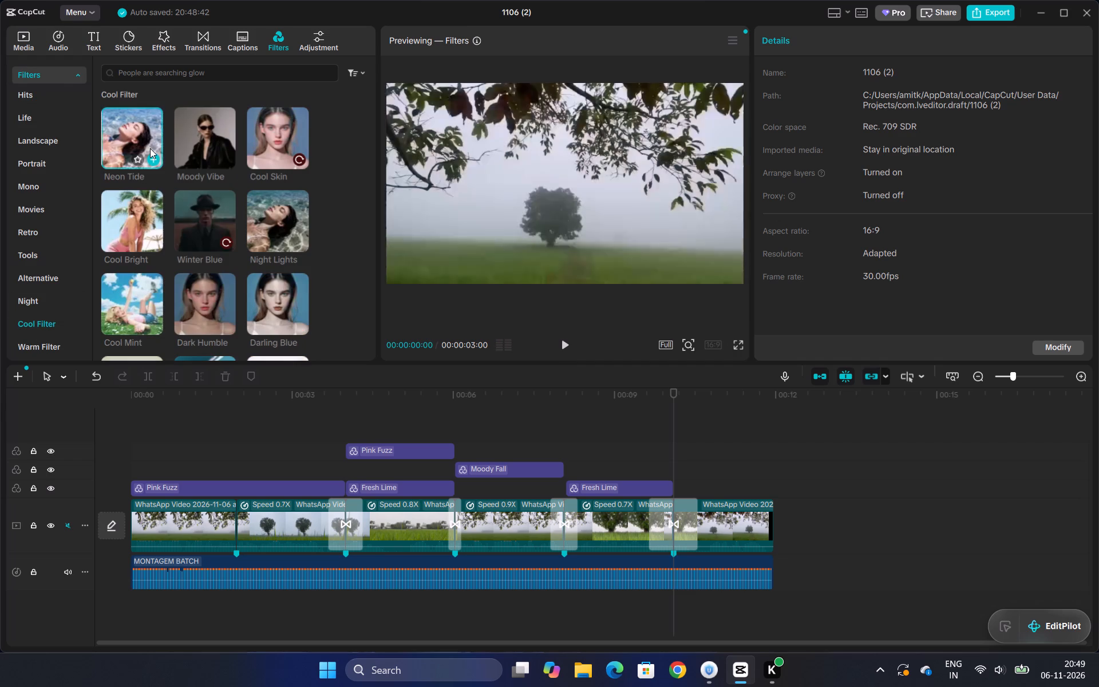
left_click(184, 127)
left_click(283, 136)
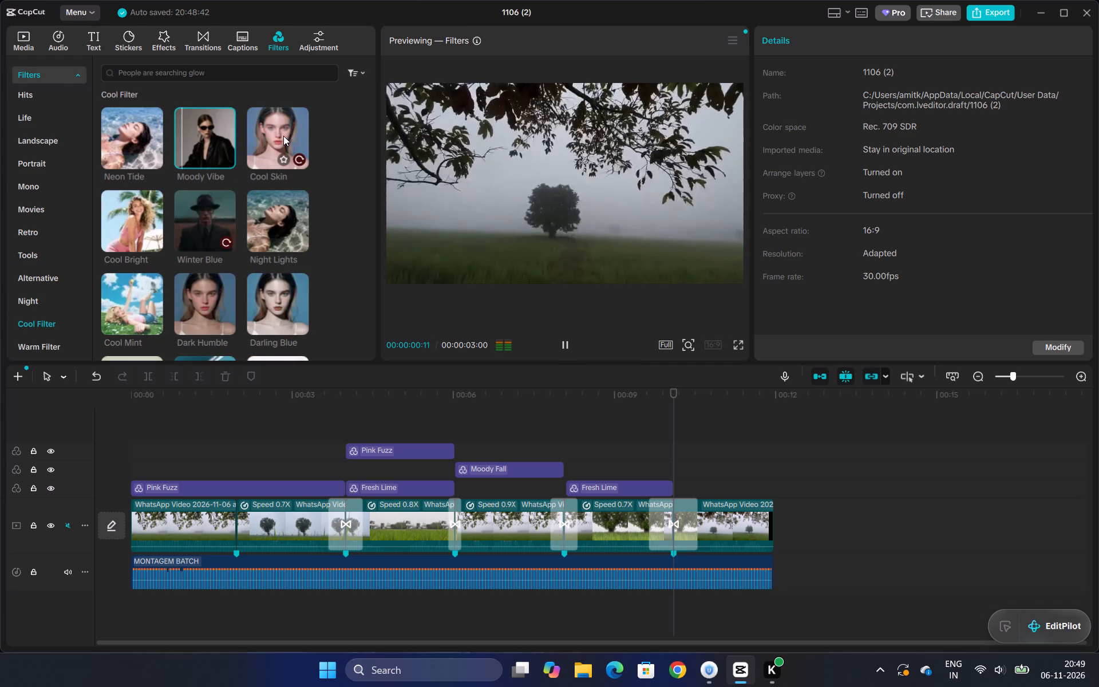
left_click(275, 226)
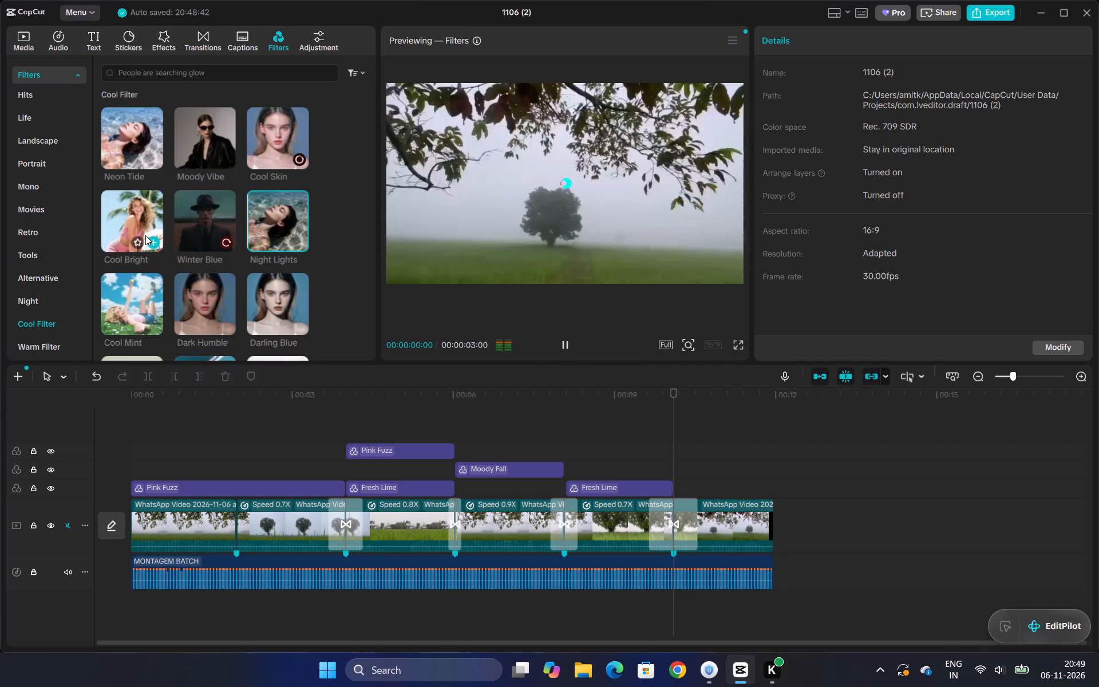
left_click(139, 226)
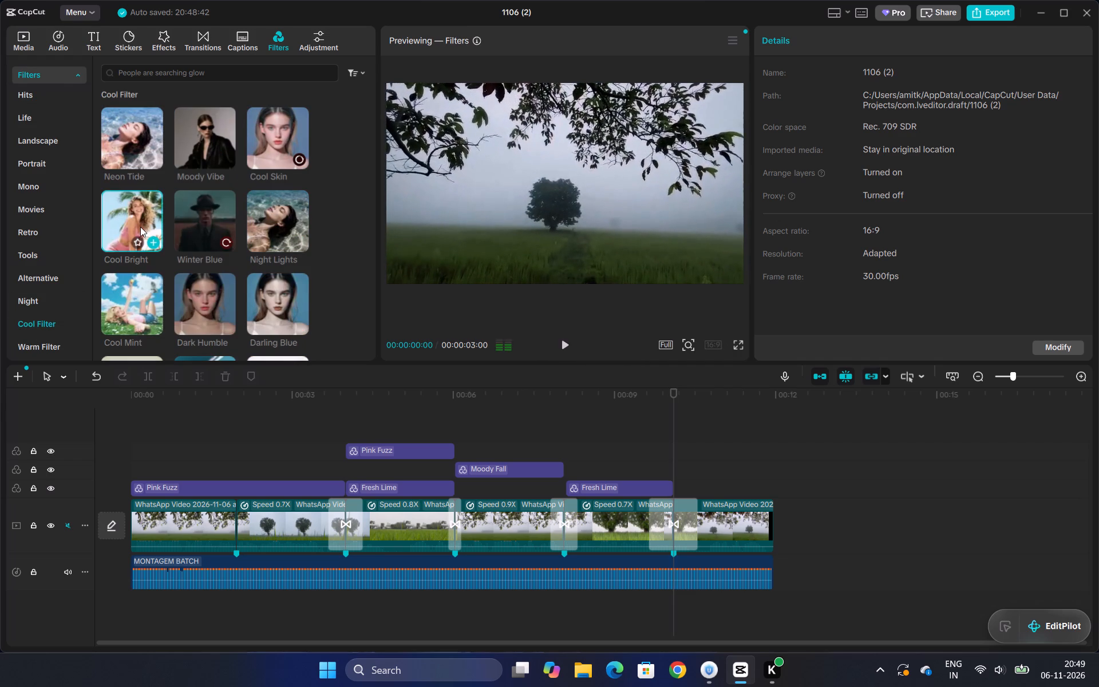
left_click(126, 285)
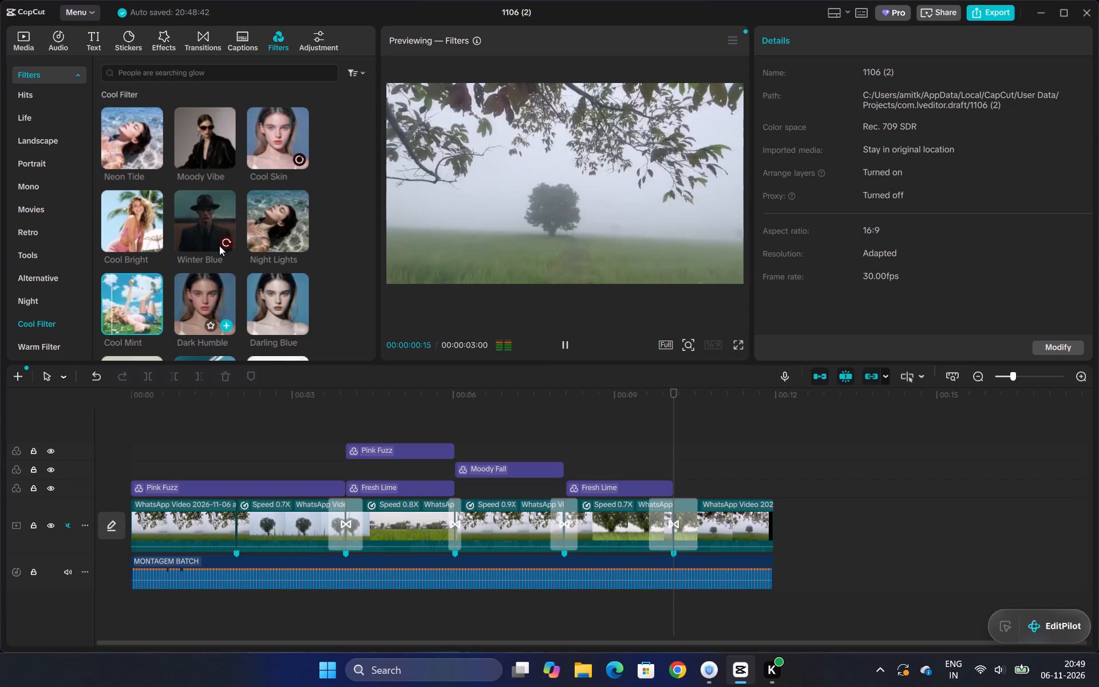
left_click(223, 217)
left_click(212, 303)
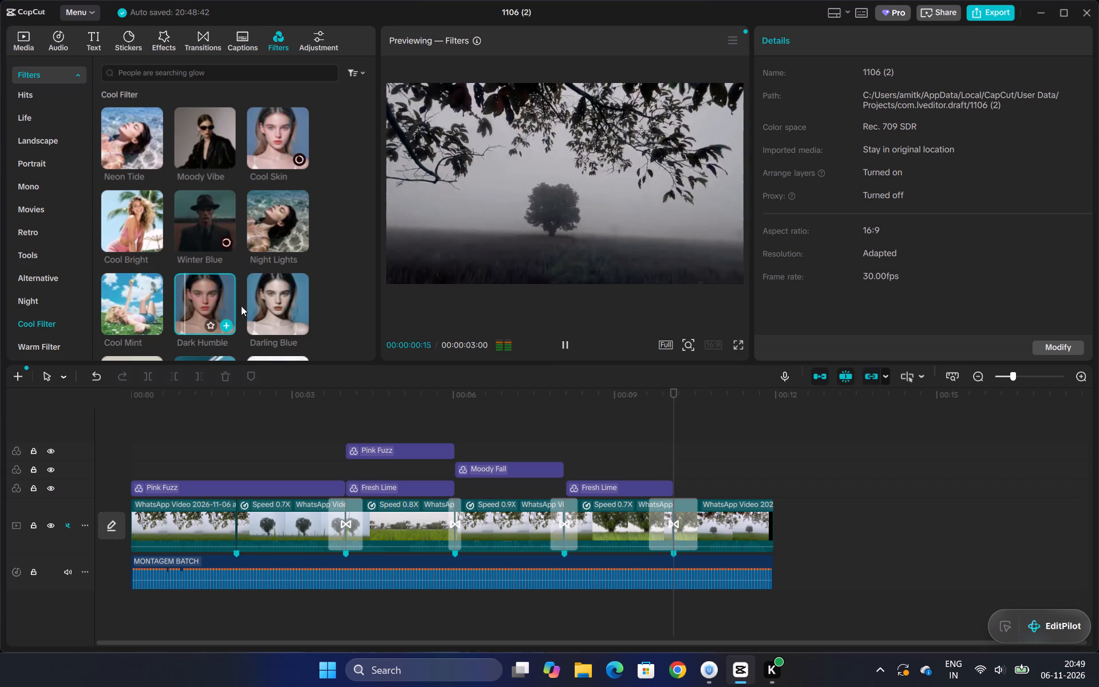
left_click(265, 307)
scroll(249, 305, "down", 2)
left_click(193, 252)
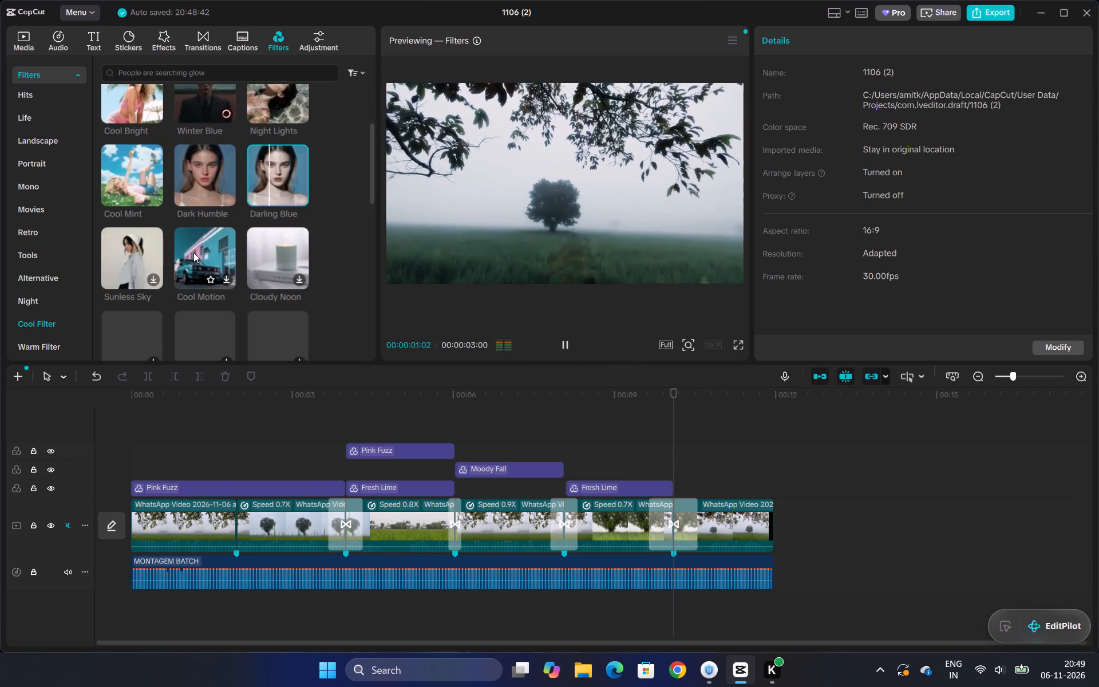
Preview the Movies filters on the last clip, including One Day, Dim Light, Denim Flash, High Saturation, Grey Orange, Blue Grey, Sicily and Love City 2.
scroll(37, 228, "up", 4)
left_click(34, 279)
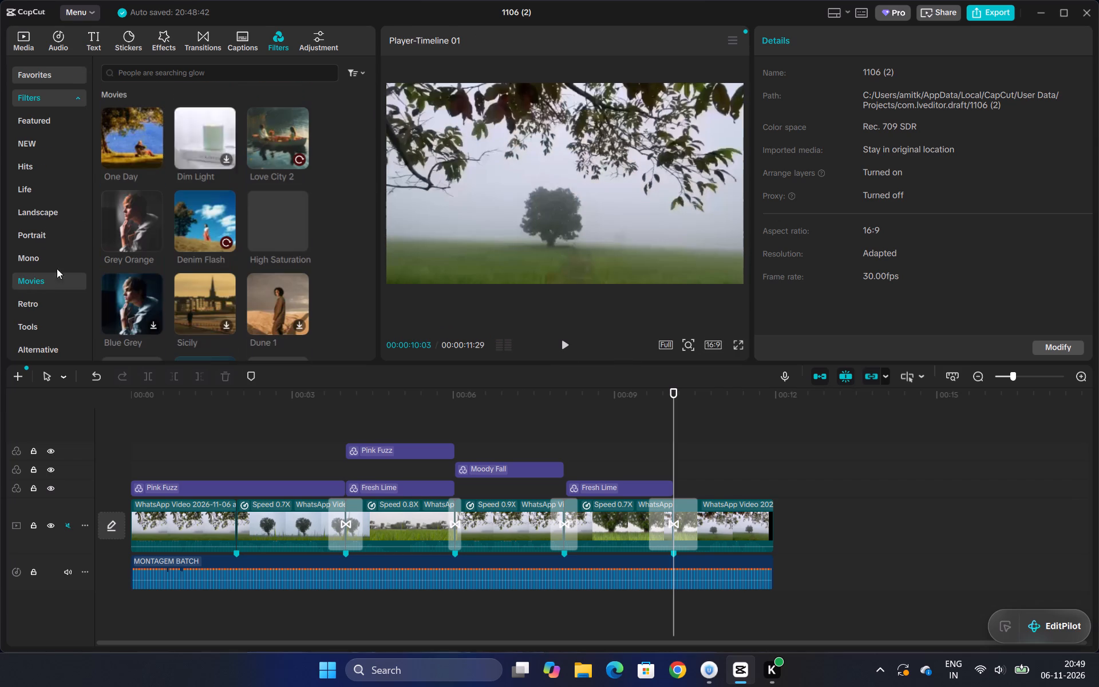
left_click(131, 147)
left_click(186, 143)
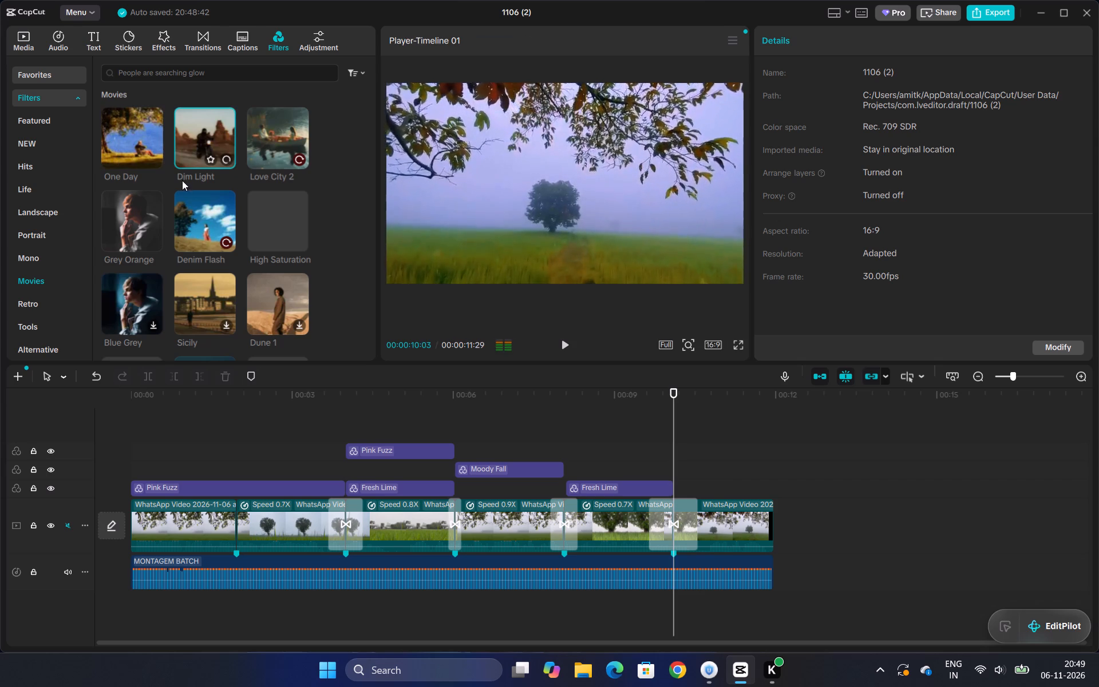
left_click(187, 226)
left_click(255, 216)
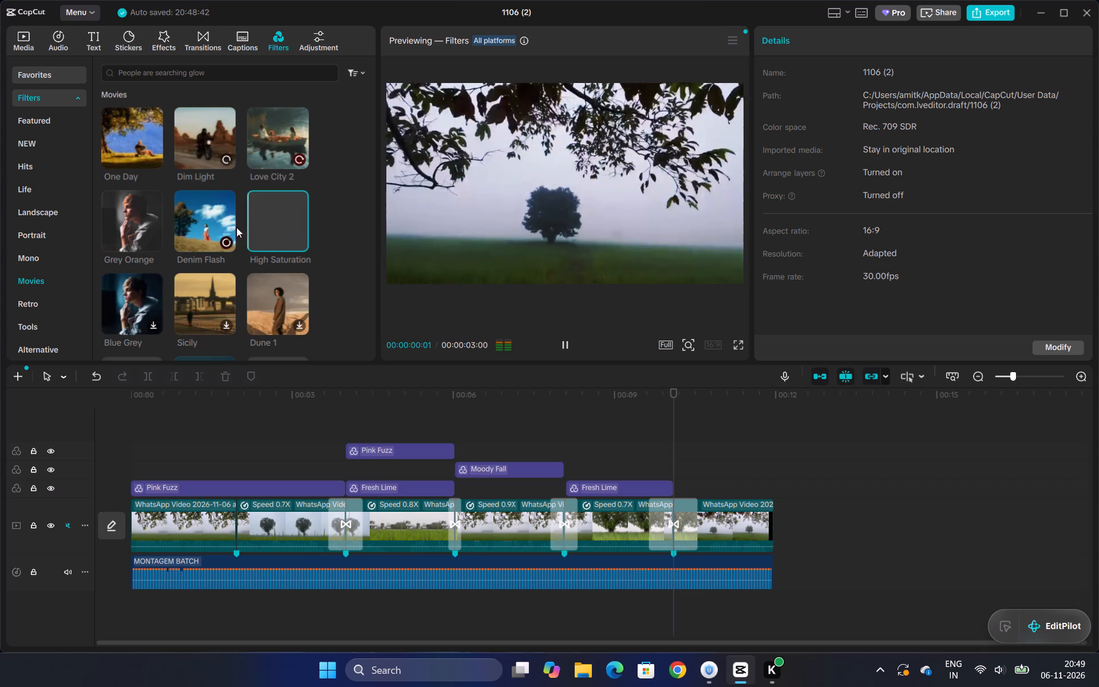
left_click(161, 238)
left_click(140, 279)
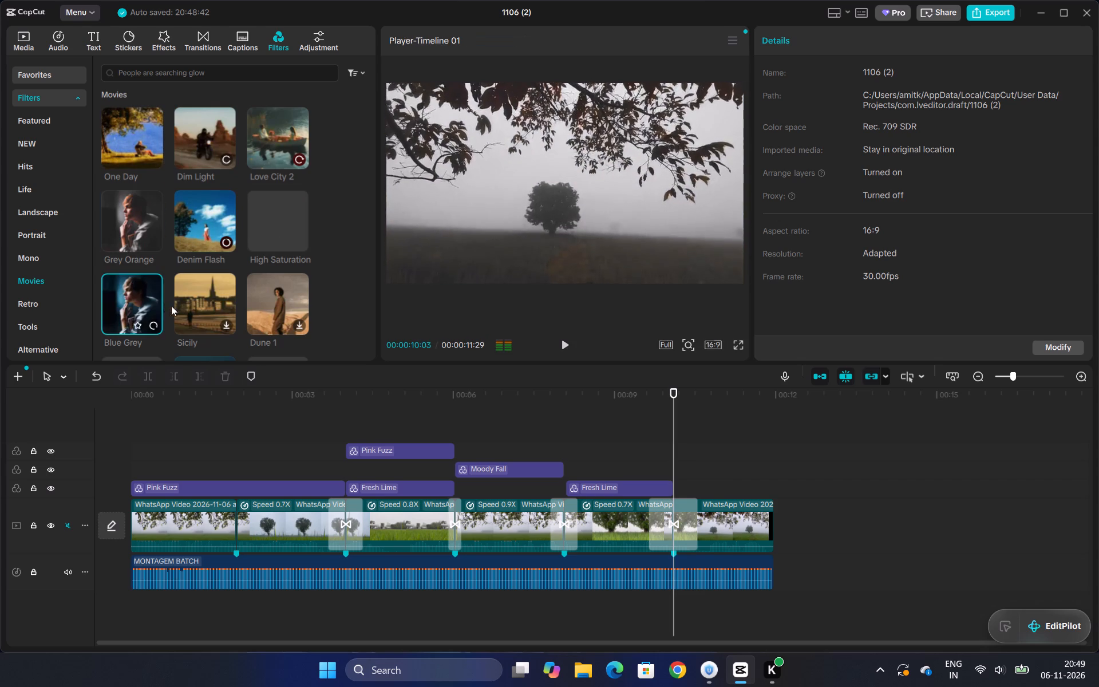
left_click(192, 303)
left_click(256, 152)
Preview Featured and NEW filters on the last clip, comparing Clear II, Fresh Lime and Colorf...iverse.
scroll(73, 168, "up", 3)
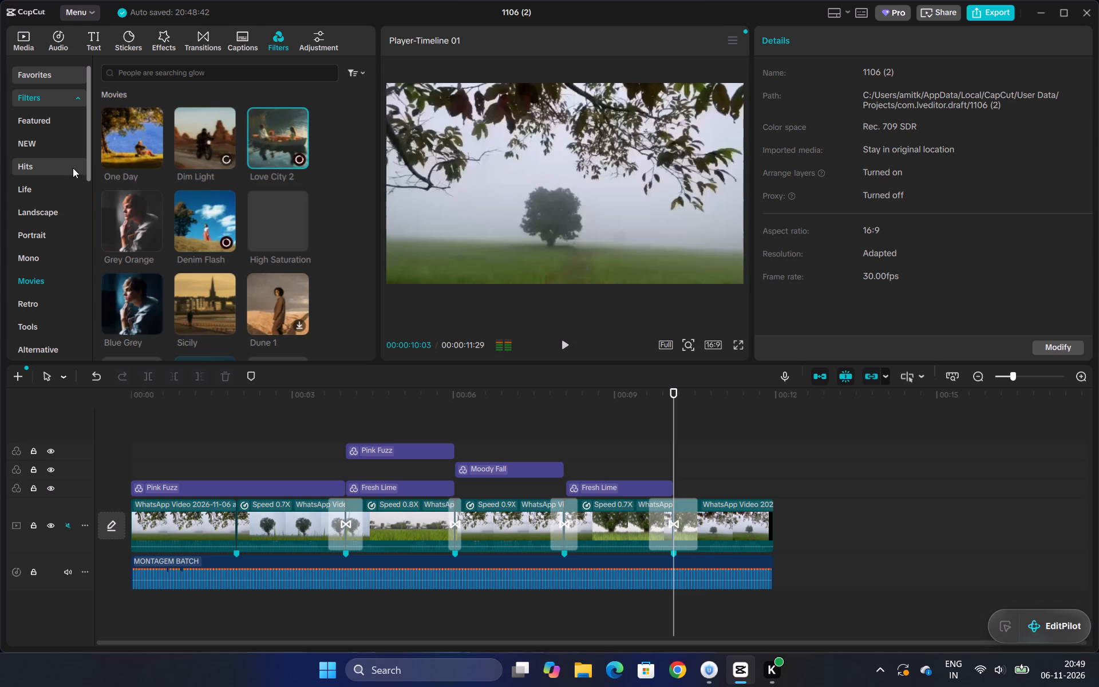
left_click(48, 120)
left_click(108, 121)
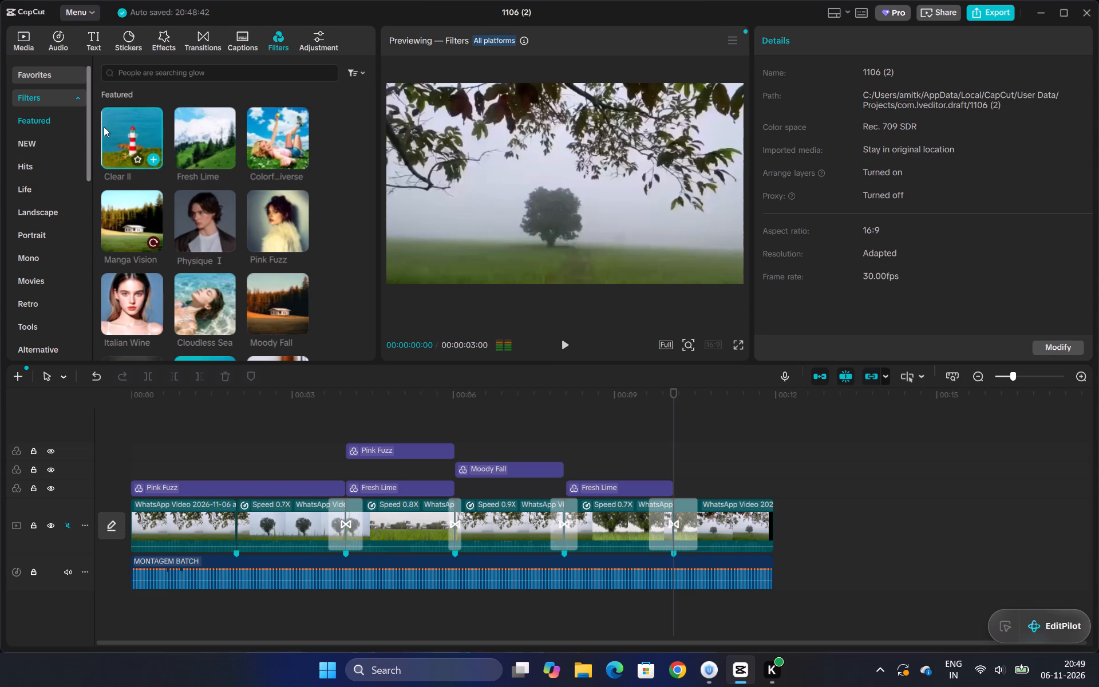
left_click(206, 145)
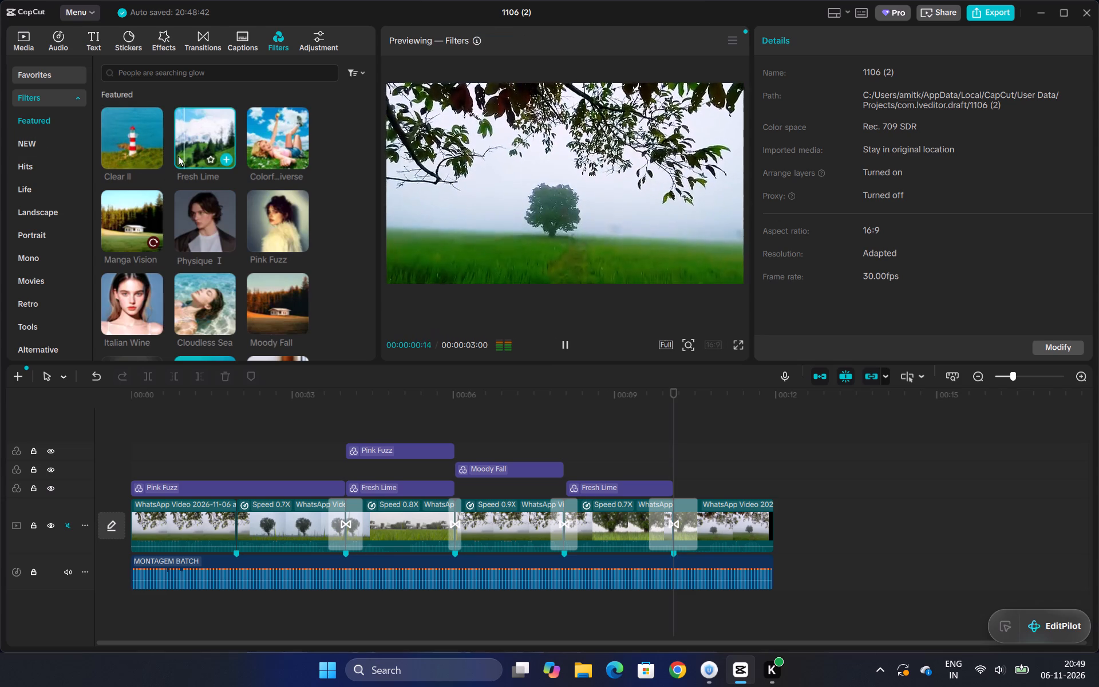
left_click(45, 139)
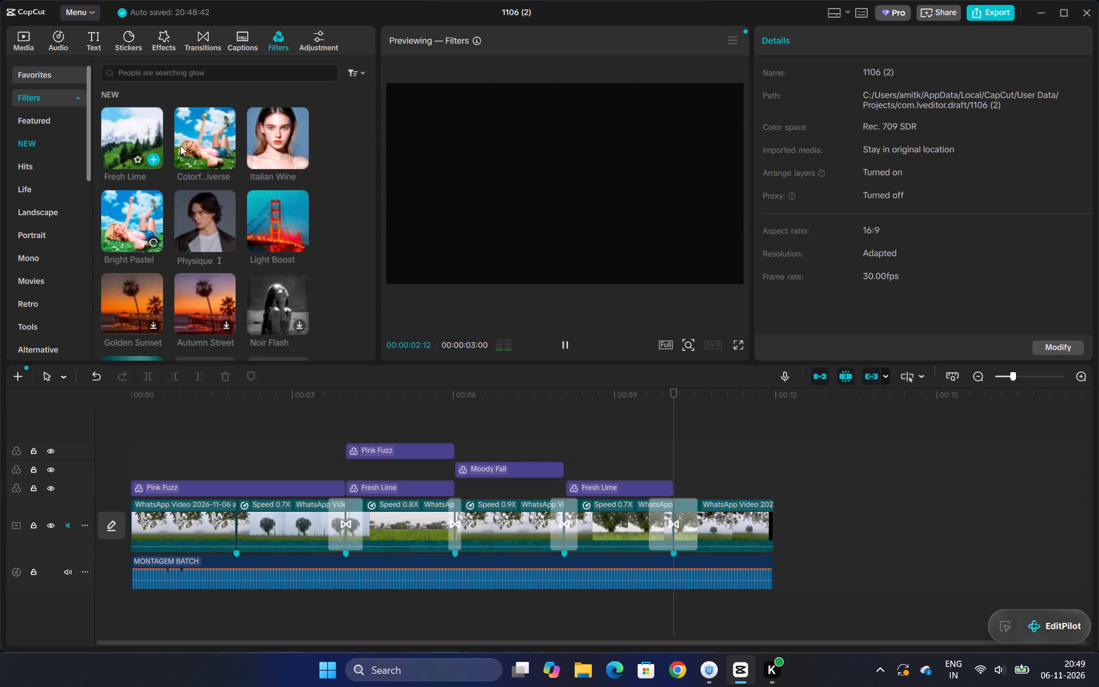
left_click(186, 143)
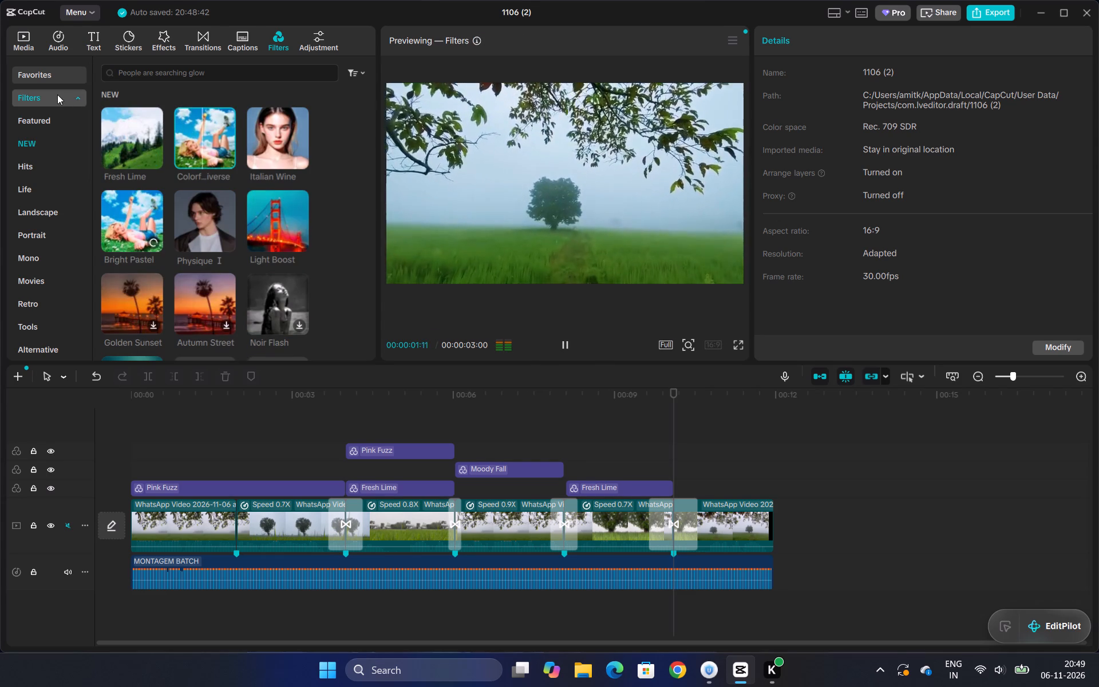
left_click(57, 94)
left_click(47, 106)
left_click(44, 135)
left_click(50, 123)
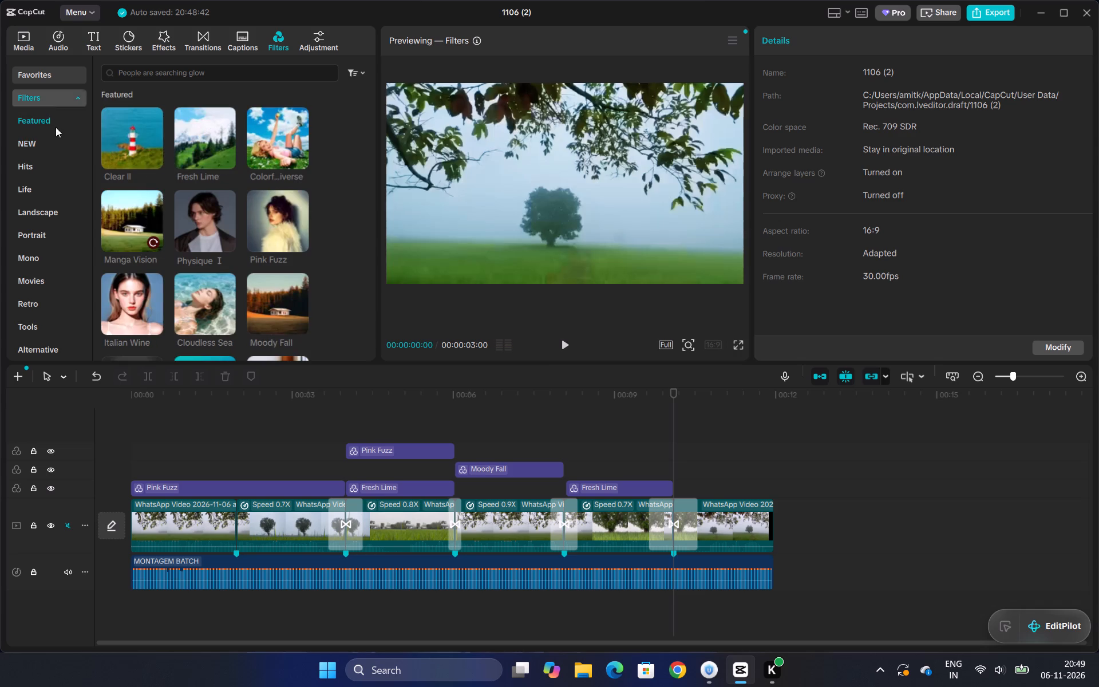
left_click(109, 141)
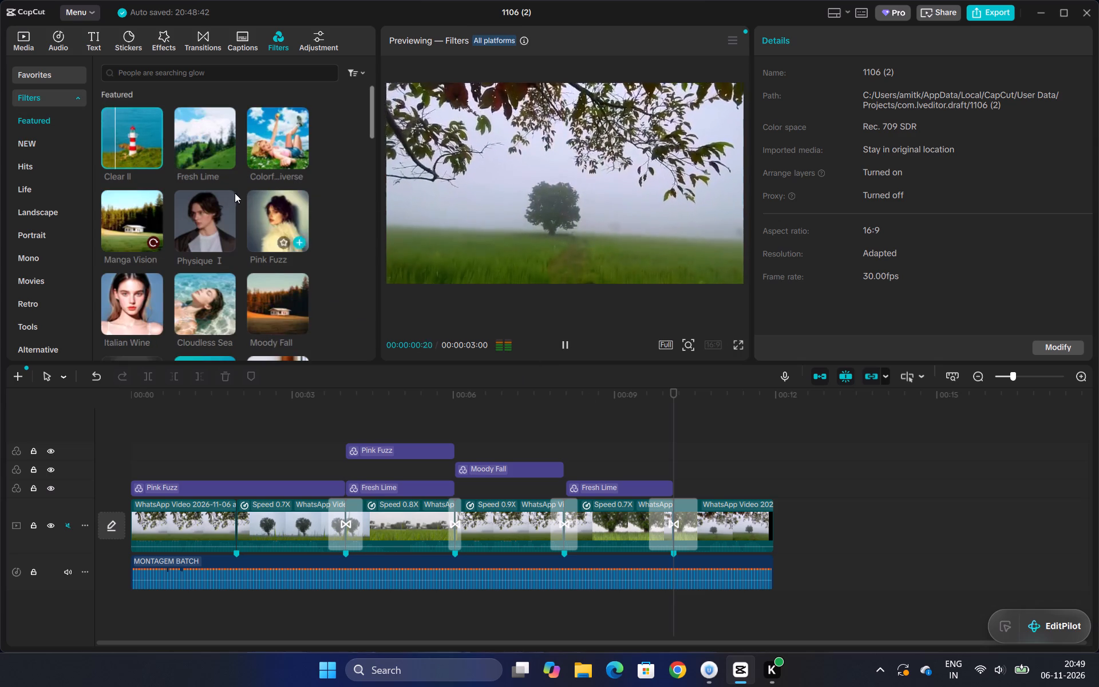
left_click(207, 159)
left_click(661, 137)
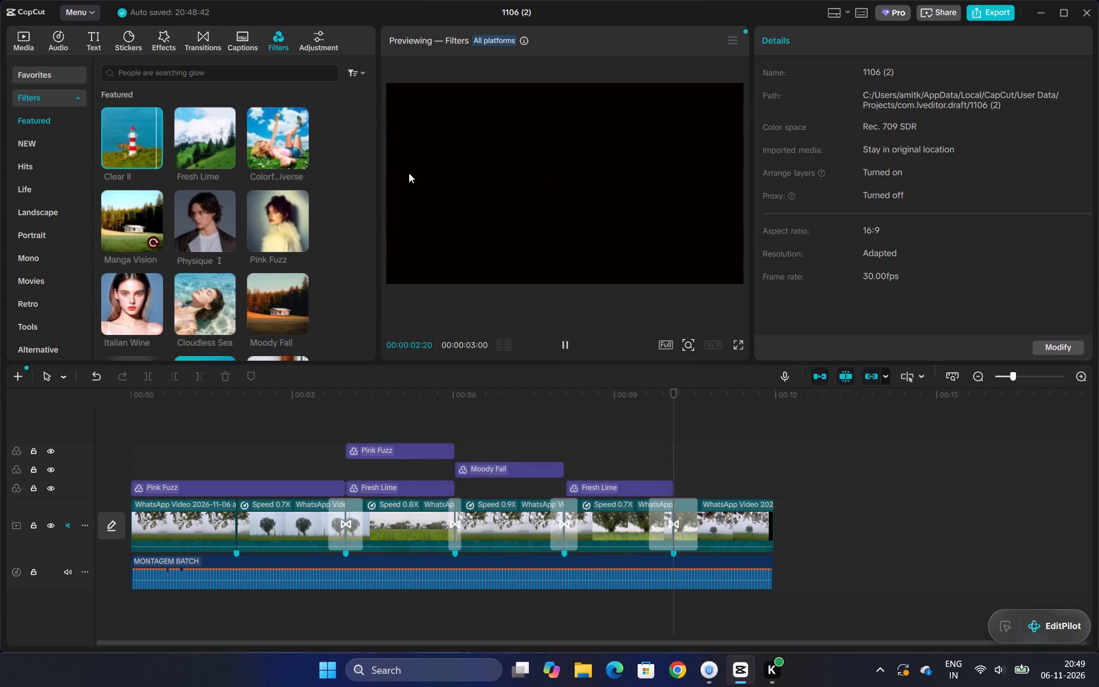
Add the Fresh Lime filter over the last clip and shorten it to end with the video, at about 00:12.
left_click(225, 158)
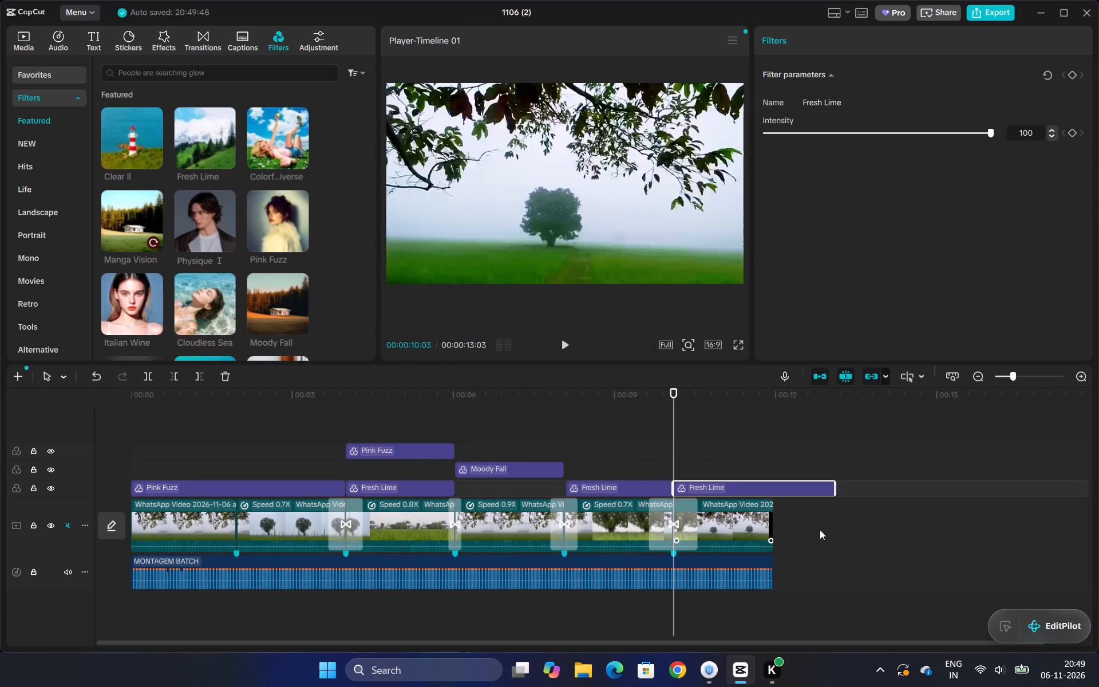
left_click_drag(835, 487, 772, 486)
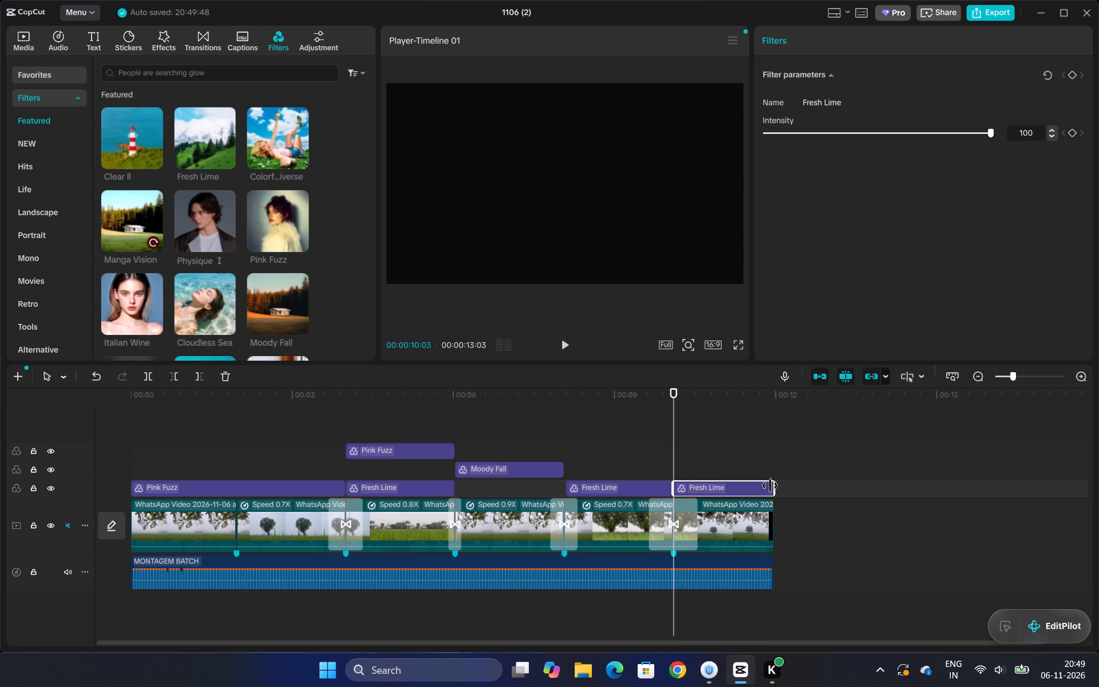
Play the whole filtered video from the start, and replay the fourth transition into the last clip.
left_click(136, 449)
left_click_drag(134, 449, 129, 449)
key("space")
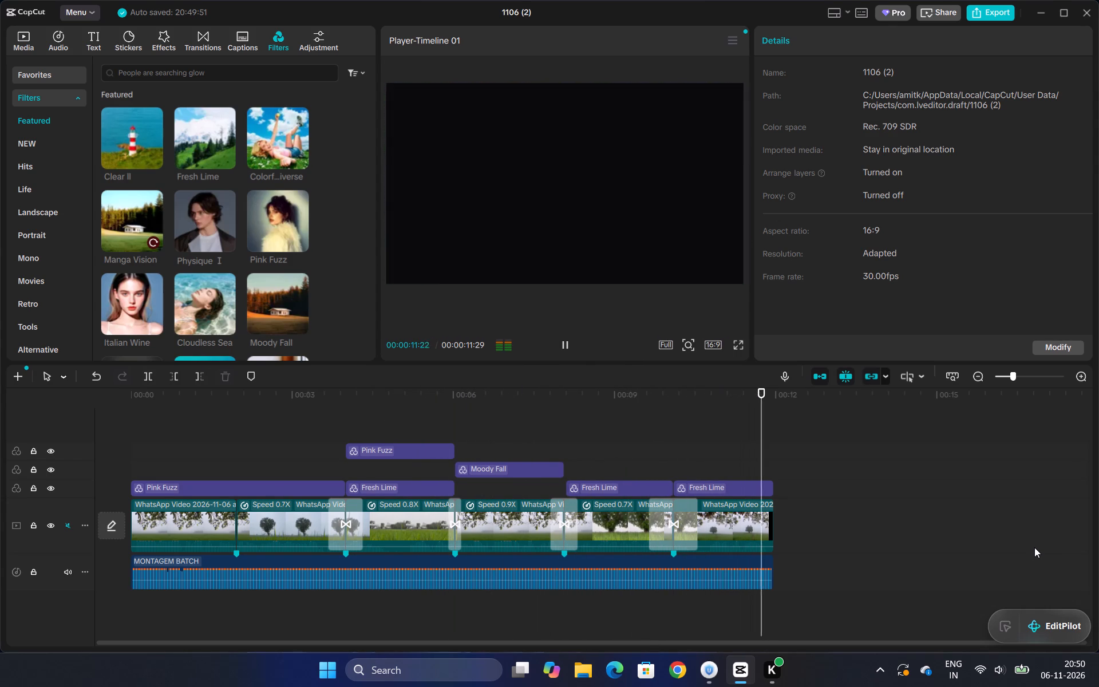
key("space")
left_click(631, 460)
key("space")
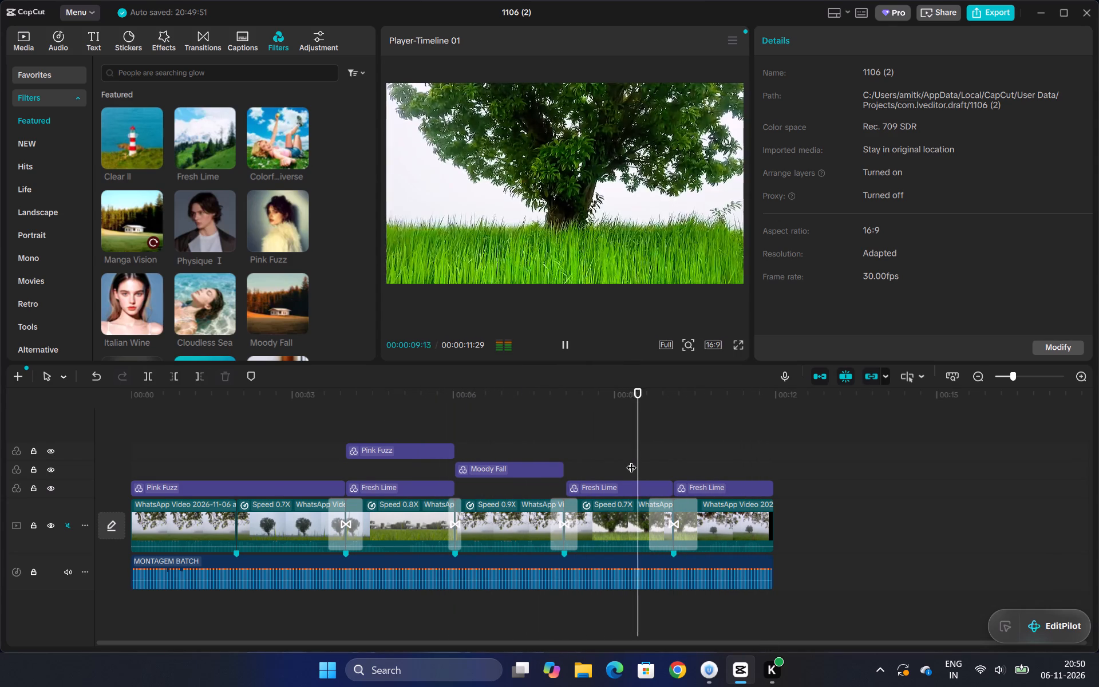
key("space")
left_click(627, 463)
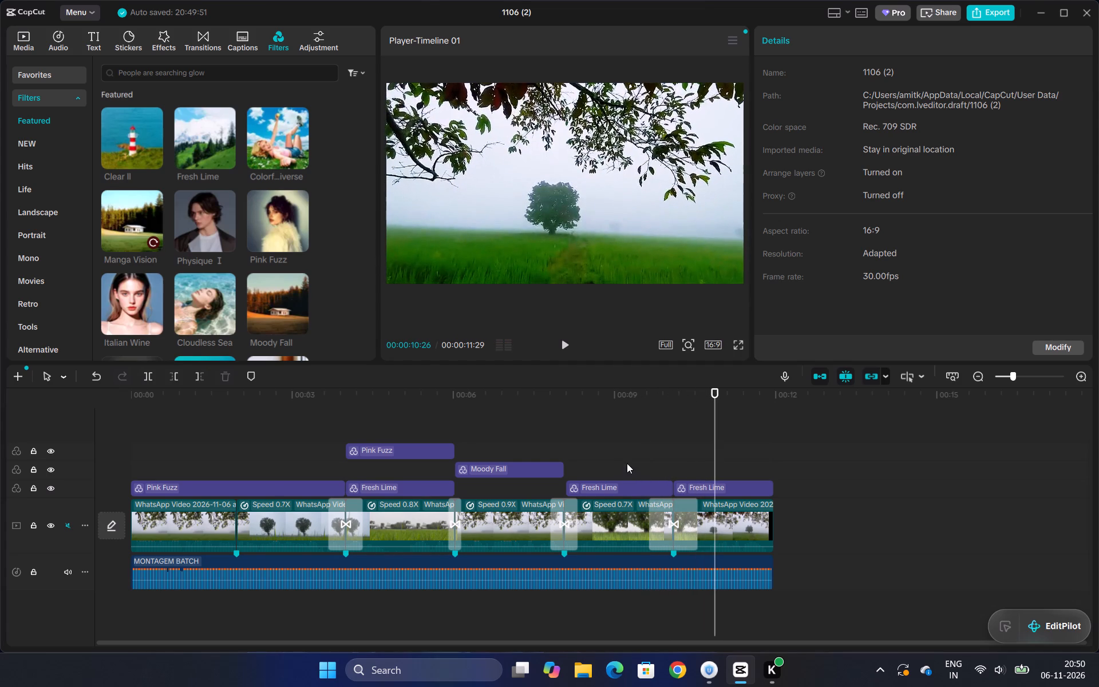
key("space")
key("space")
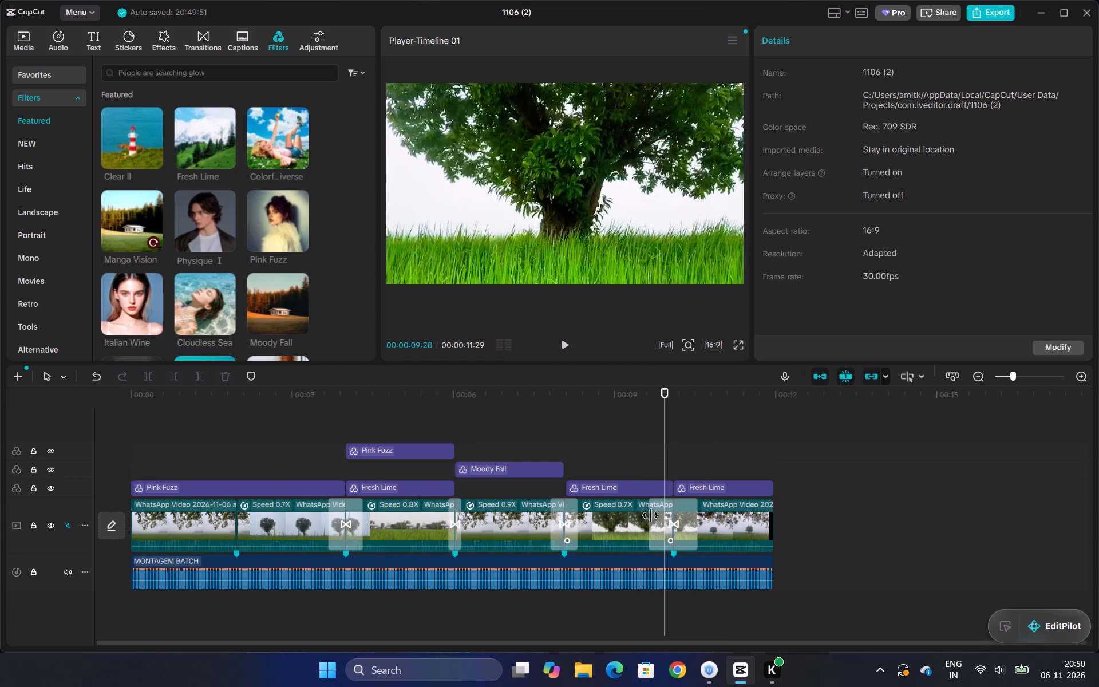
Shorten the fourth transition, Snap Back, to 0.5 s and replay it through to the end of the video.
left_click_drag(650, 529, 663, 526)
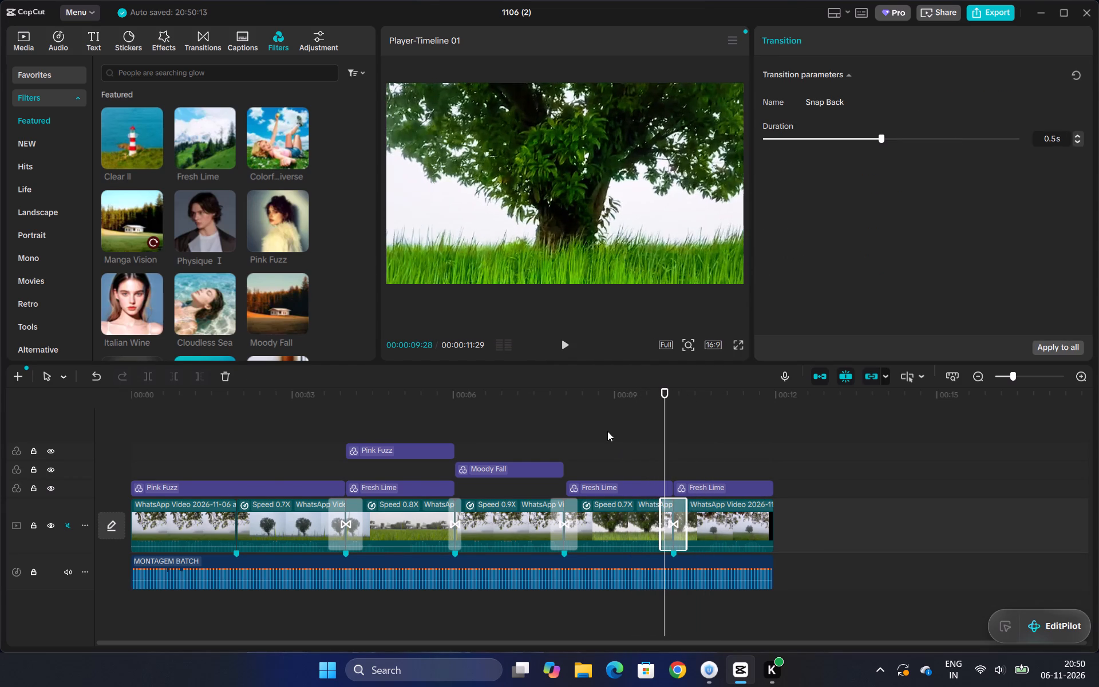
left_click(607, 431)
key("space")
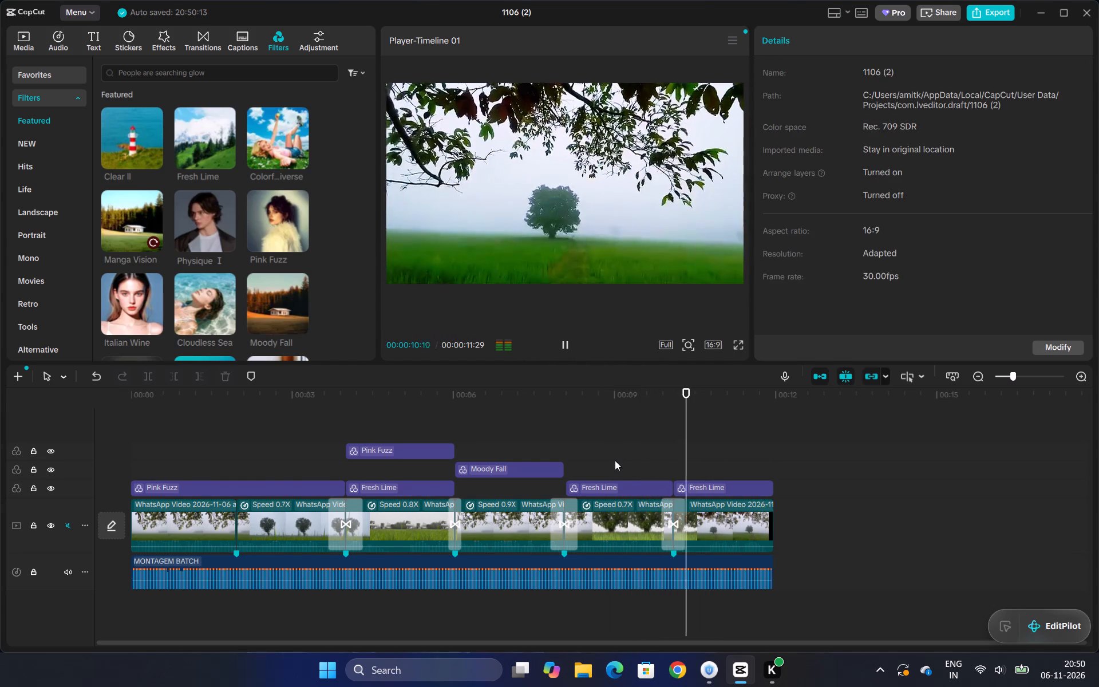
left_click(618, 445)
key("space")
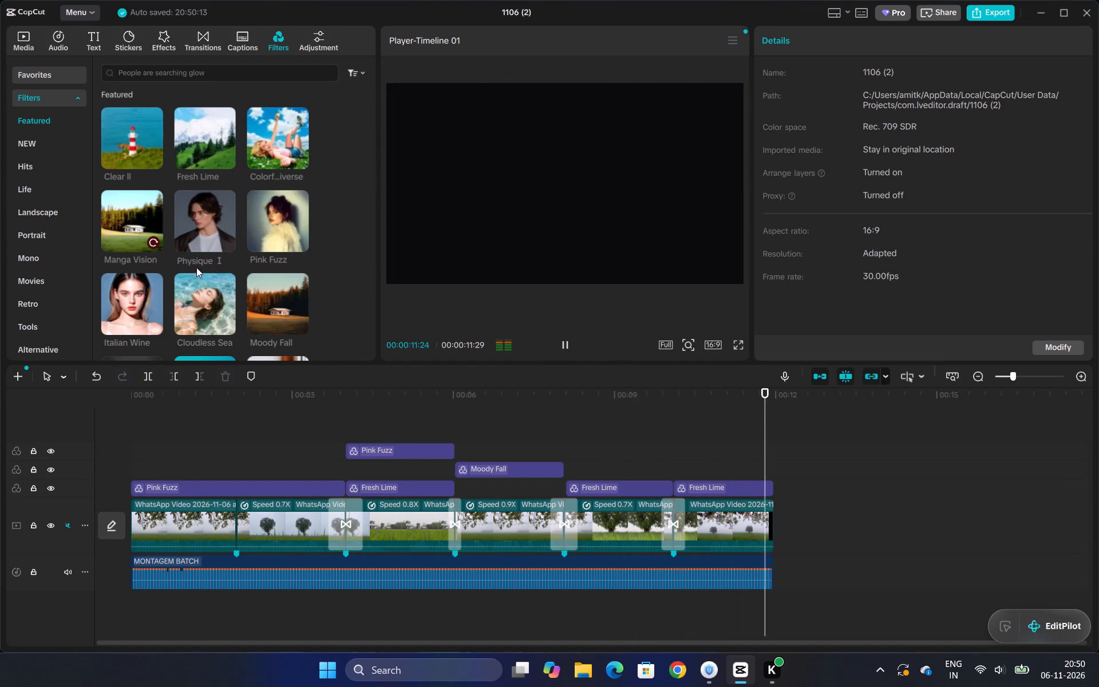
Try to load the Manga Vision filter from Featured, and briefly play the video from the start.
left_click(148, 235)
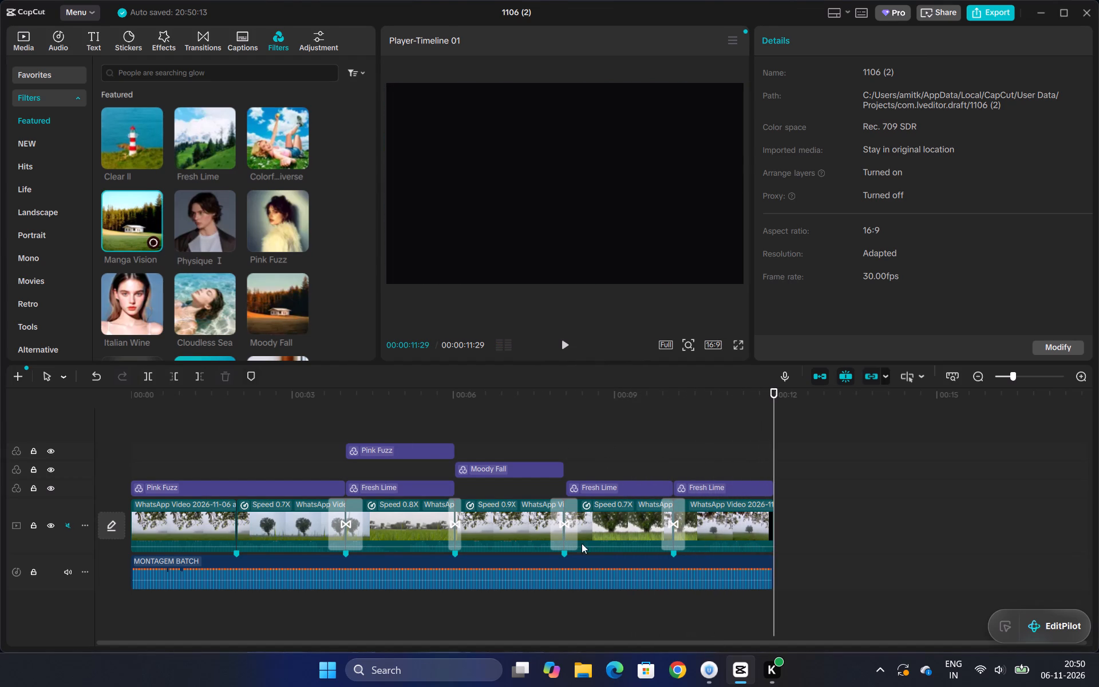
left_click(138, 456)
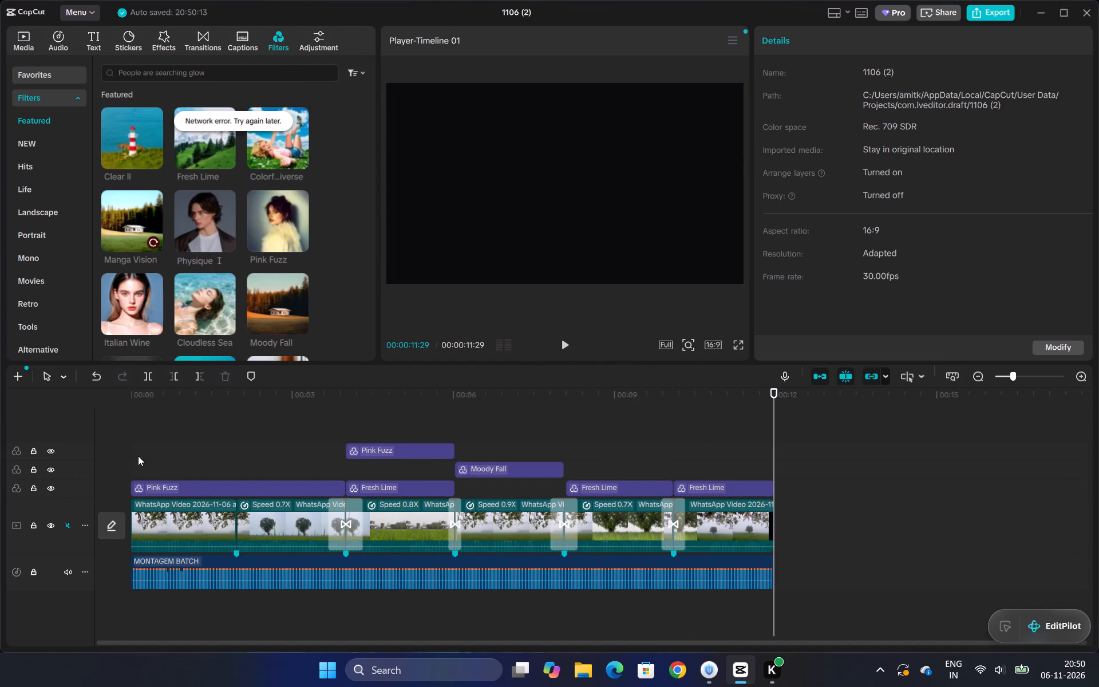
left_click(135, 455)
key("space")
key("space")
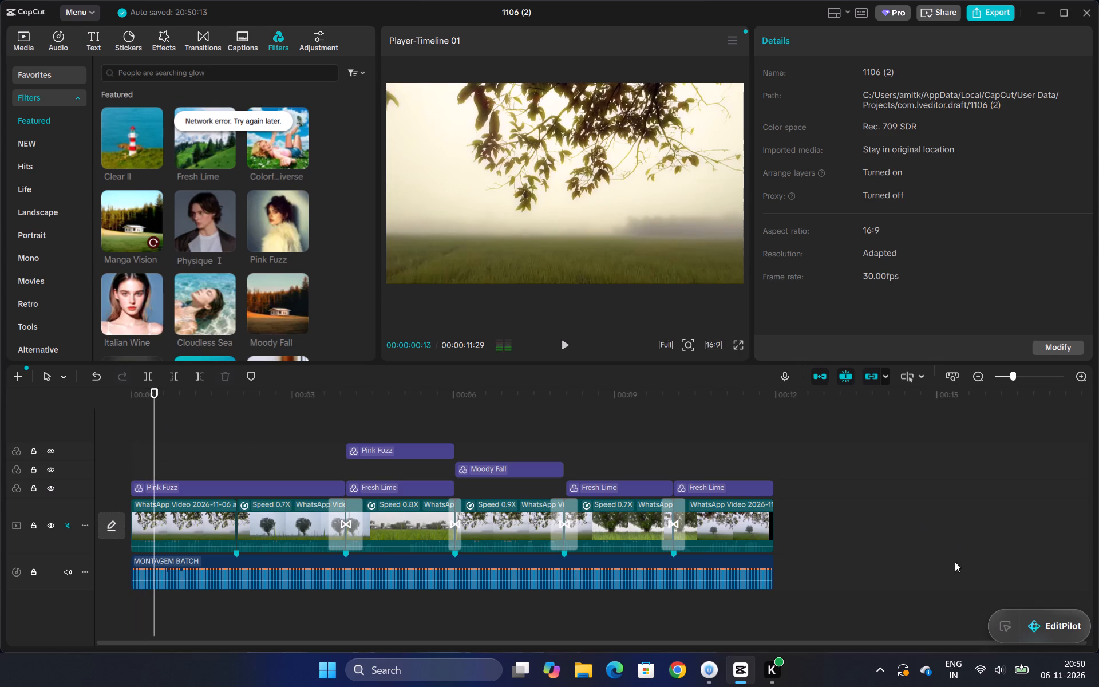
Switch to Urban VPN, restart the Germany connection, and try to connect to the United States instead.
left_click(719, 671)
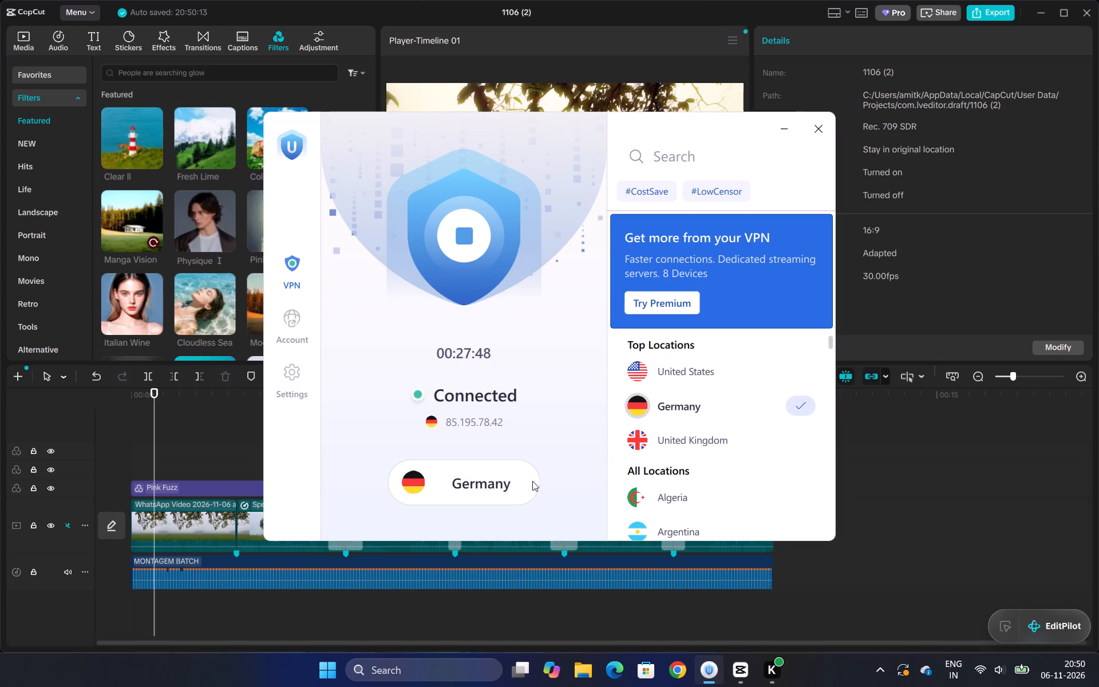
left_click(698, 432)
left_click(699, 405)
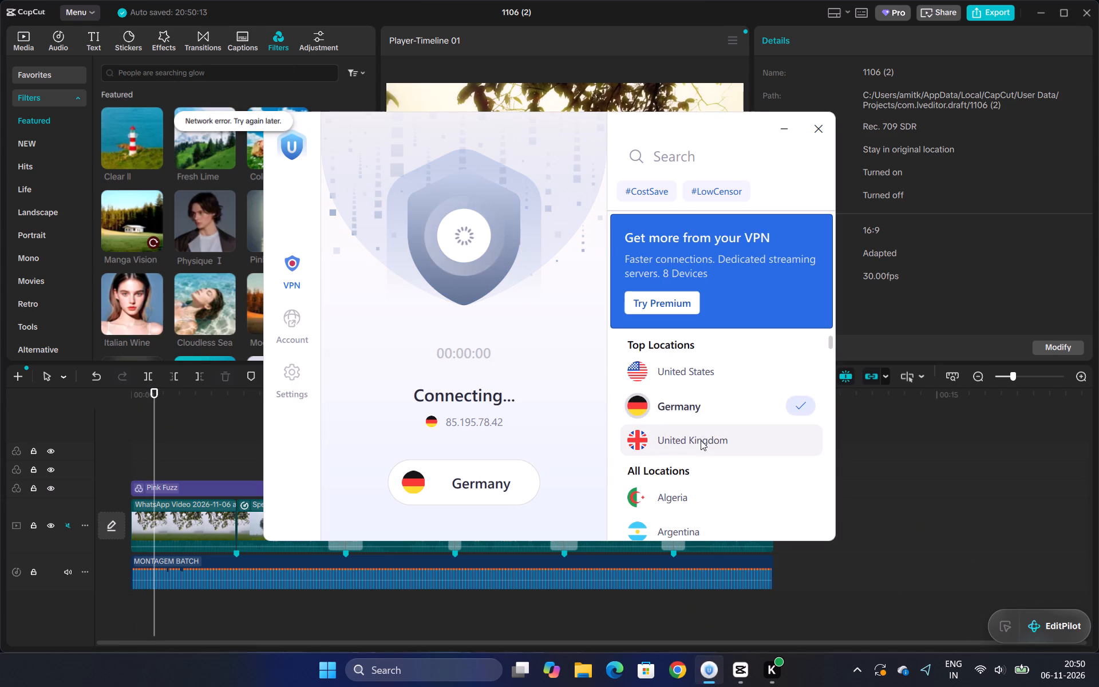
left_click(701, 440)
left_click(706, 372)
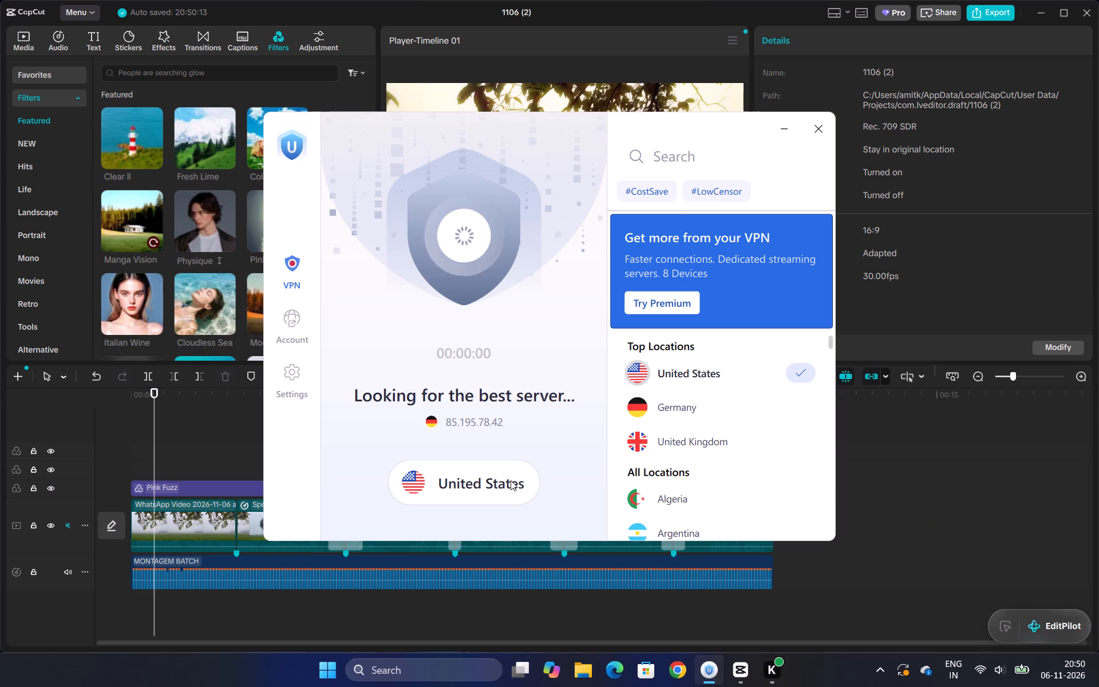
Turn off Bluetooth in the Windows quick settings.
left_click(999, 674)
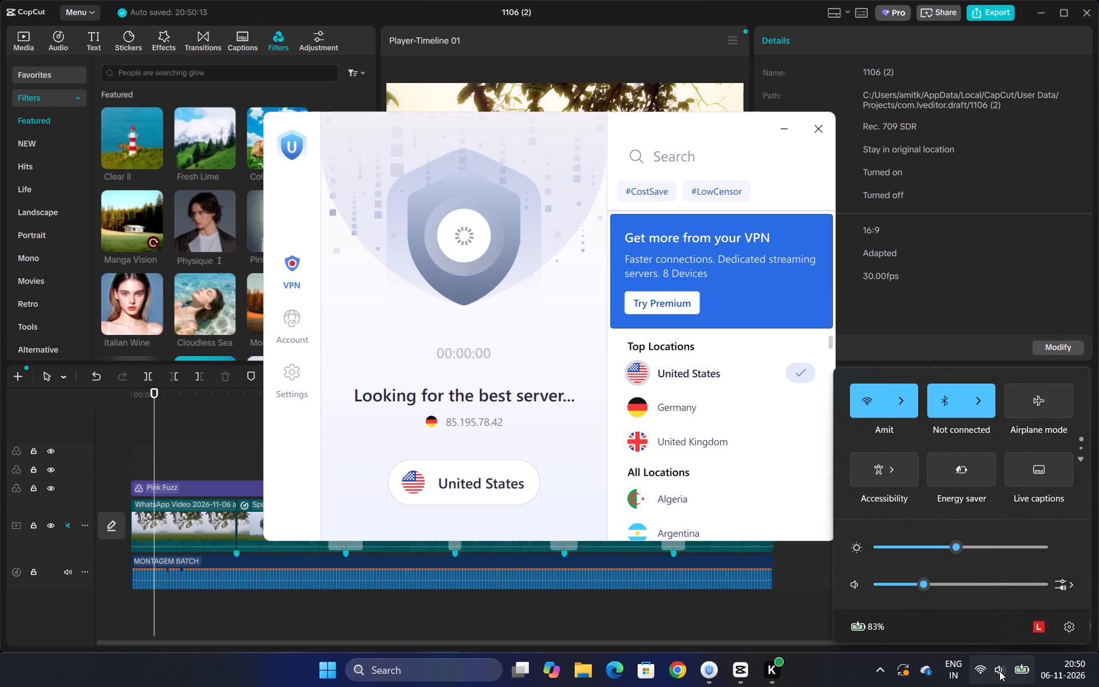
left_click(999, 671)
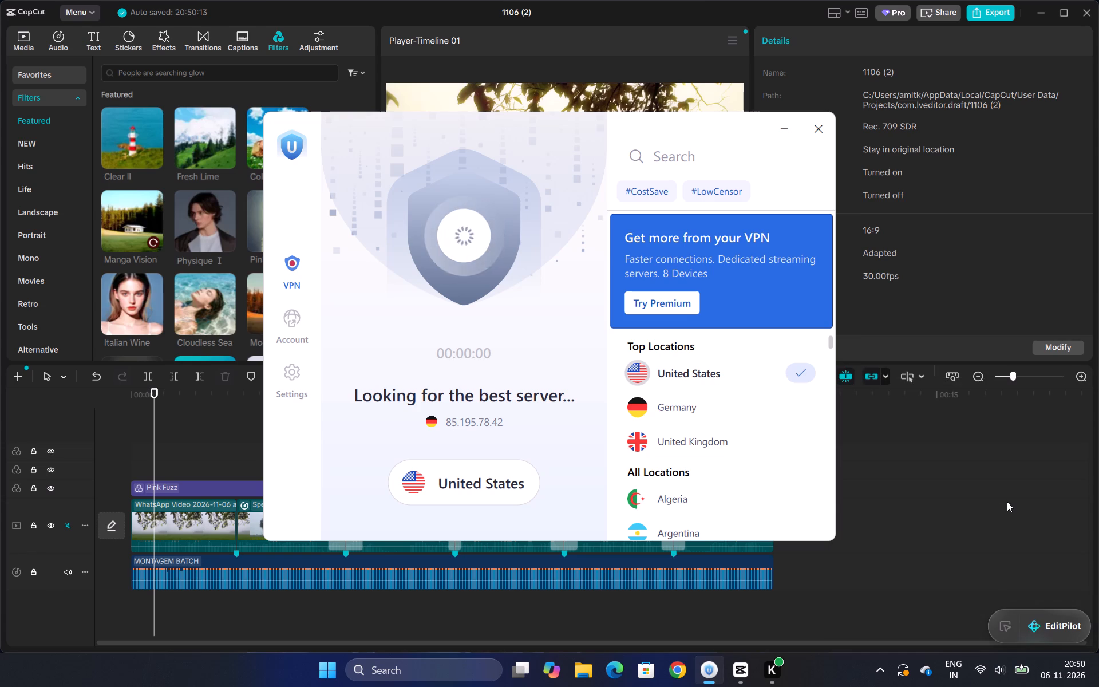
left_click(992, 686)
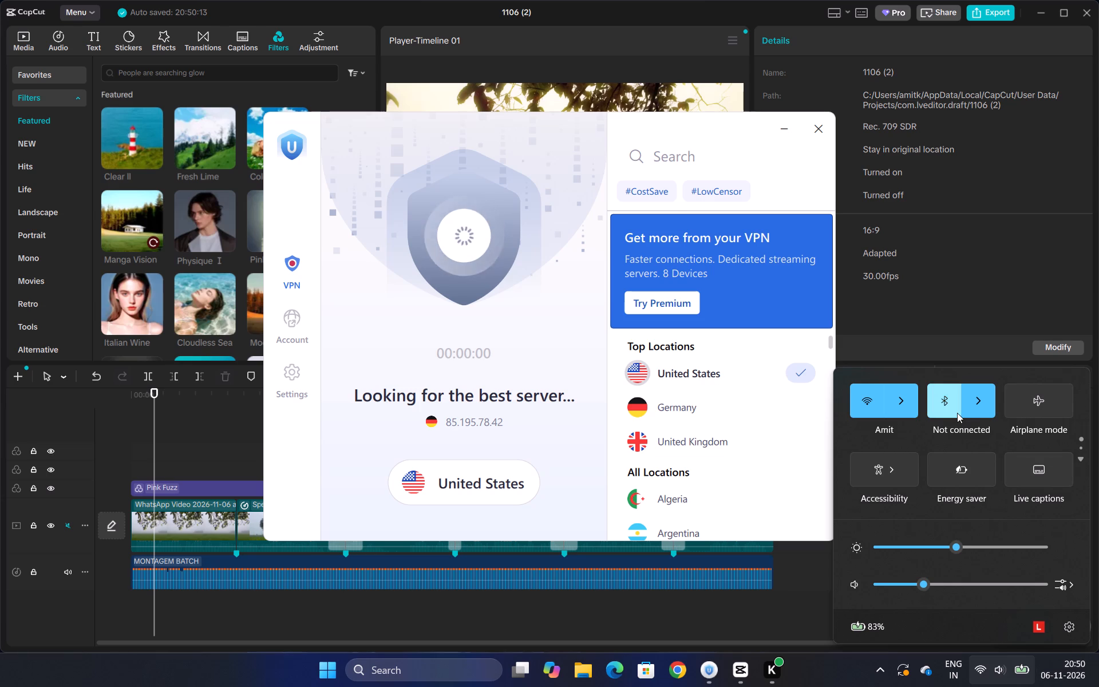
left_click(956, 412)
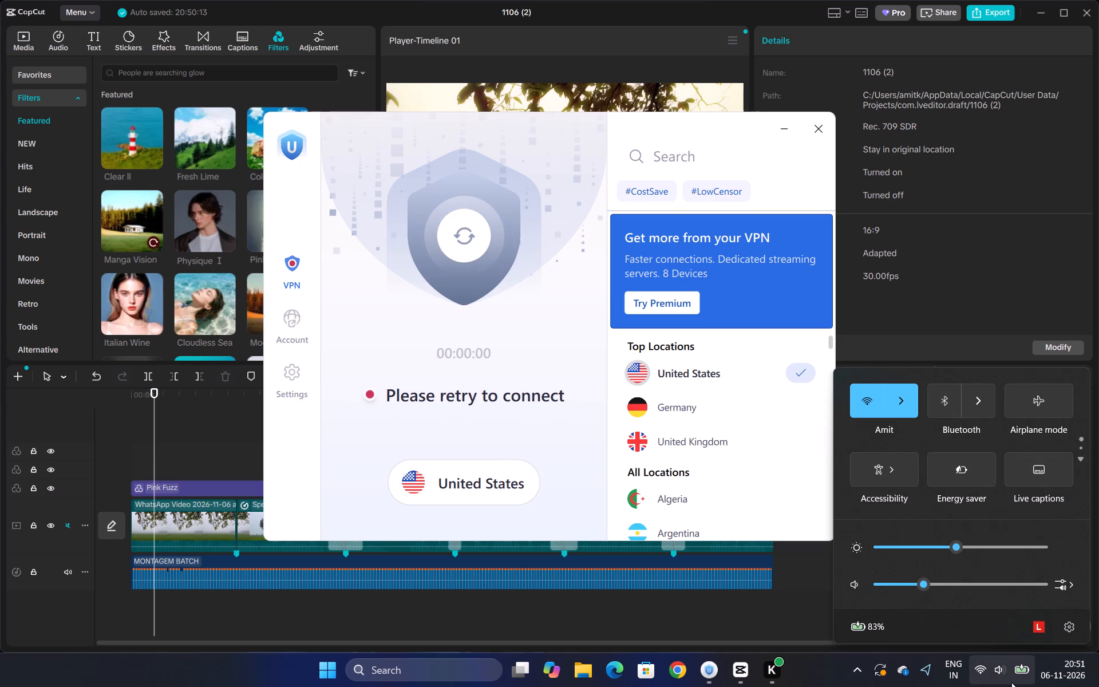
left_click(1011, 682)
Set the VPN location back to Germany to reconnect, and return to the CapCut timeline.
left_click(507, 396)
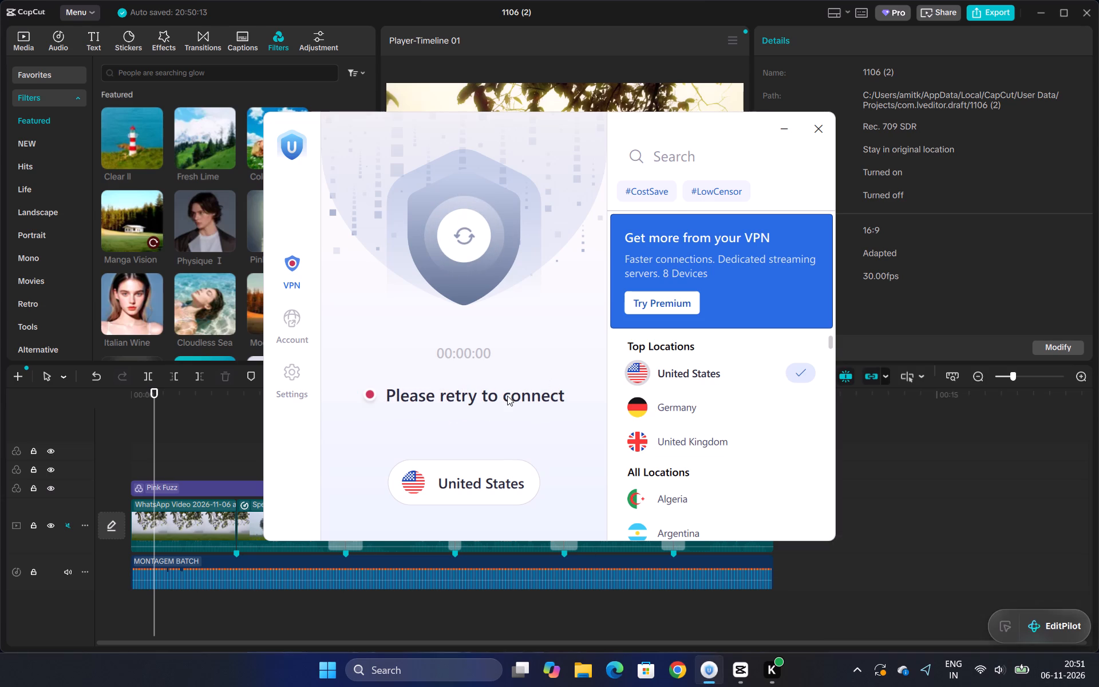
left_click(490, 402)
left_click(681, 395)
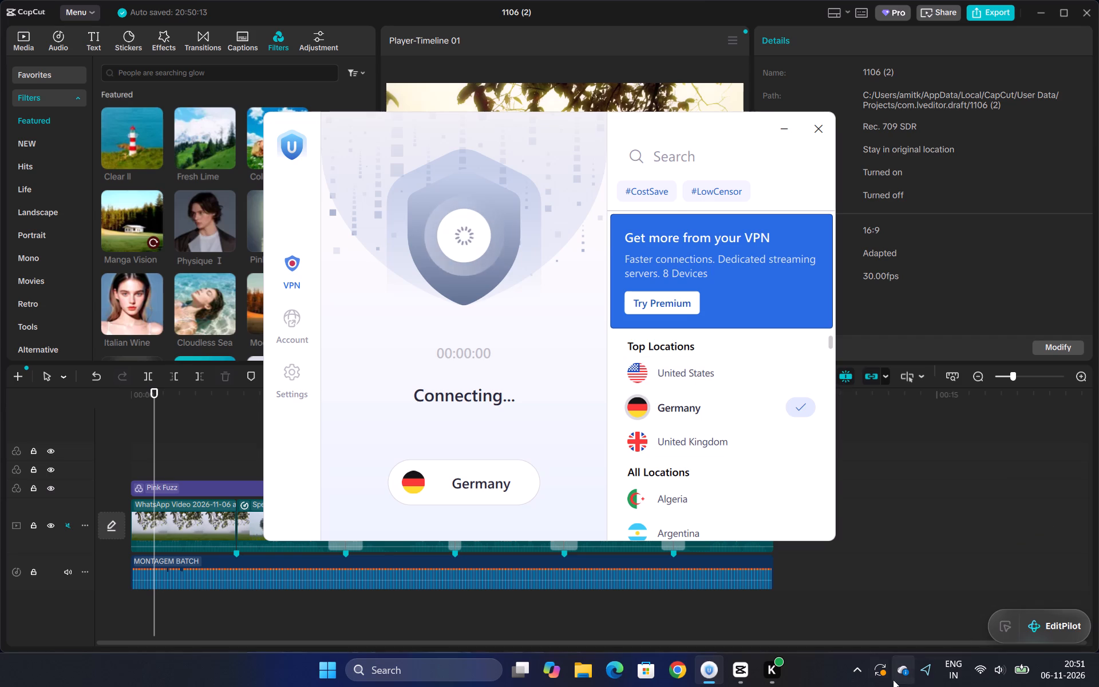
left_click(905, 503)
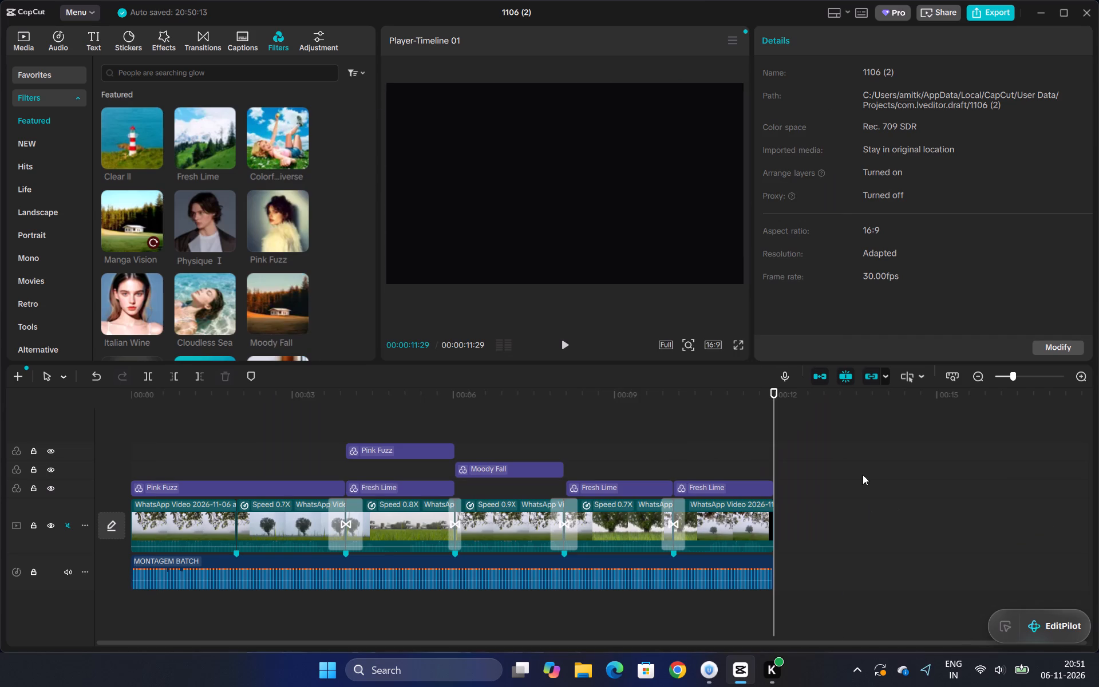
Retry loading the Manga Vision filter and play the video from the start.
left_click(148, 243)
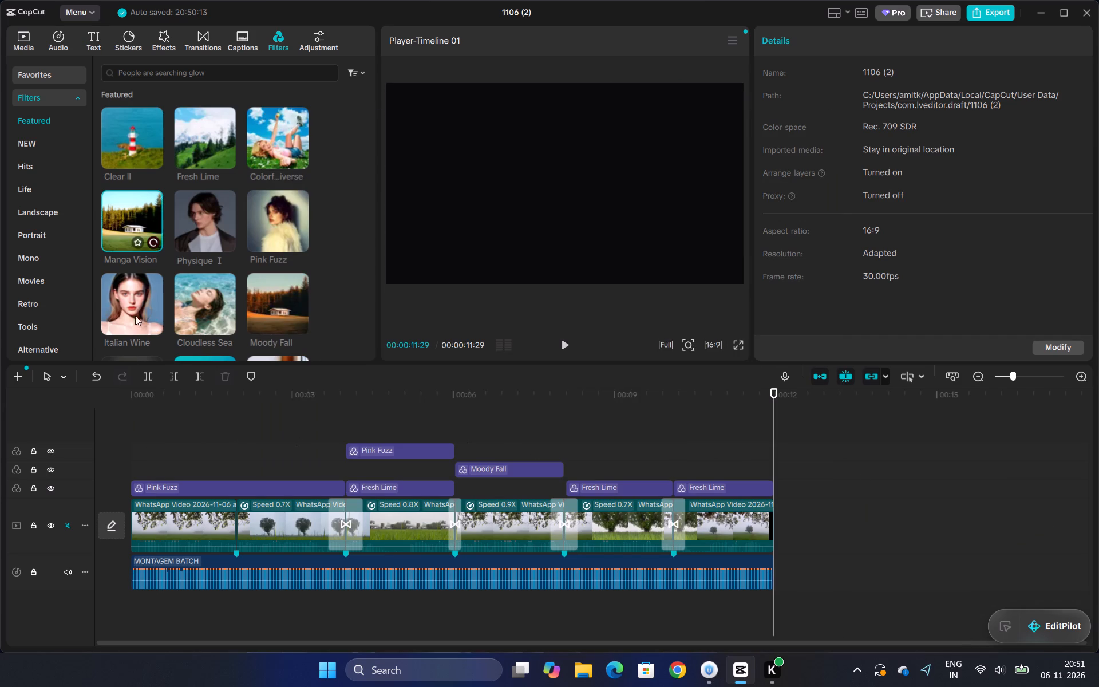
left_click(128, 429)
left_click(132, 424)
key("space")
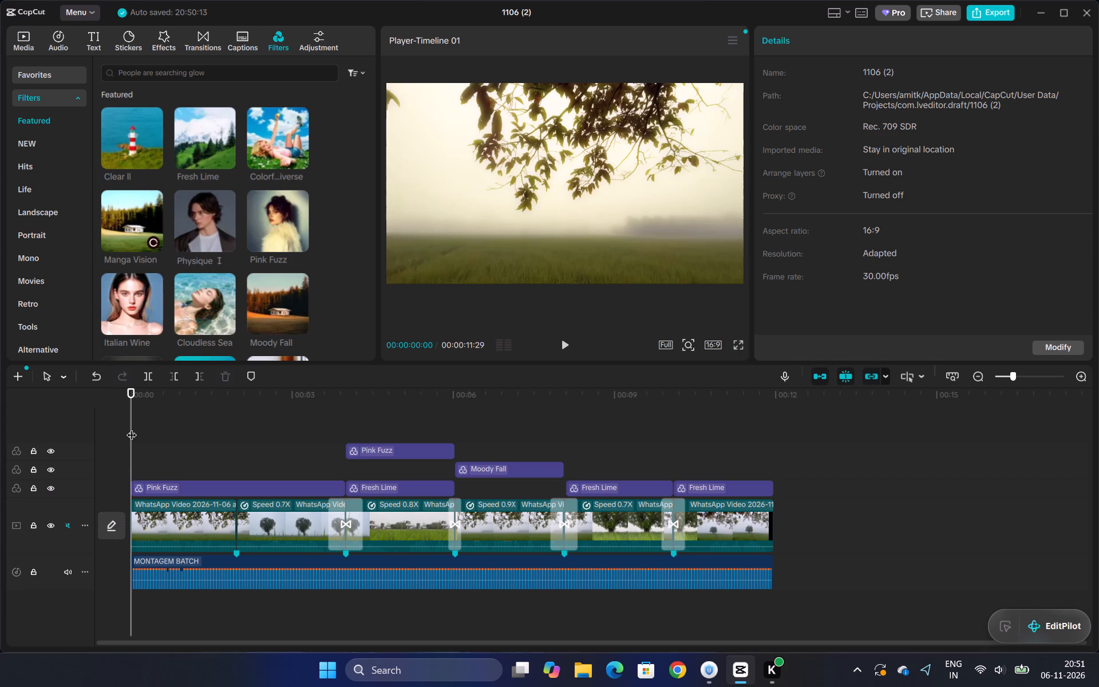
Pause on the second clip and preview the Featured filters Pink Fuzz, Cloudless Sea and Moody Fall there.
left_click(161, 485)
key("space")
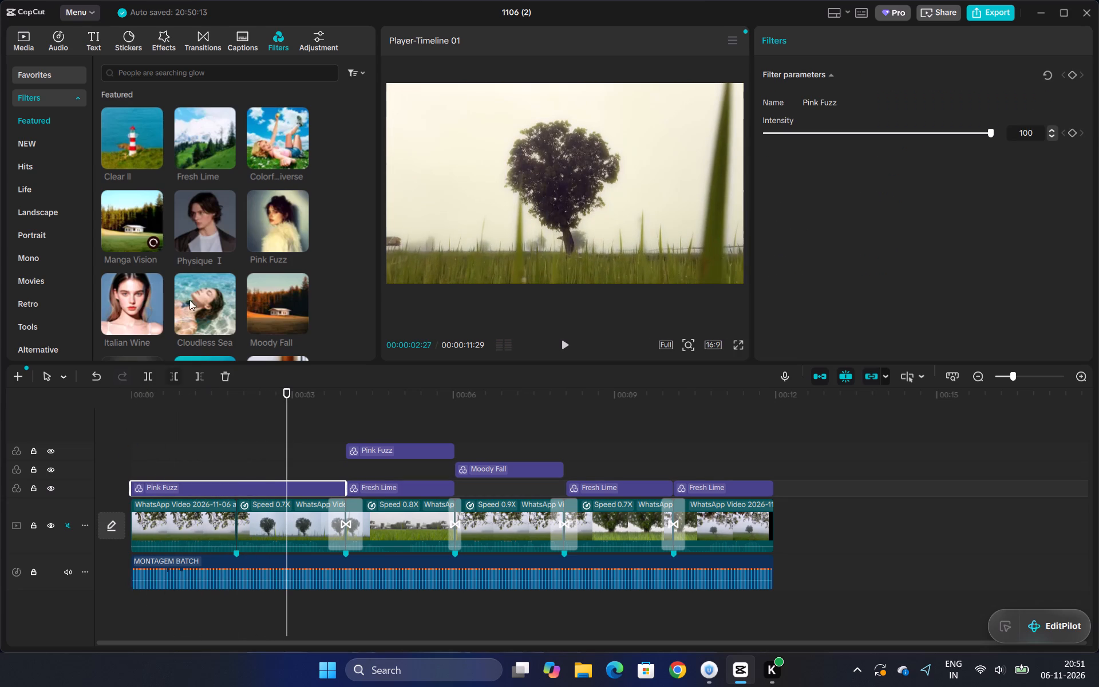
left_click(279, 215)
left_click(200, 306)
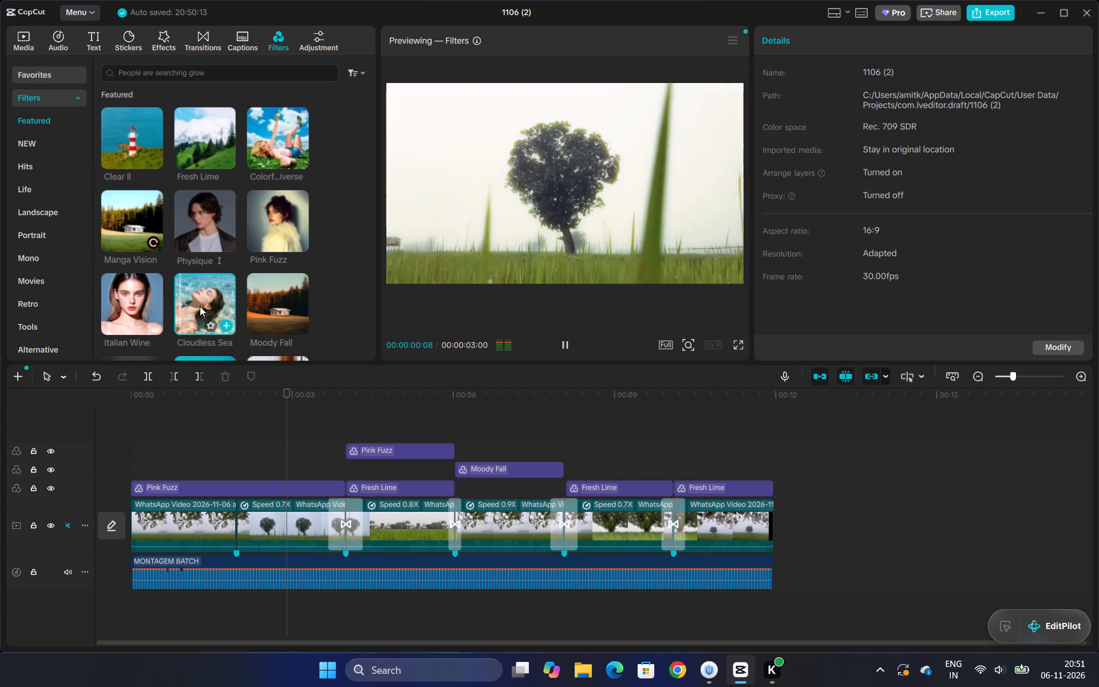
left_click(282, 315)
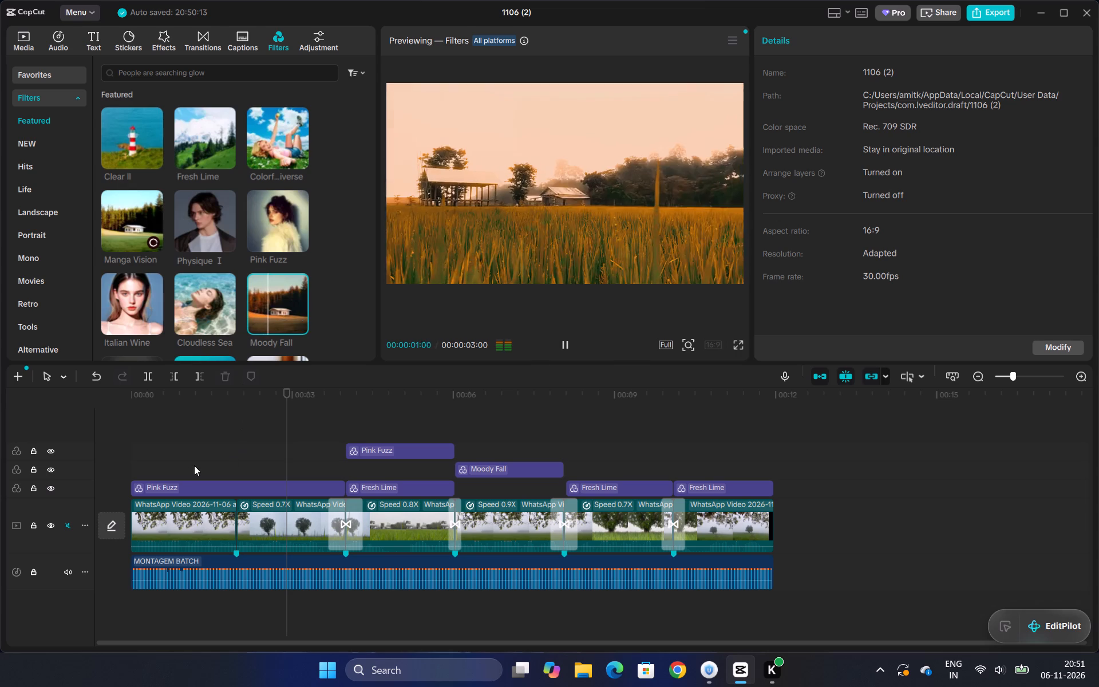
Add the Moody Fall filter from the video's start, directly above Pink Fuzz, and stretch it to the end of the second clip.
left_click(161, 484)
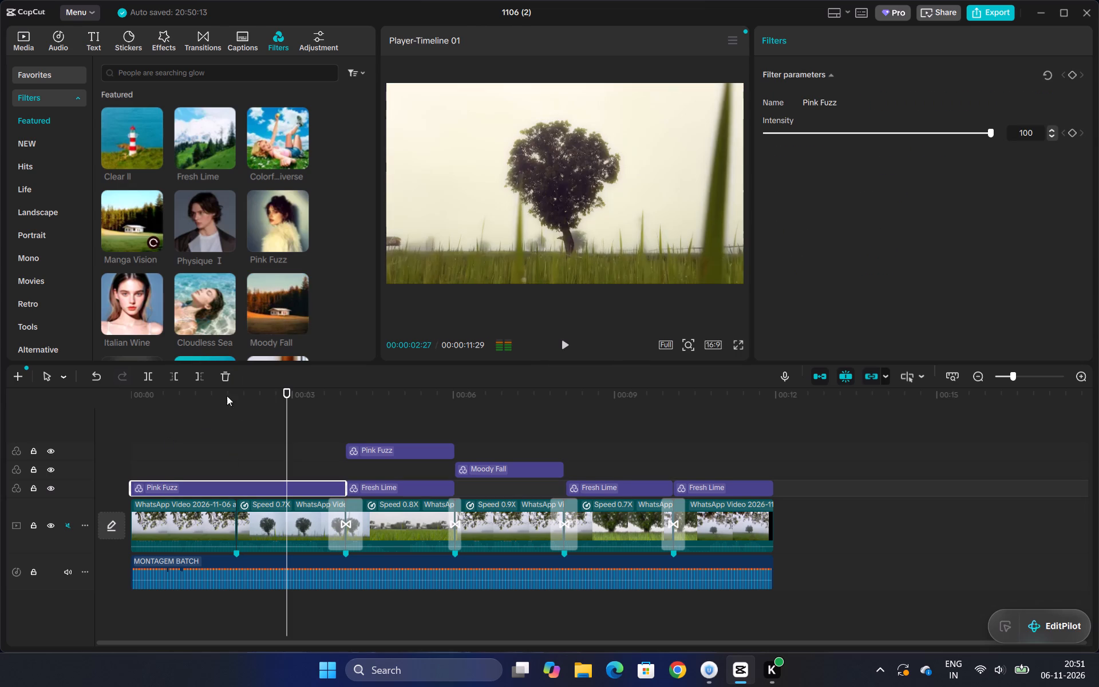
left_click(262, 311)
left_click(297, 324)
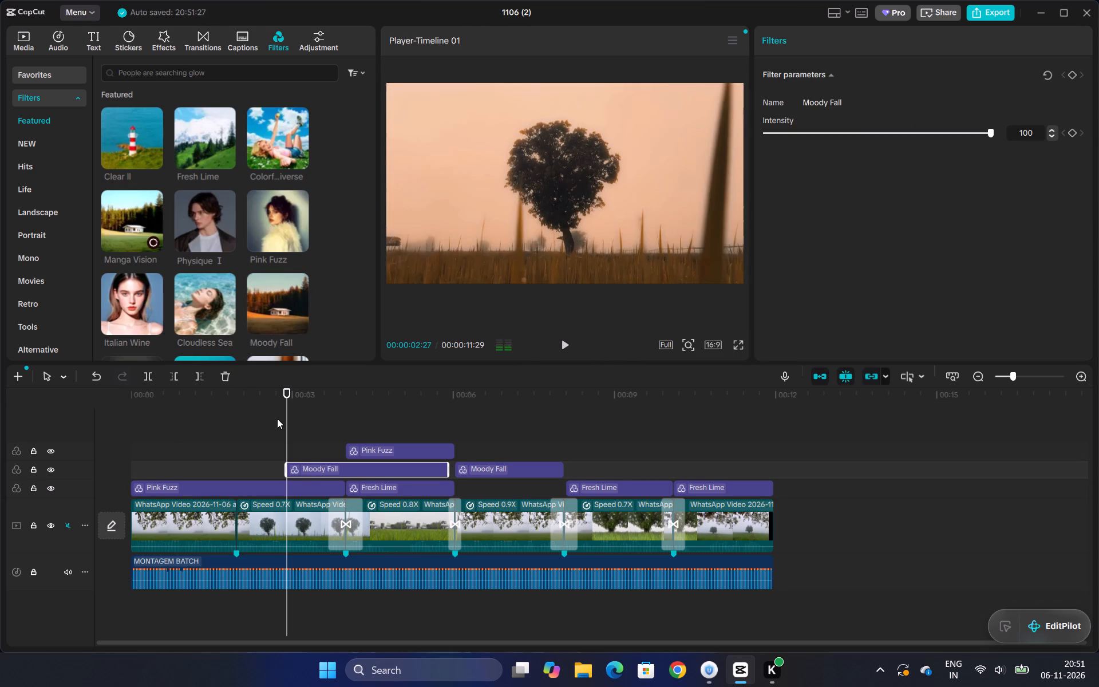
left_click_drag(309, 475, 154, 483)
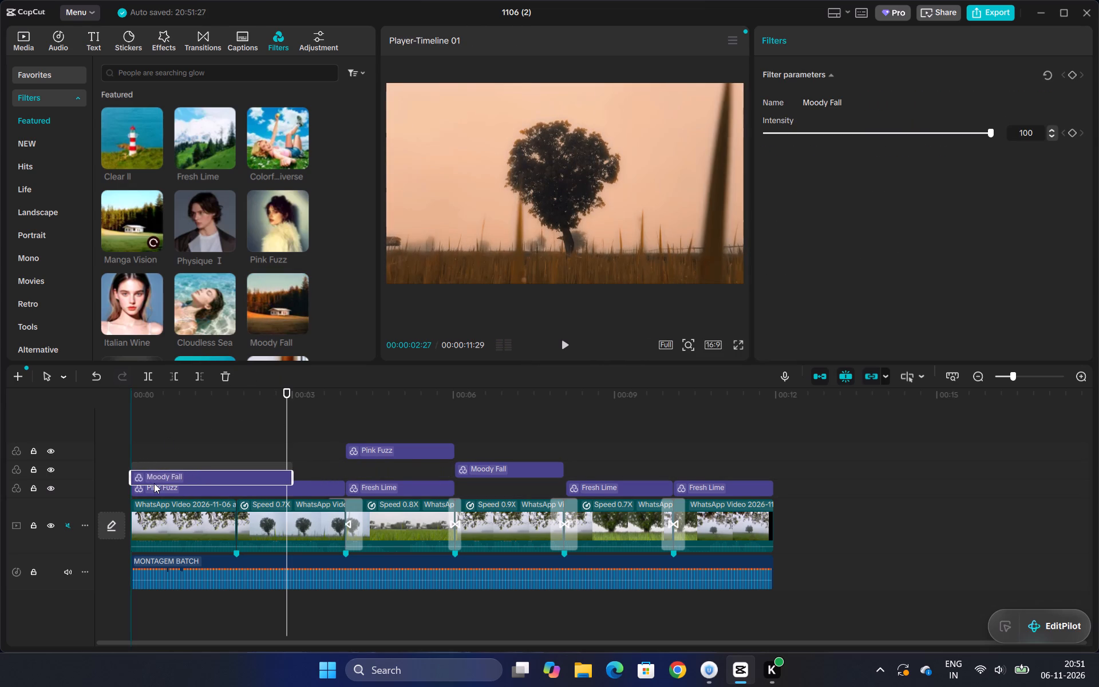
left_click_drag(154, 483, 152, 481)
left_click(129, 455)
left_click(133, 455)
key("space")
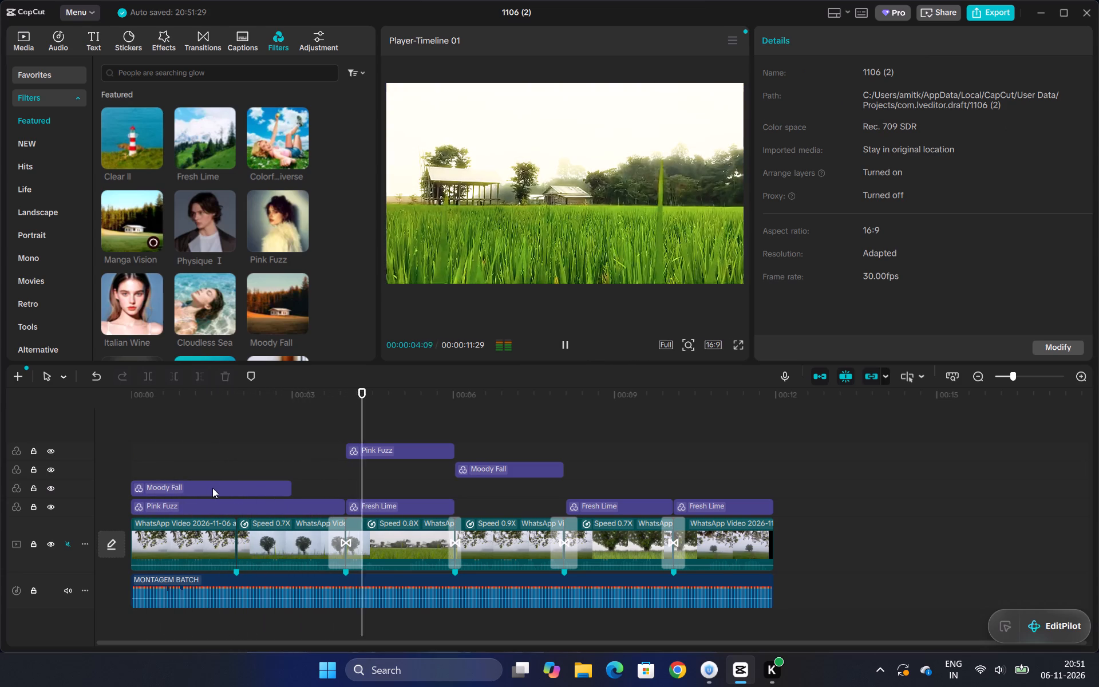
left_click(247, 491)
left_click_drag(292, 489, 342, 485)
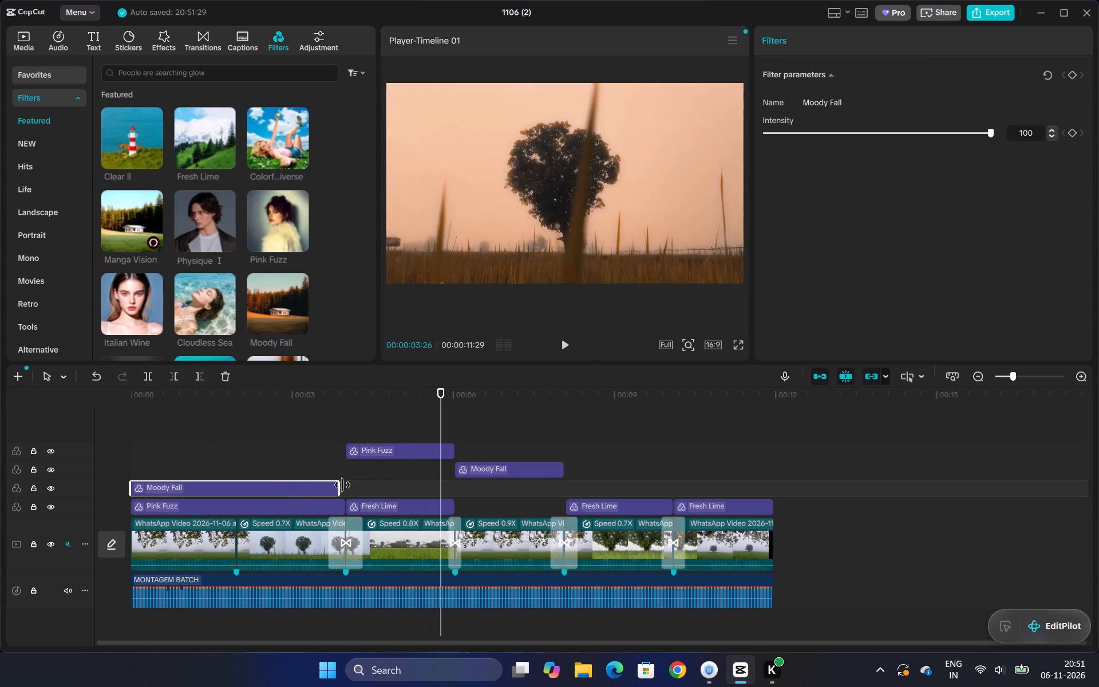
left_click_drag(342, 485, 347, 485)
Preview the Cloudless Sea filter and play the first two clips from the start with the current filters.
left_click(196, 321)
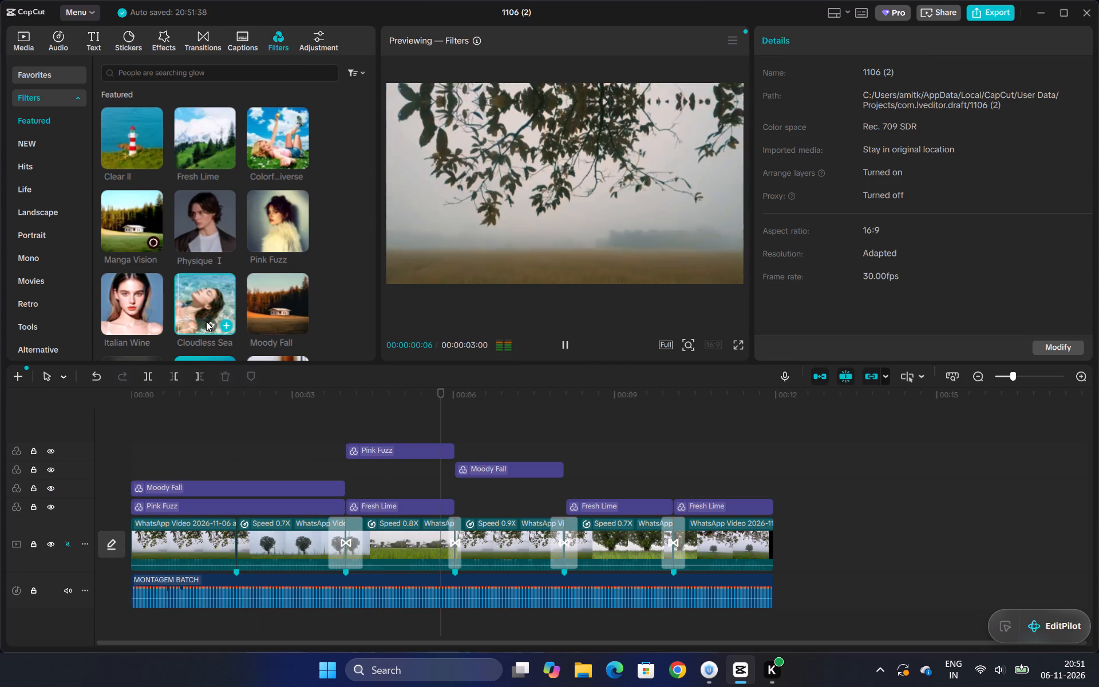
left_click(192, 433)
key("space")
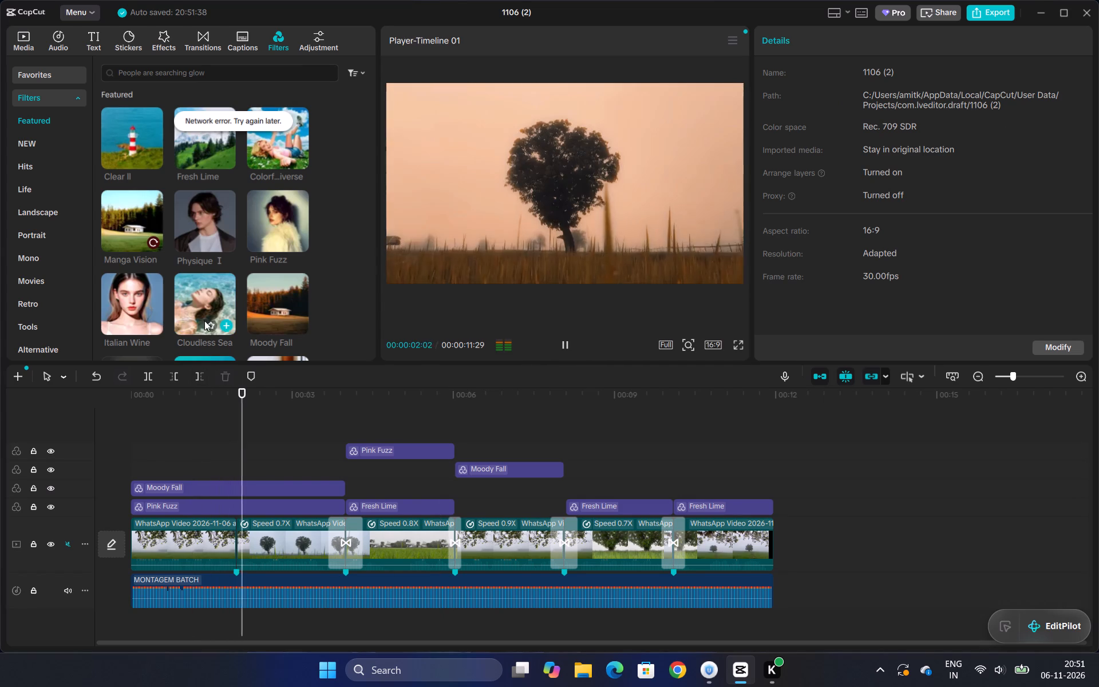
left_click(204, 314)
Preview the Italian Wine filter and add it from the video's start, directly above the first Moody Fall.
left_click(132, 307)
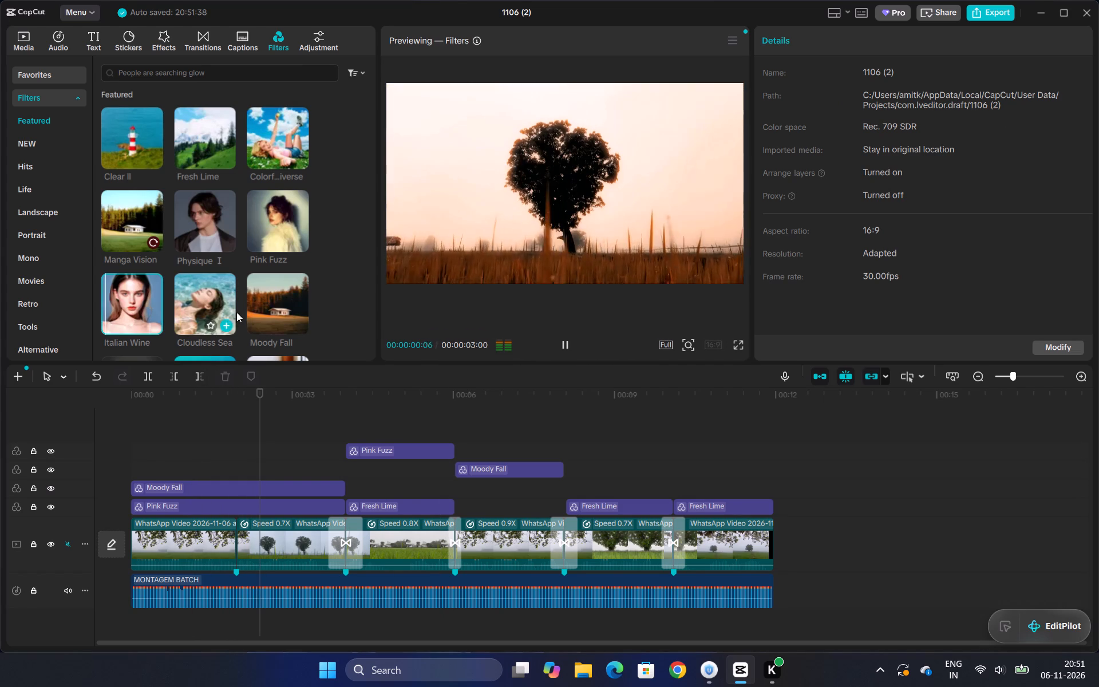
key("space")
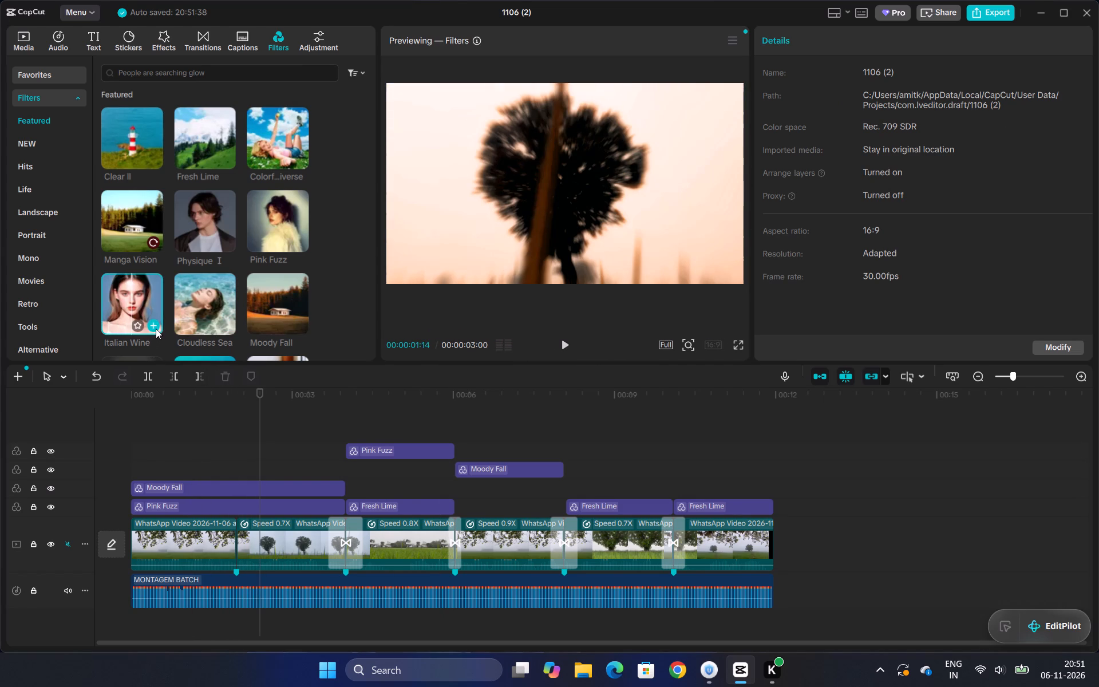
left_click(156, 327)
left_click_drag(275, 468, 148, 467)
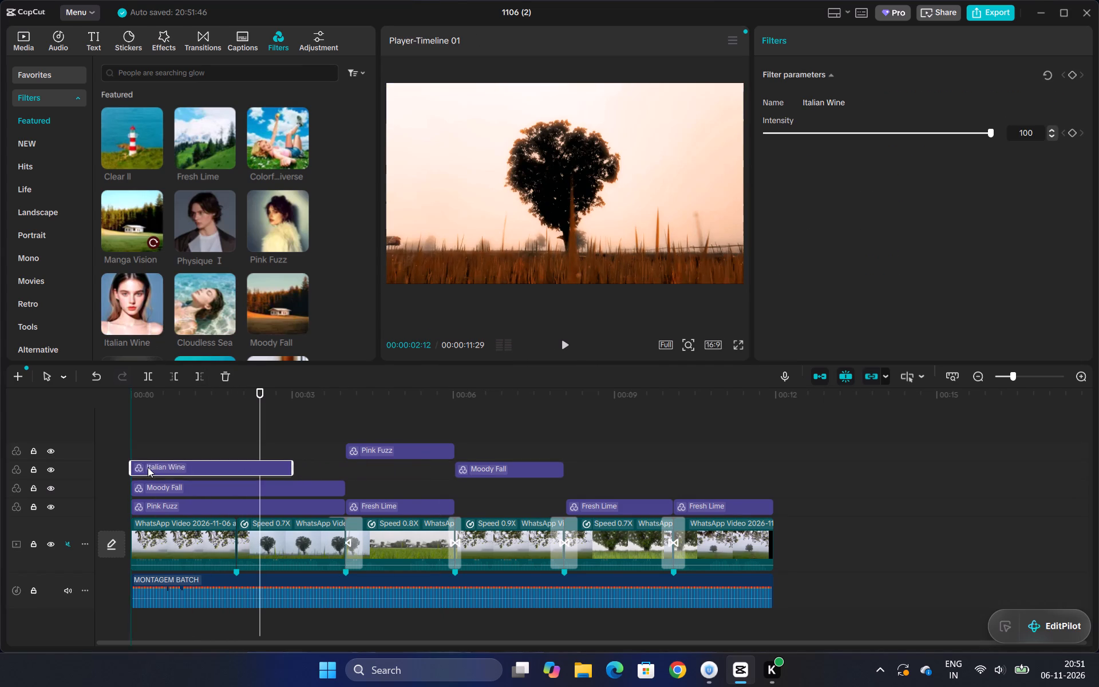
left_click_drag(148, 467, 145, 466)
Try the Moody Fall and Manga Vision filters over the first two clips, playing the video from the start in between.
left_click(262, 309)
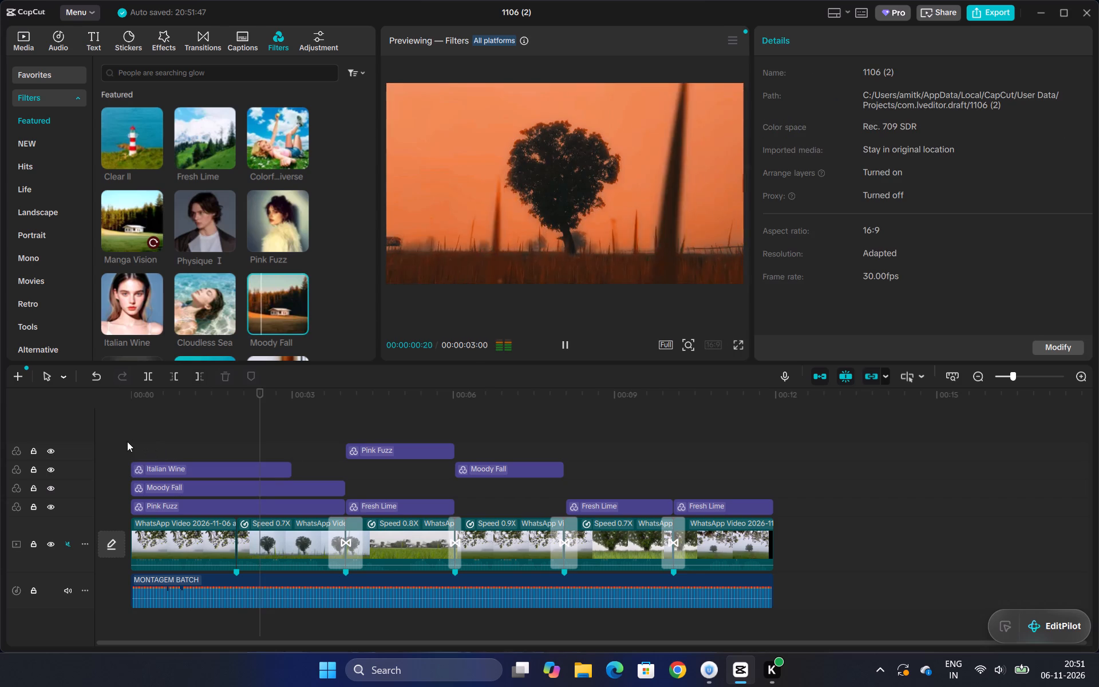
left_click(127, 441)
left_click(133, 439)
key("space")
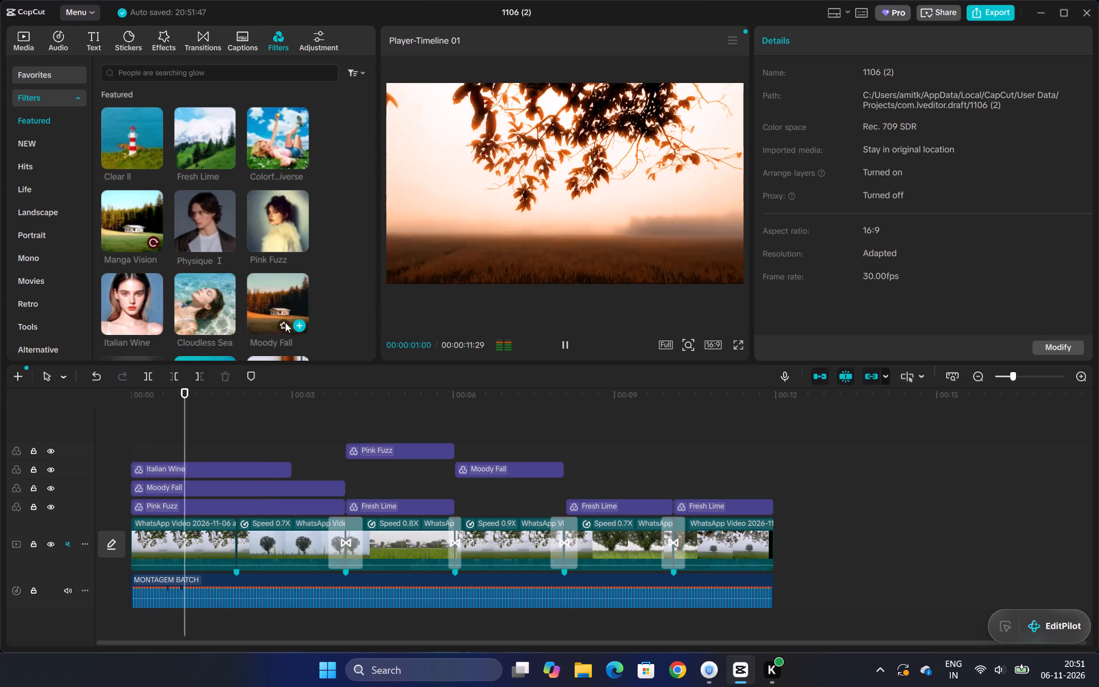
left_click(285, 322)
left_click(667, 147)
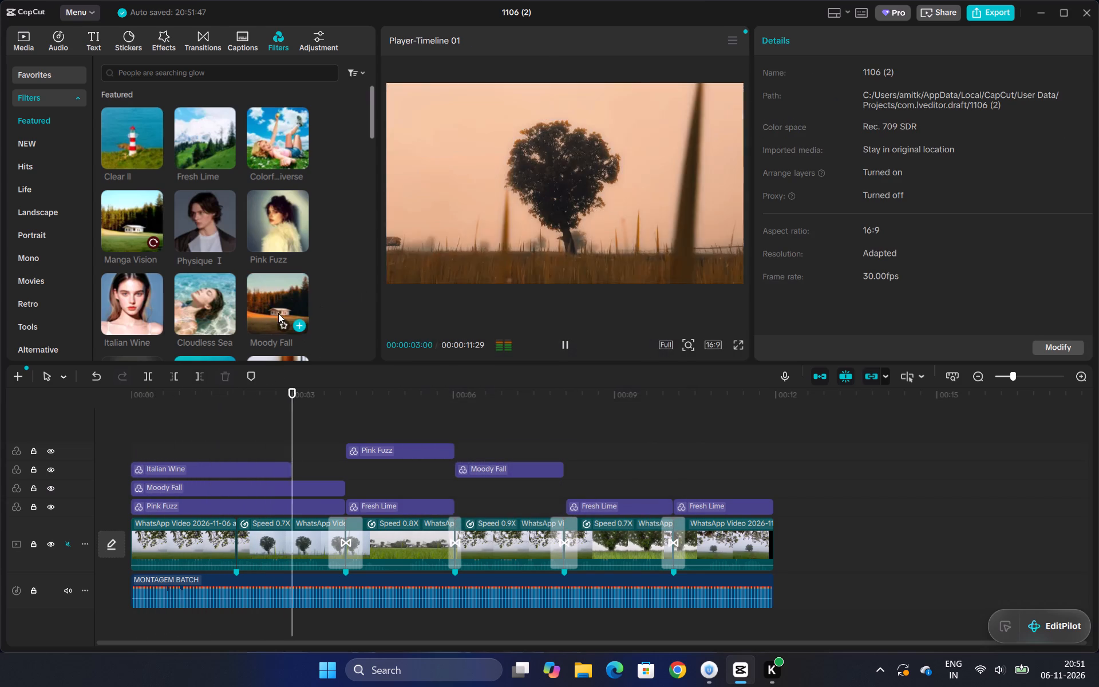
left_click(265, 305)
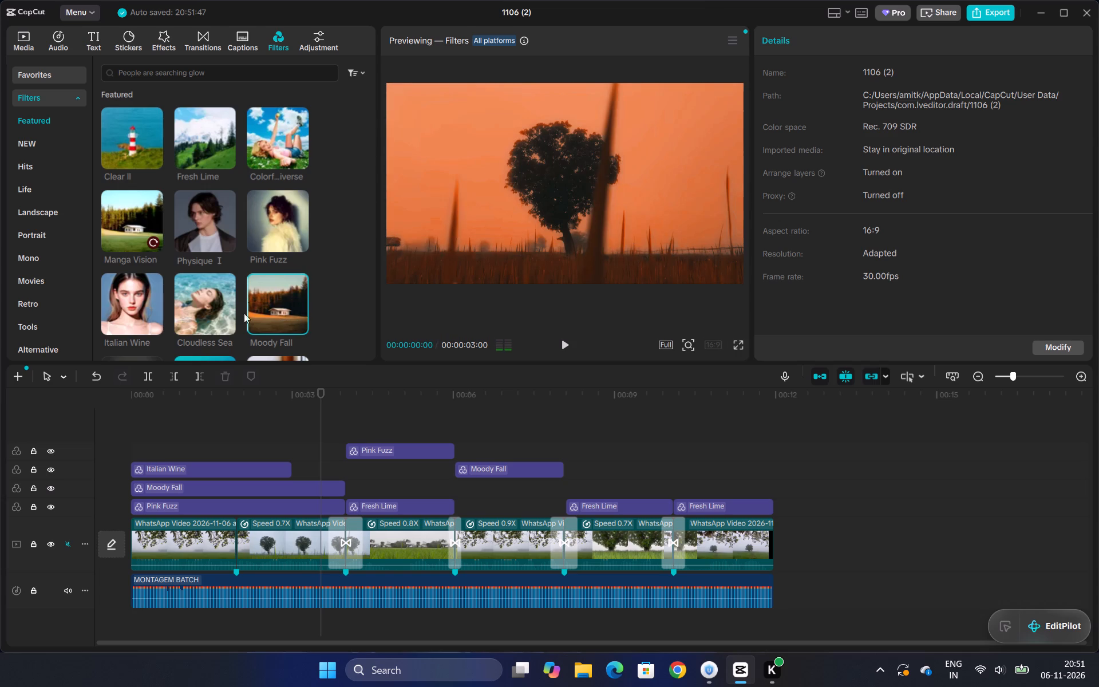
left_click(137, 440)
left_click(272, 288)
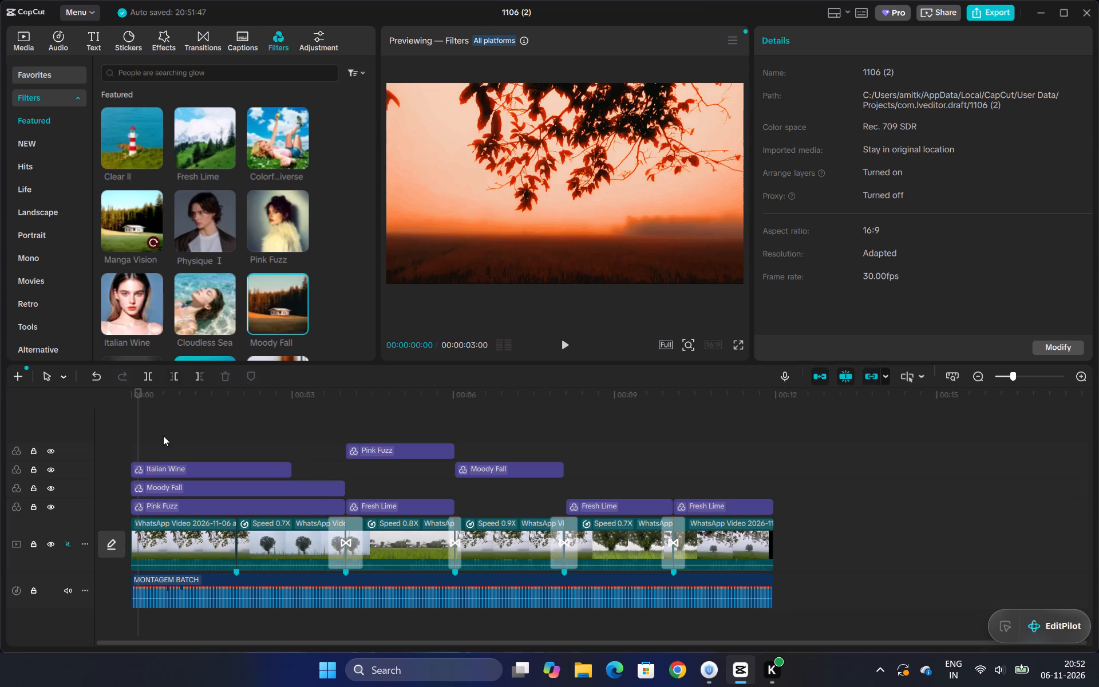
left_click(129, 204)
Preview the Fresh Lime filter and add it from the video's start, directly above Italian Wine.
left_click(191, 161)
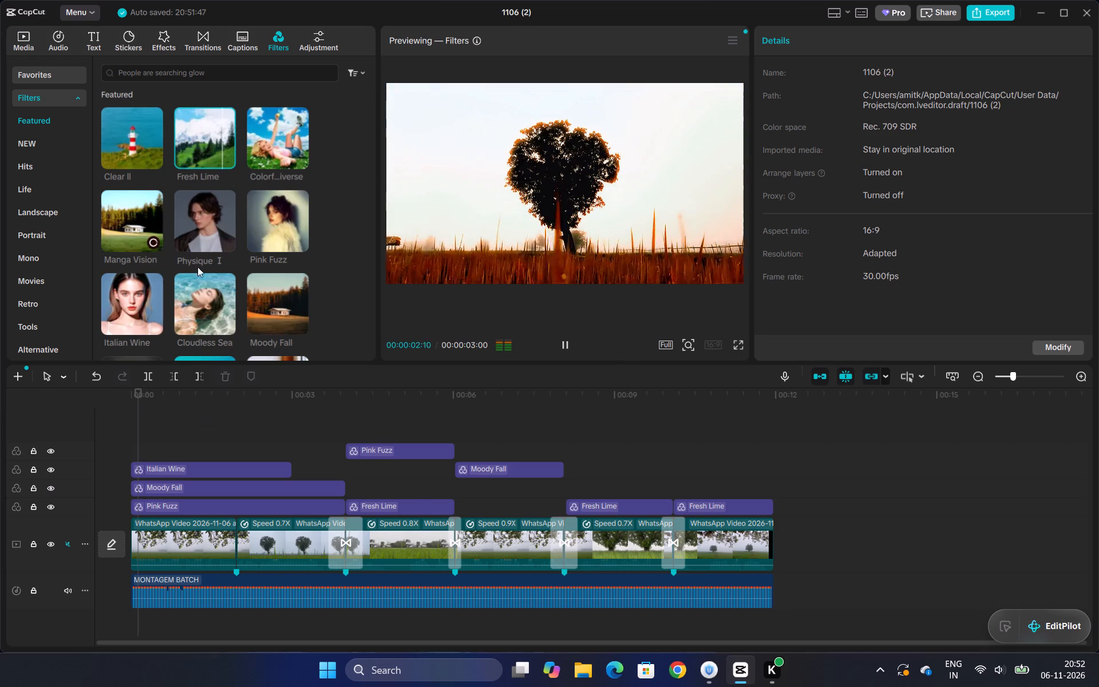
left_click(227, 156)
left_click_drag(188, 453, 155, 451)
Stretch the Italian Wine filter and the Fresh Lime filter above it to the end of the second clip.
left_click_drag(288, 476, 305, 472)
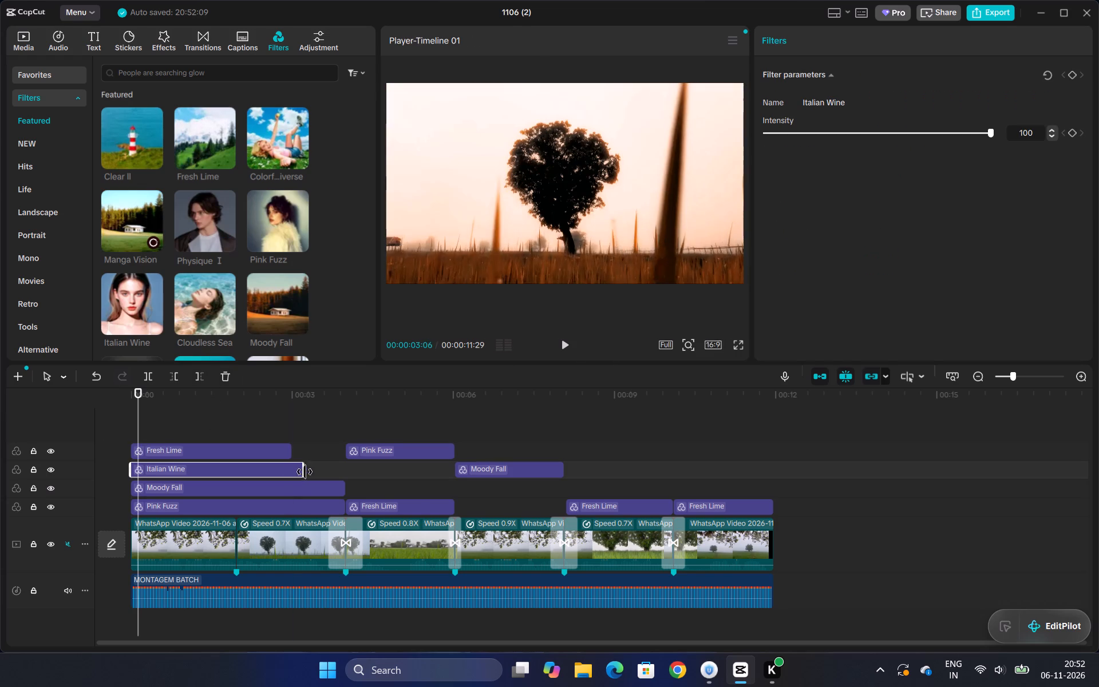
left_click_drag(305, 472, 344, 471)
left_click(285, 451)
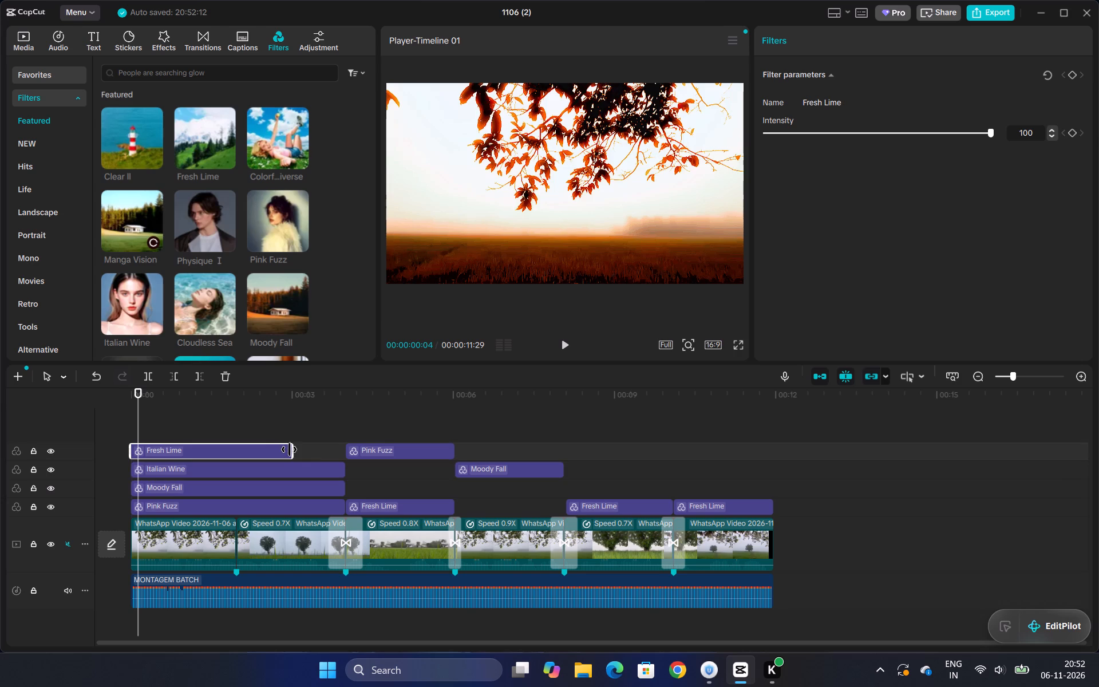
left_click_drag(291, 449, 343, 440)
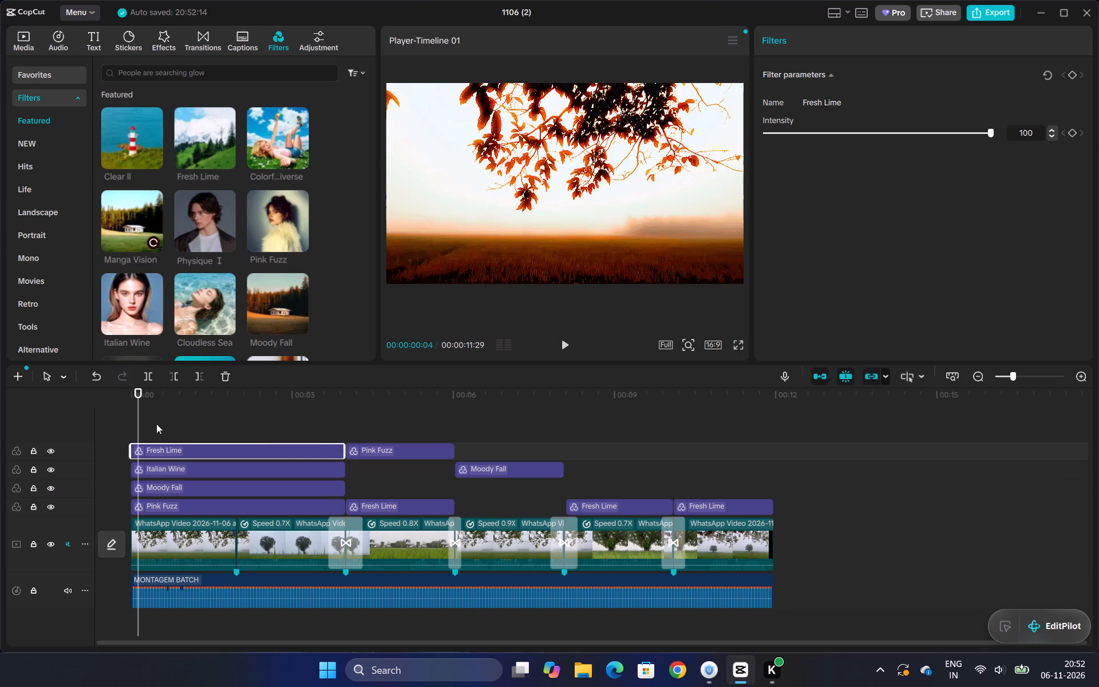
Play the video from the start to review the stacked filters on the opening section.
left_click(136, 421)
left_click_drag(135, 421, 111, 416)
key("space")
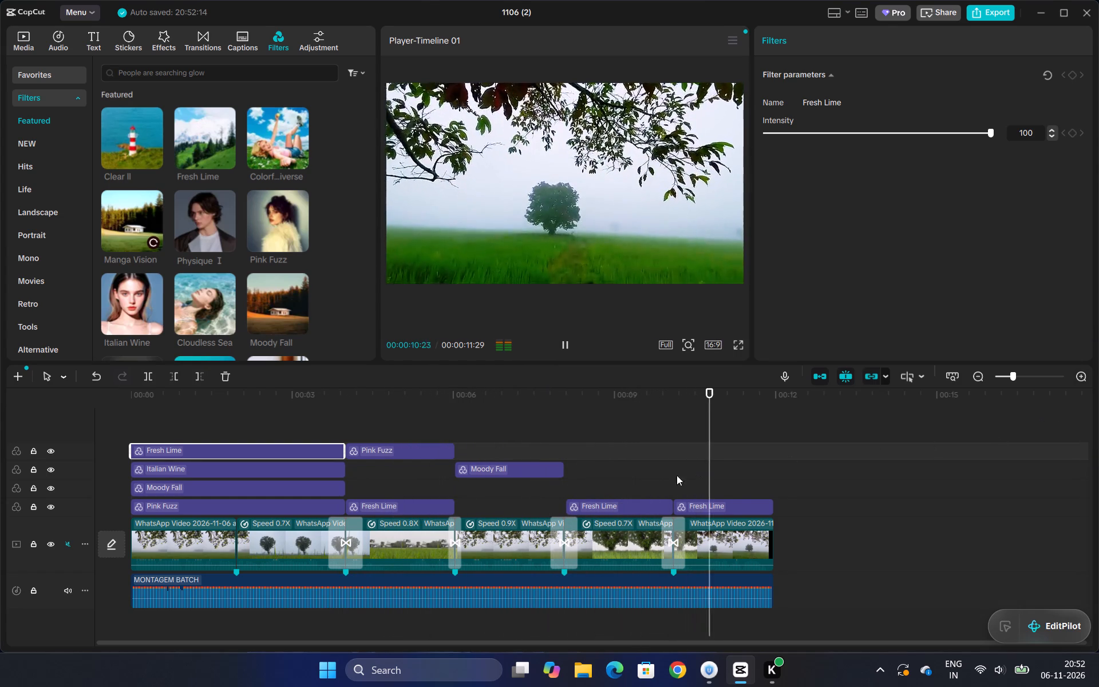
At the start of the fourth clip, preview the Featured filters Pink Fuzz, Moody Fall, Cloudless Sea, Italian Wine, Clear II and Fresh Lime.
left_click(524, 496)
left_click(509, 466)
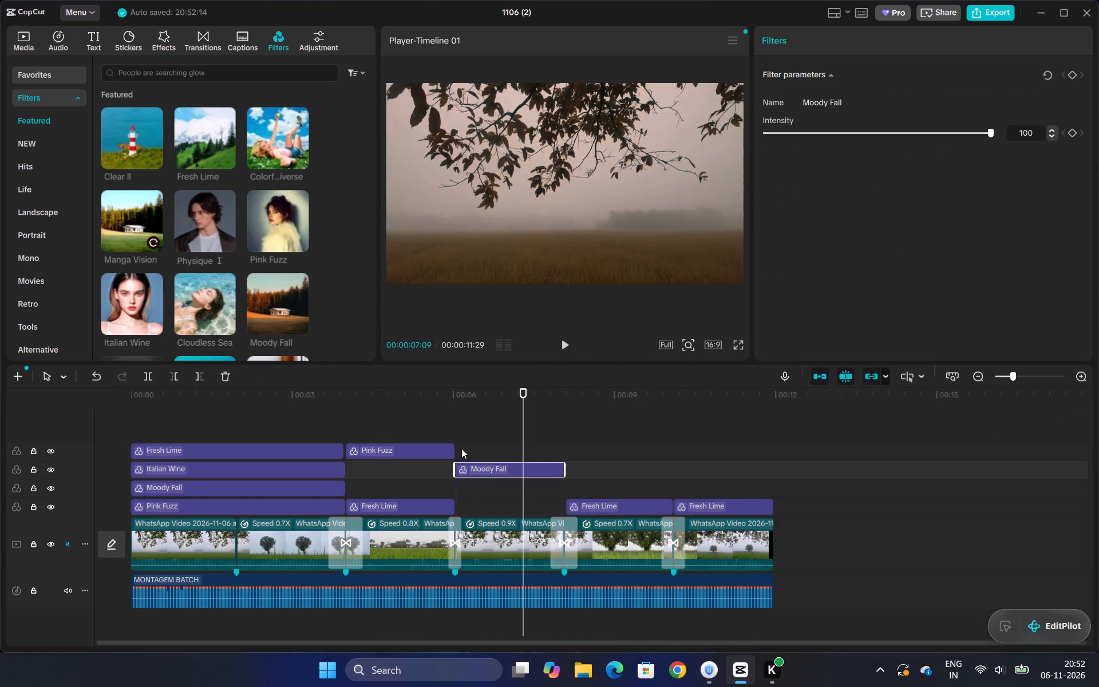
left_click(461, 448)
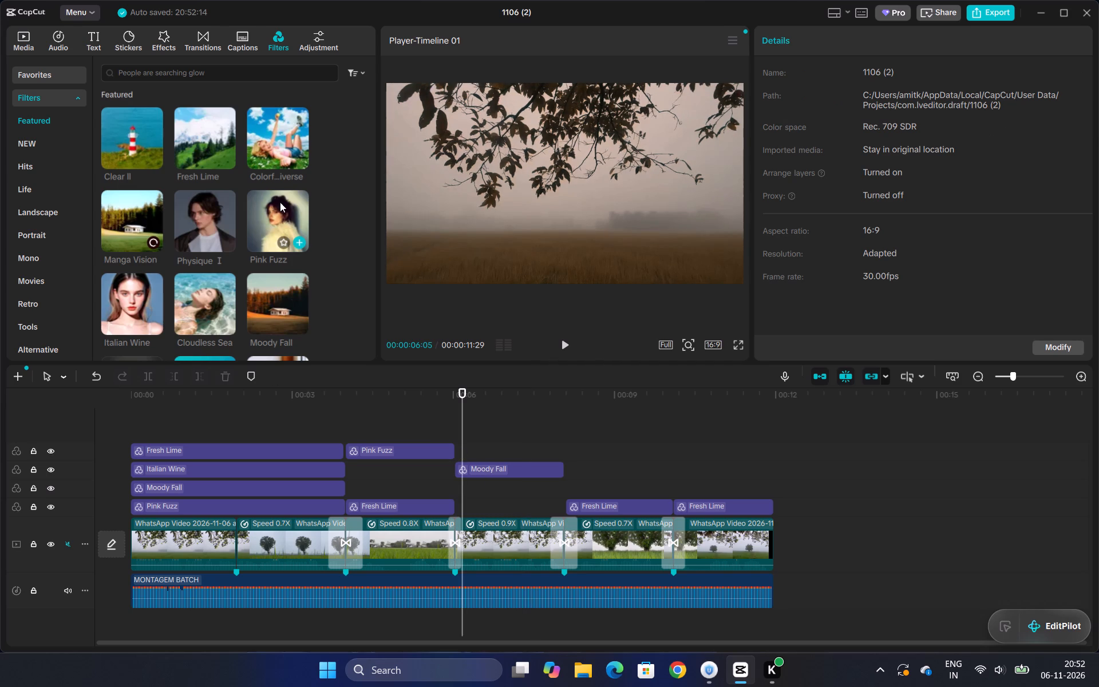
left_click(280, 202)
left_click(254, 299)
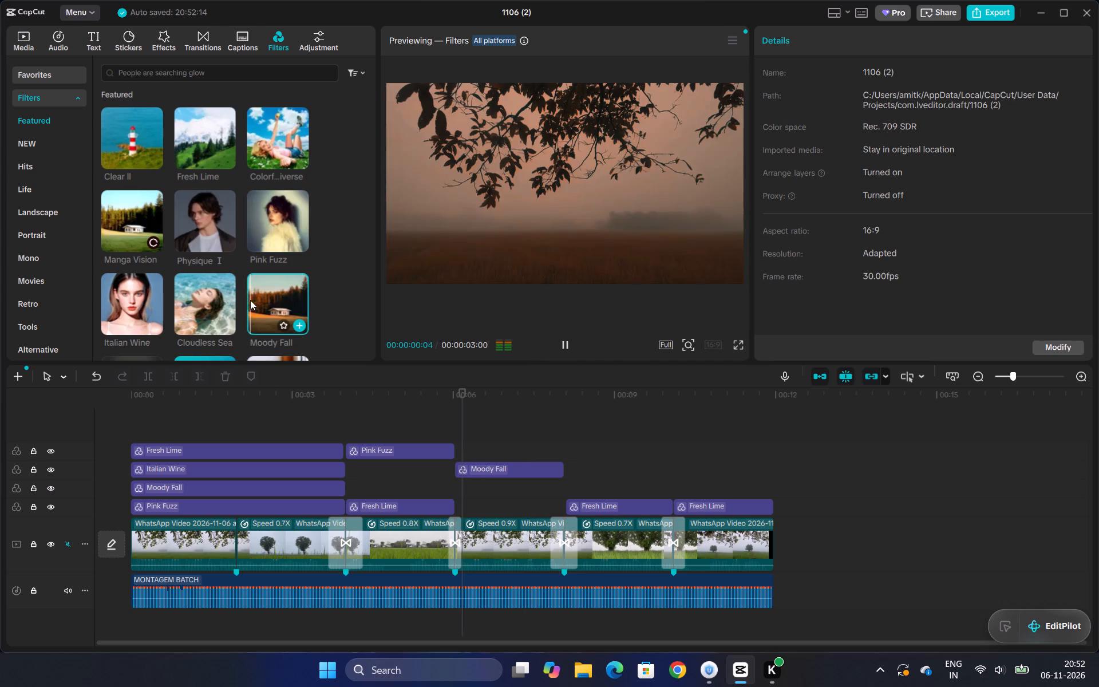
left_click(197, 310)
left_click(117, 307)
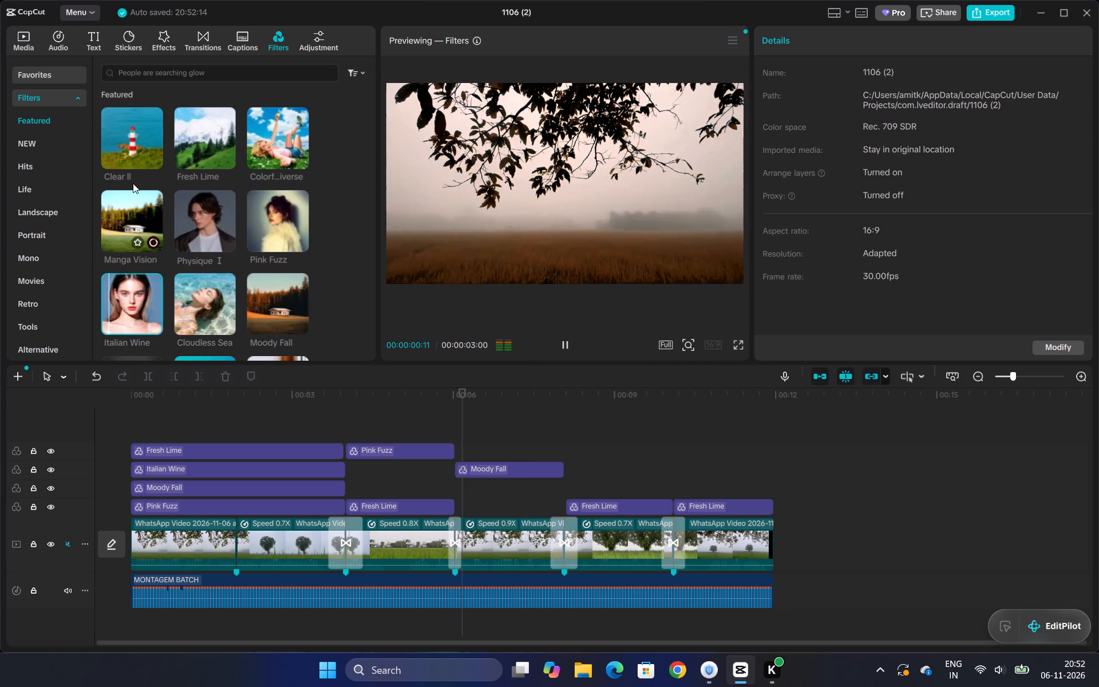
left_click(136, 158)
left_click(663, 151)
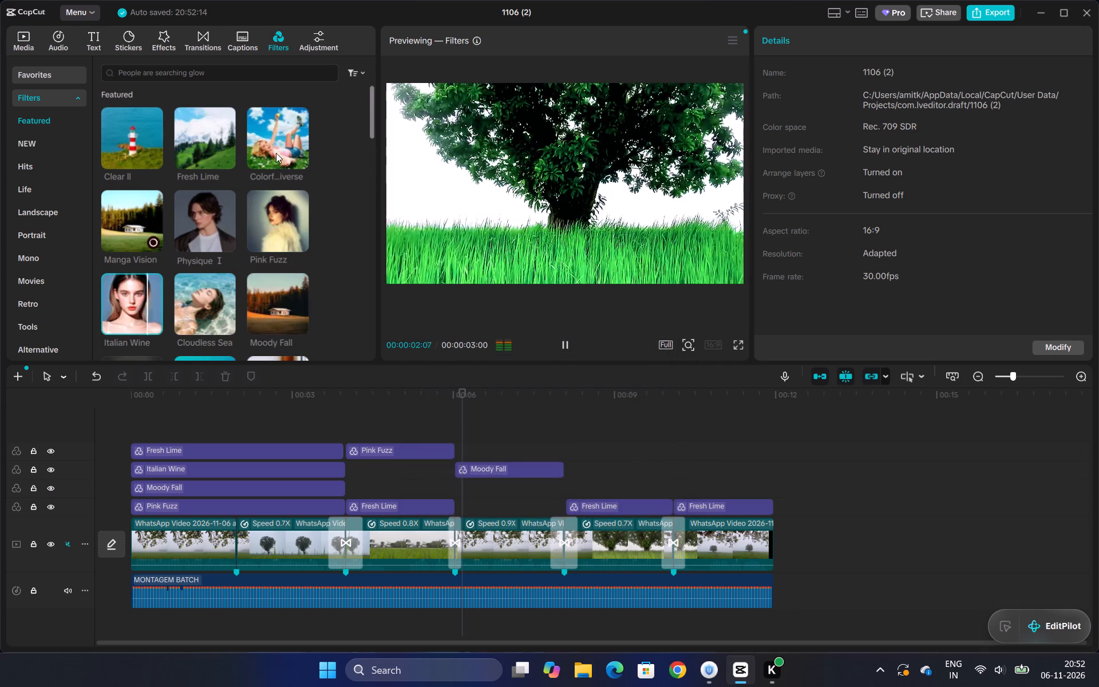
left_click(214, 144)
left_click(283, 137)
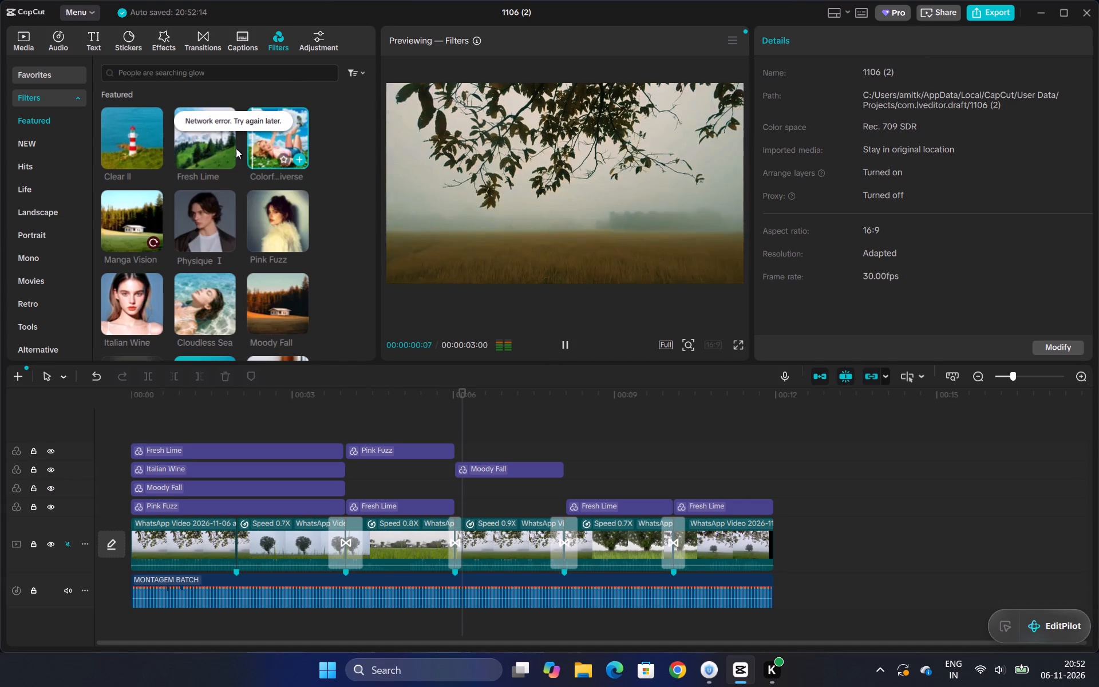
left_click(125, 139)
Preview the Light Boost, HD Pet and black-and-white Golden filters further down Featured, and try to load Maldives.
scroll(183, 188, "down", 1)
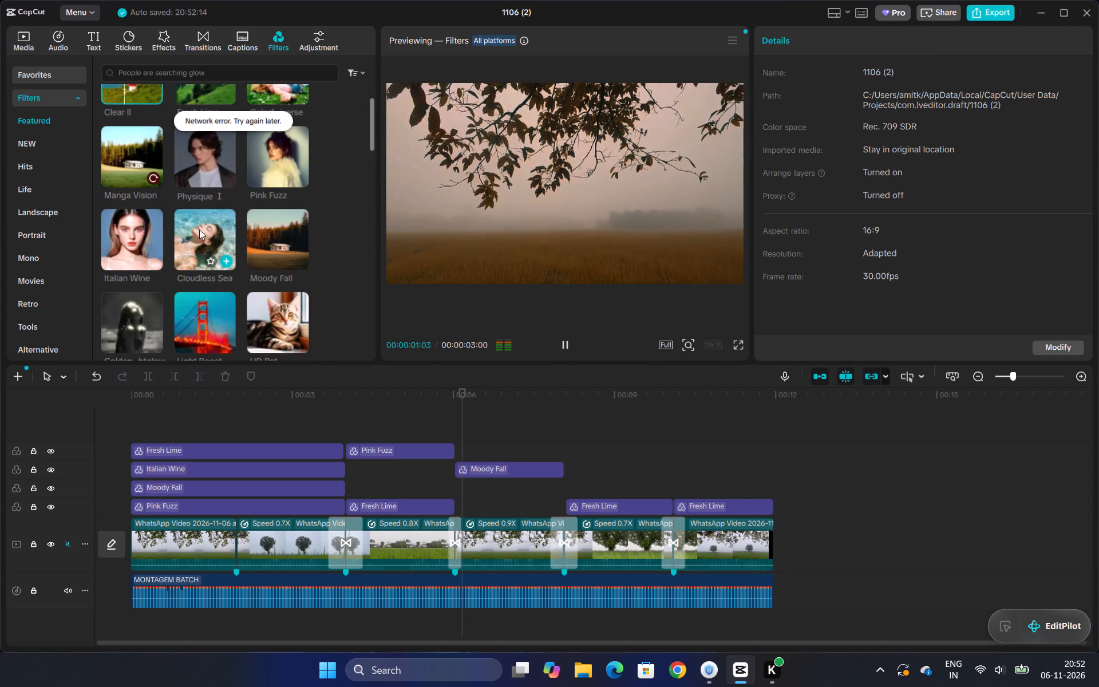
scroll(179, 298, "down", 1)
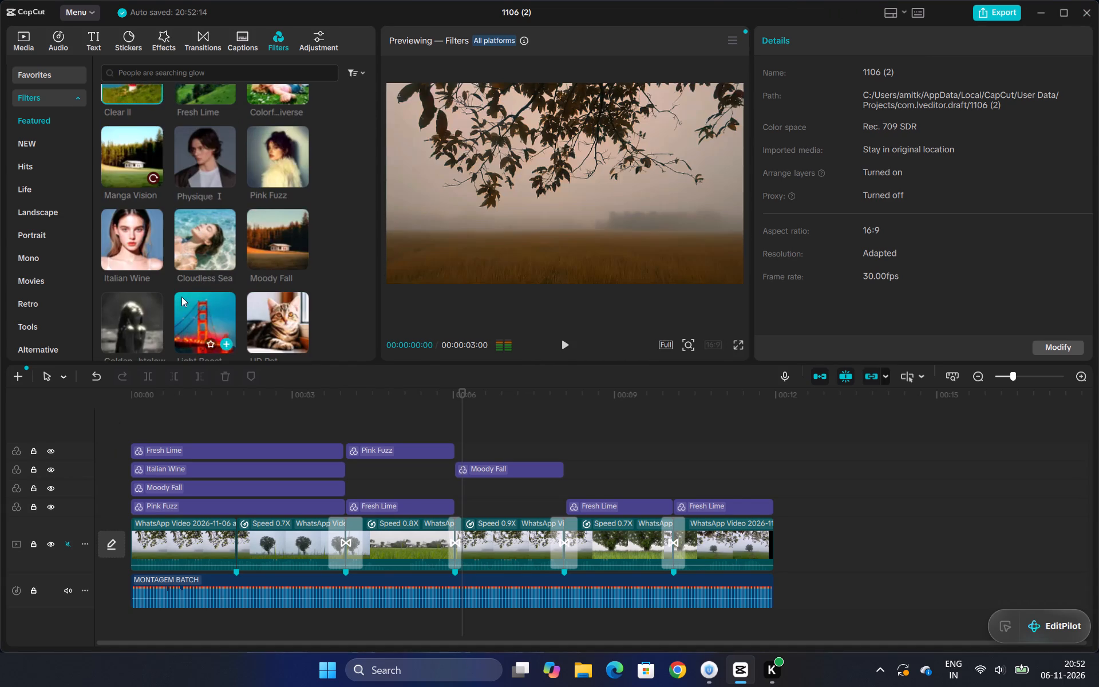
left_click(215, 258)
left_click(299, 256)
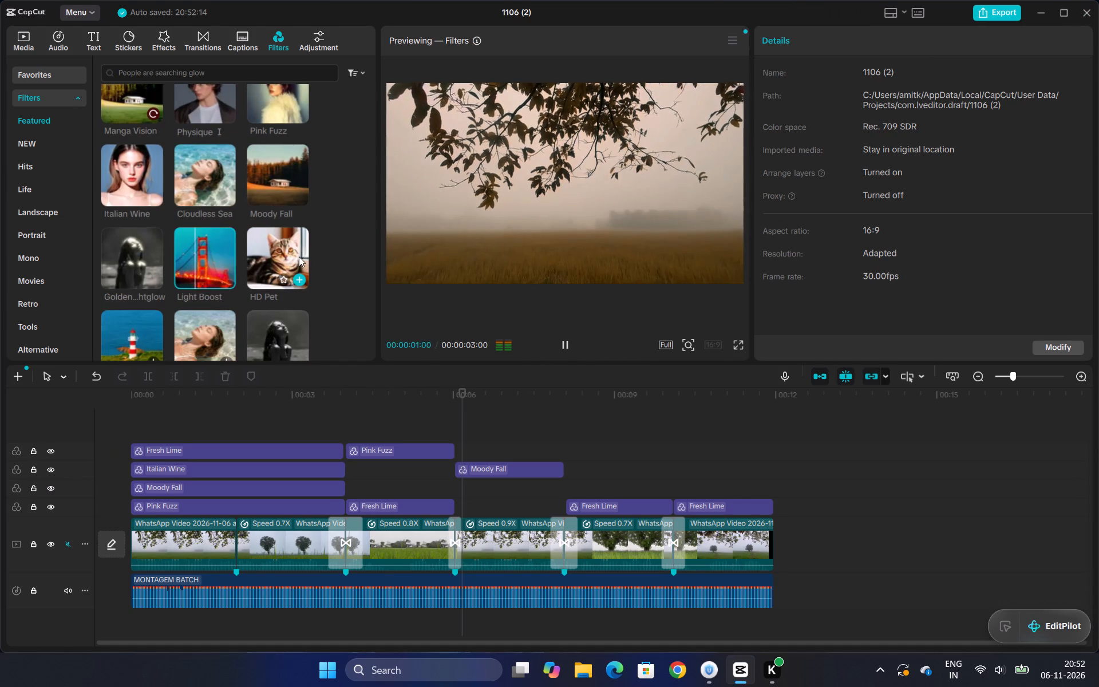
left_click(130, 266)
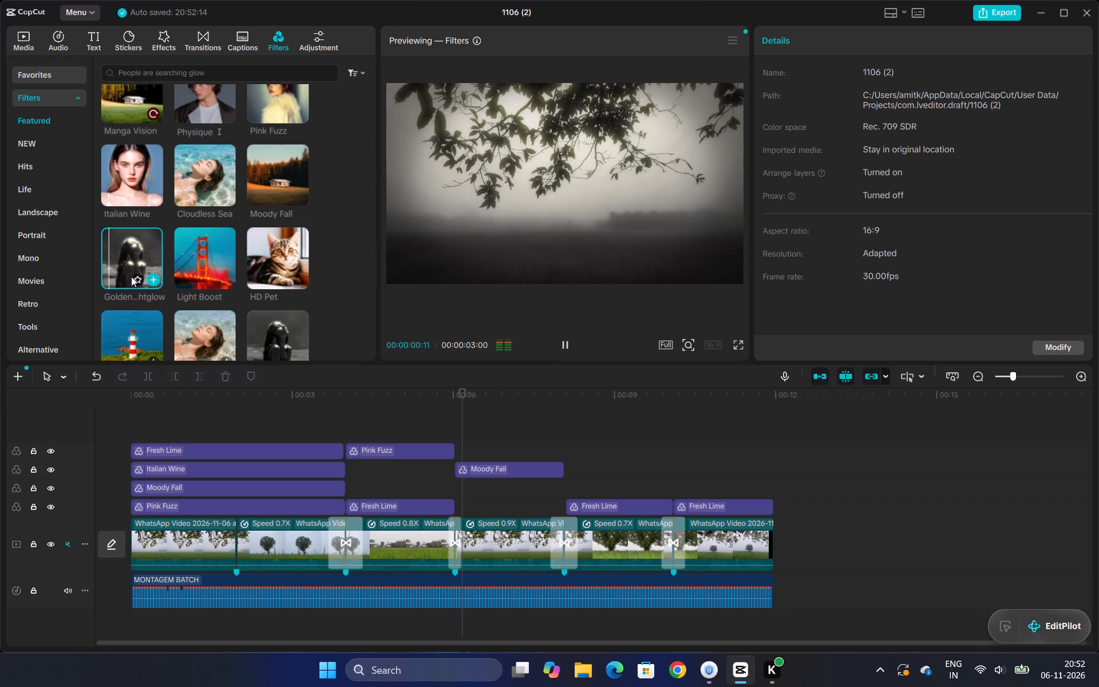
left_click(137, 323)
scroll(187, 336, "down", 2)
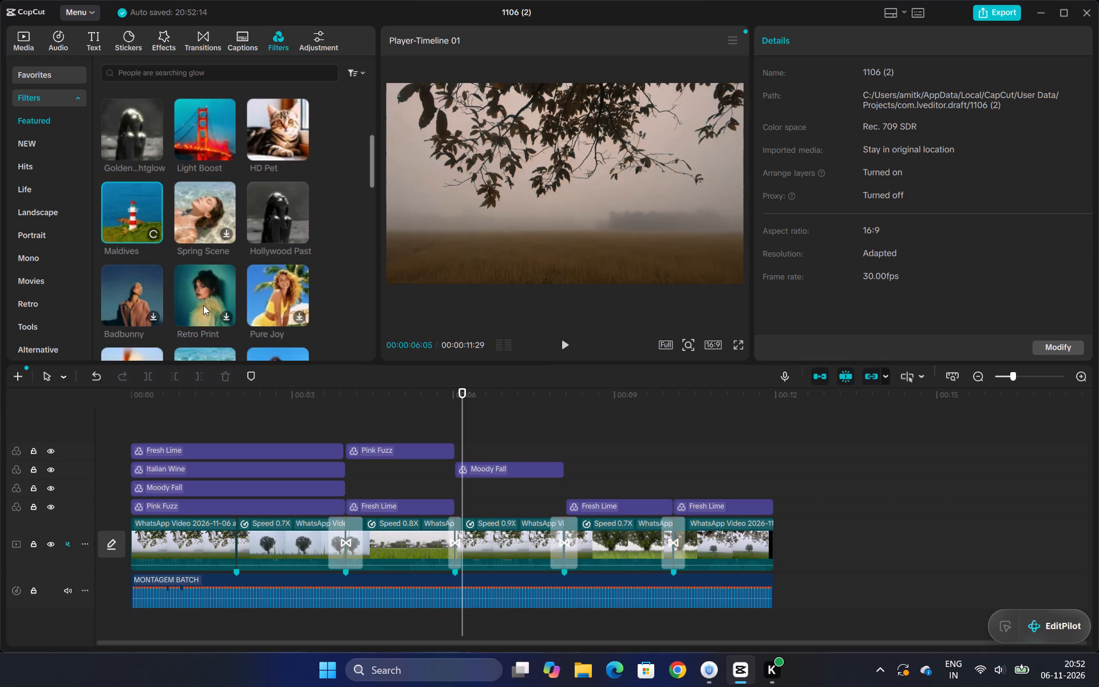
Search the filters for 8k, check UrbanVPN, and return to CapCut.
left_click(214, 76)
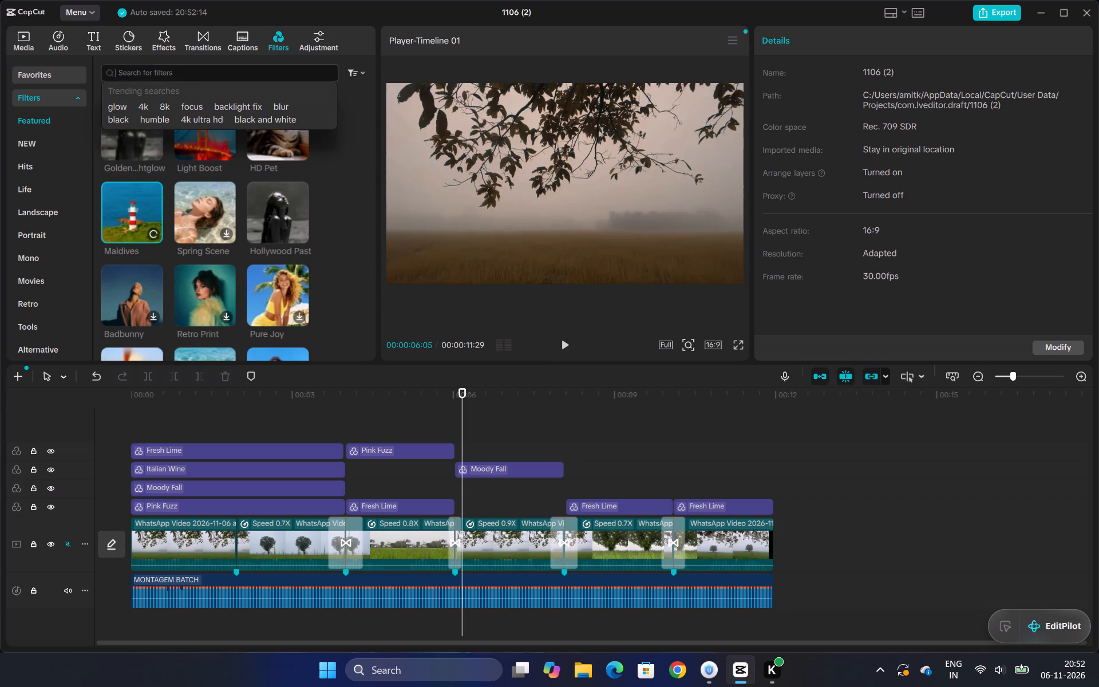
left_click(164, 109)
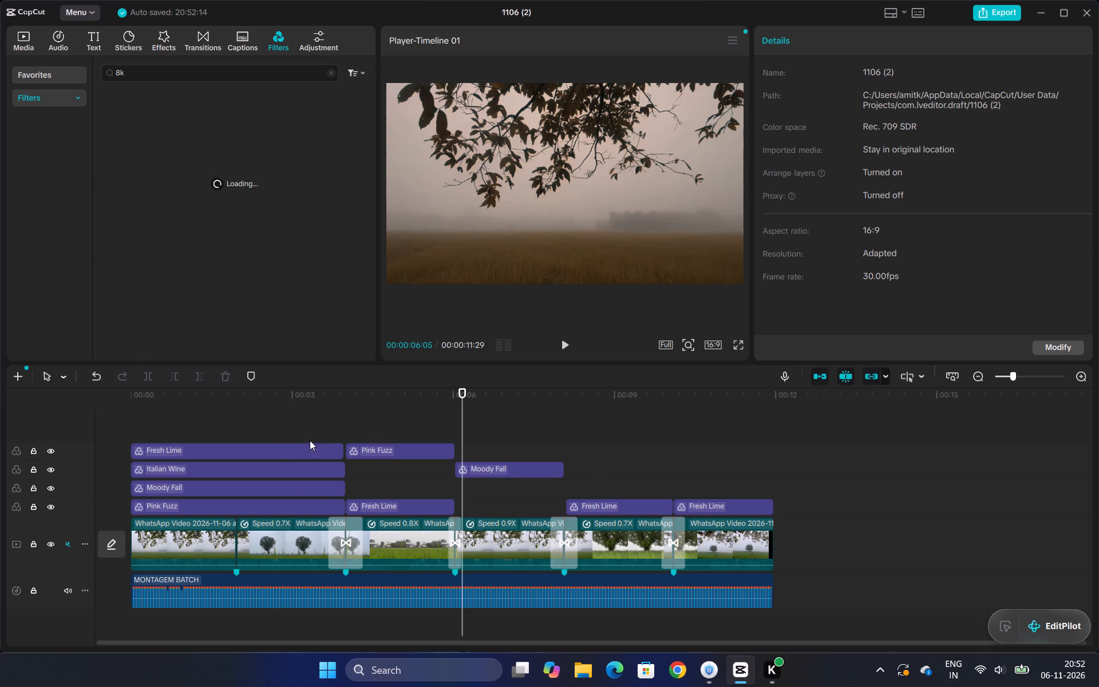
left_click(701, 670)
left_click(699, 668)
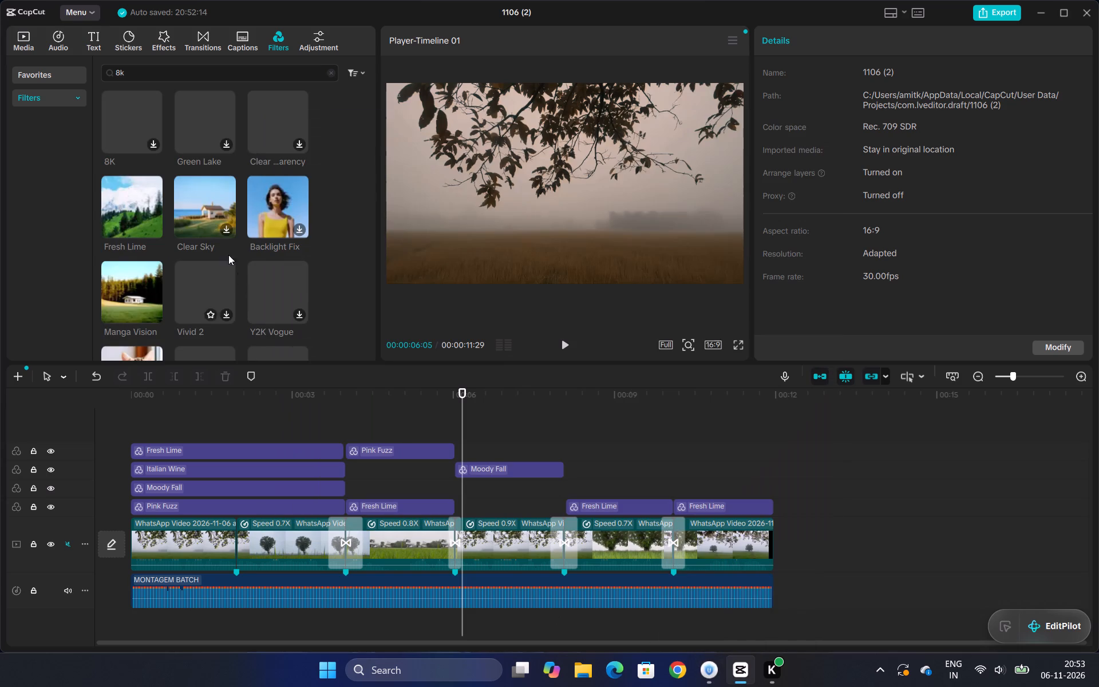
Try the Clear Sky, Fresh Lime, 8K and Green Lake filters from the search results, and close the sign-in window.
left_click(194, 180)
left_click(143, 189)
left_click(140, 147)
left_click(188, 138)
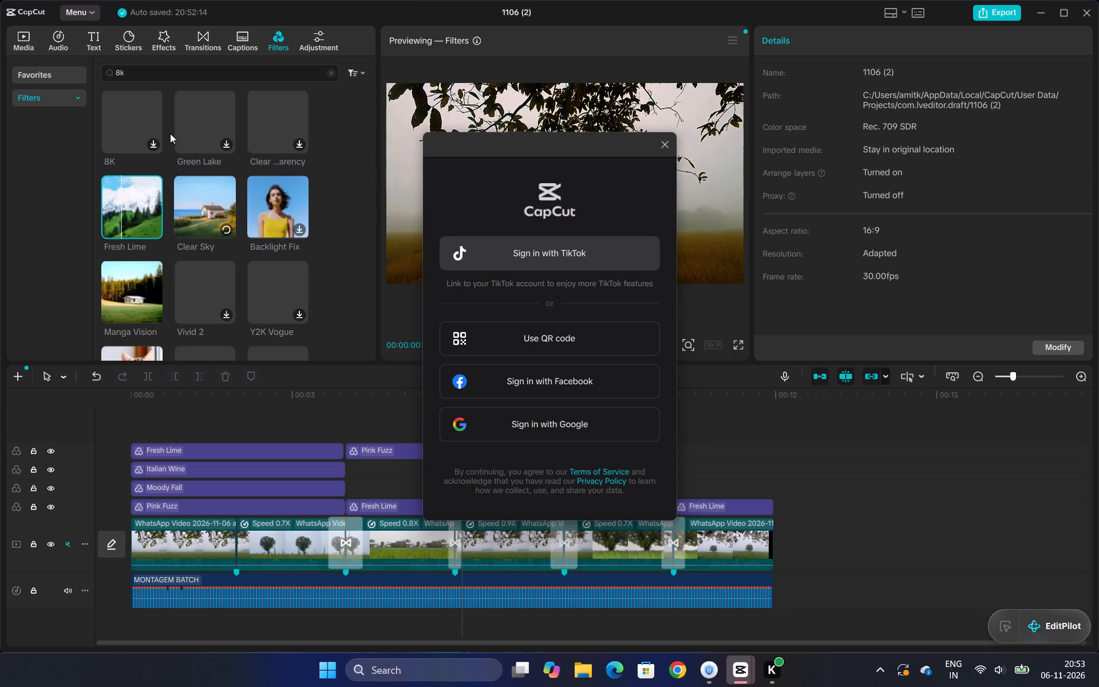
left_click_drag(131, 117, 136, 117)
left_click(663, 142)
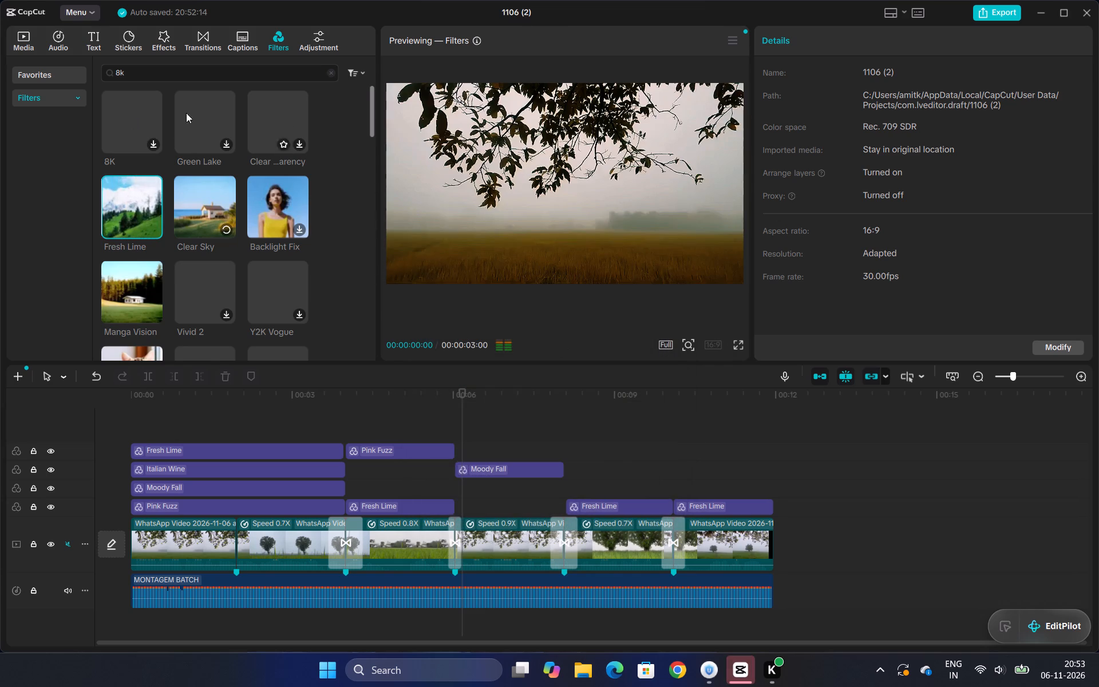
Load the 8K, Green Lake, Clear Transparency, Backlight Fix, Vivid 2, Y2K Vogue, Tropical Hues and Matte filters from the search results, and preview HD Pet.
left_click(136, 107)
left_click(188, 131)
left_click(279, 127)
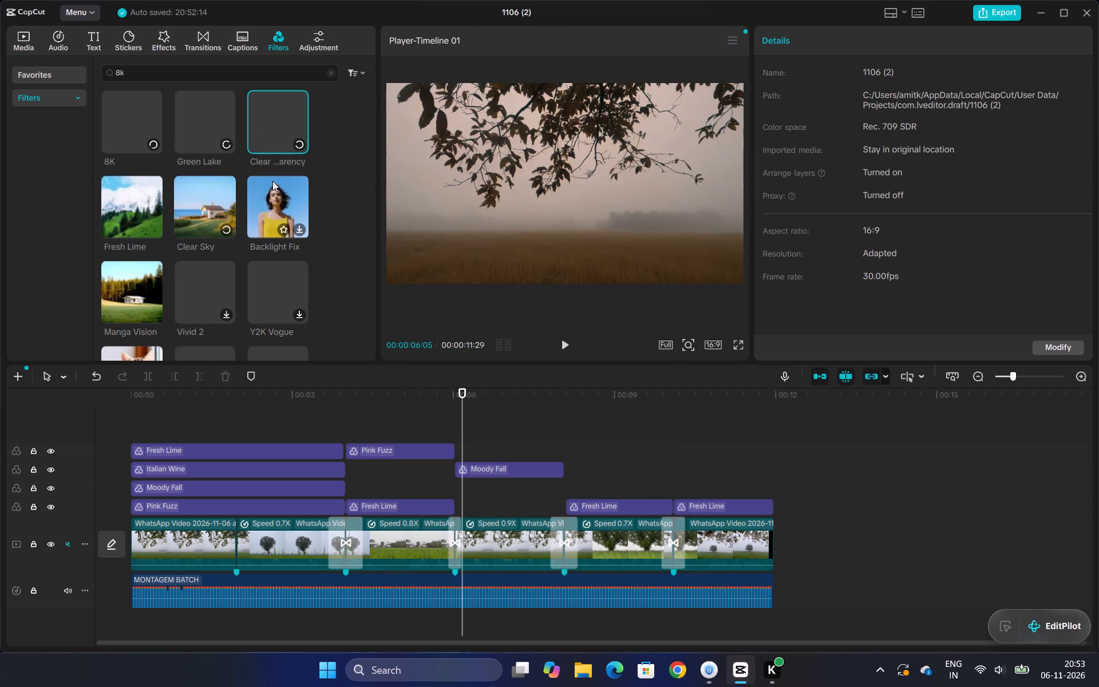
left_click(272, 181)
left_click(205, 264)
left_click(268, 282)
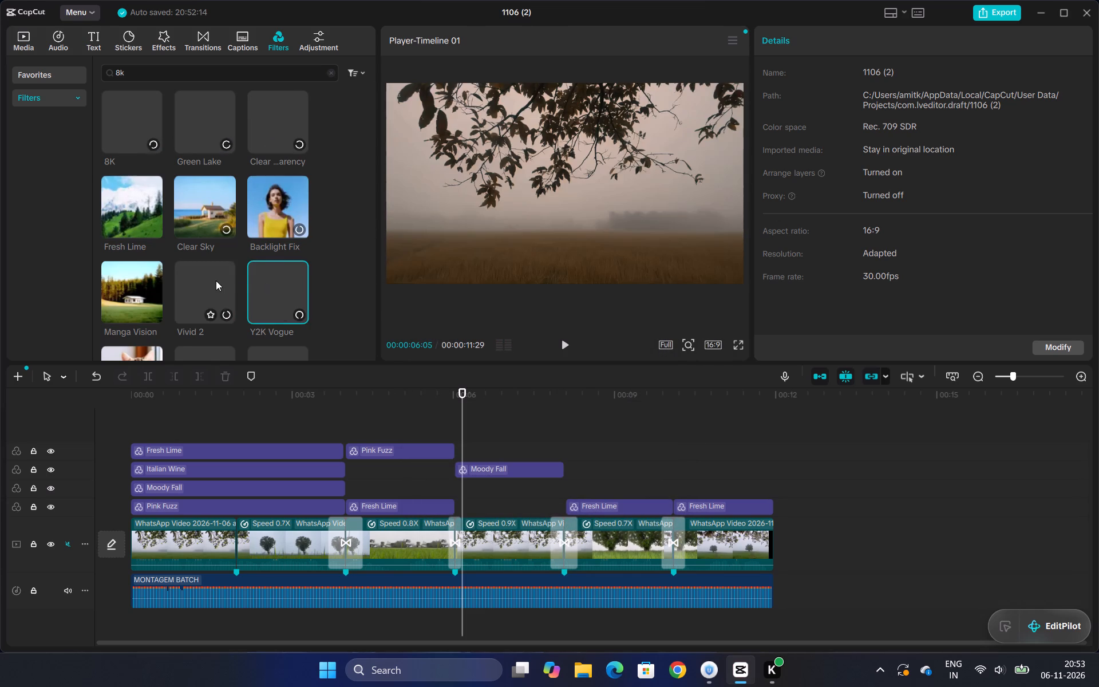
scroll(215, 281, "down", 1)
left_click(177, 303)
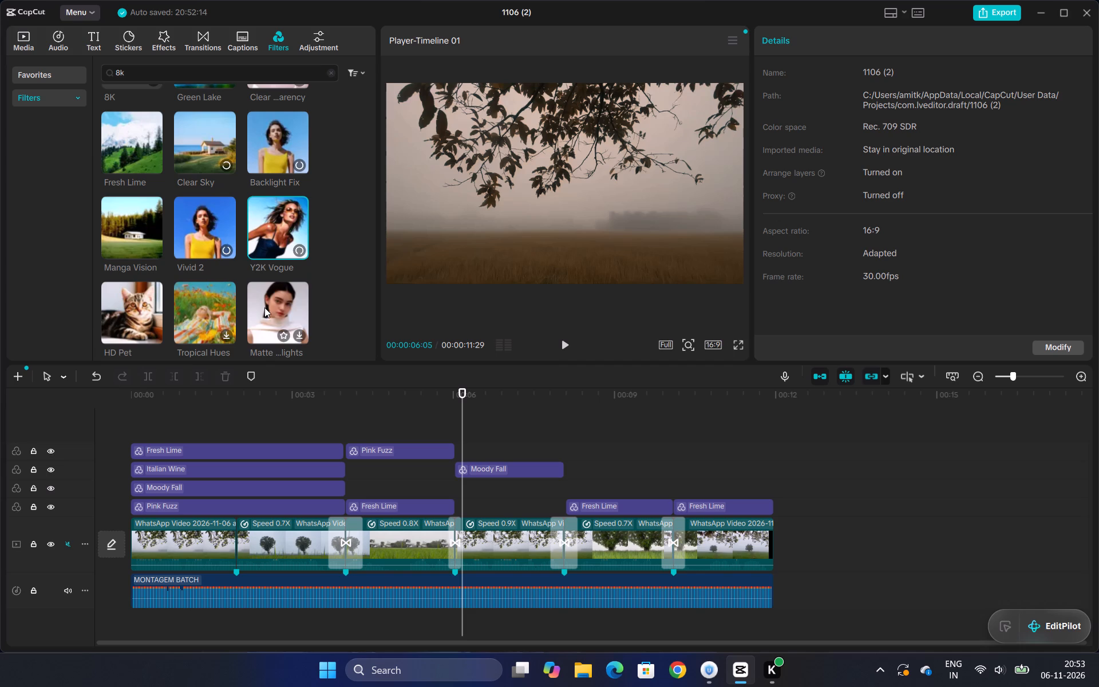
left_click(264, 307)
left_click(140, 309)
Preview Manga Vision, Fresh Lime, 8K and Green Lake on the fourth clip, and try 8K again near the end of the third clip.
left_click(139, 226)
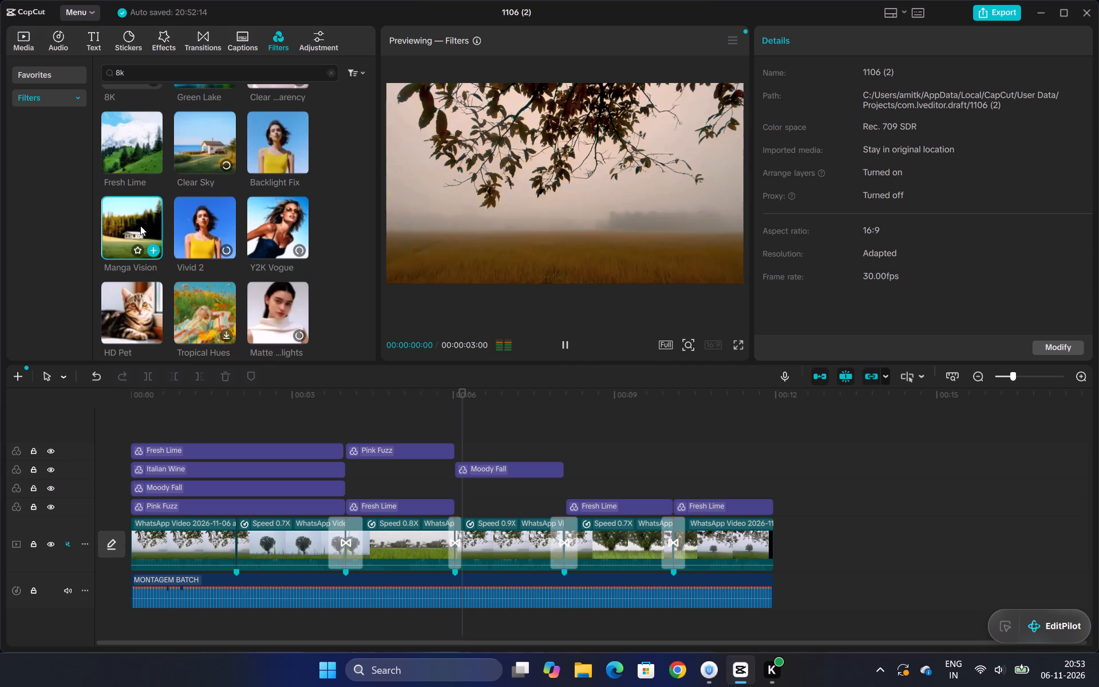
left_click(136, 144)
scroll(163, 191, "up", 3)
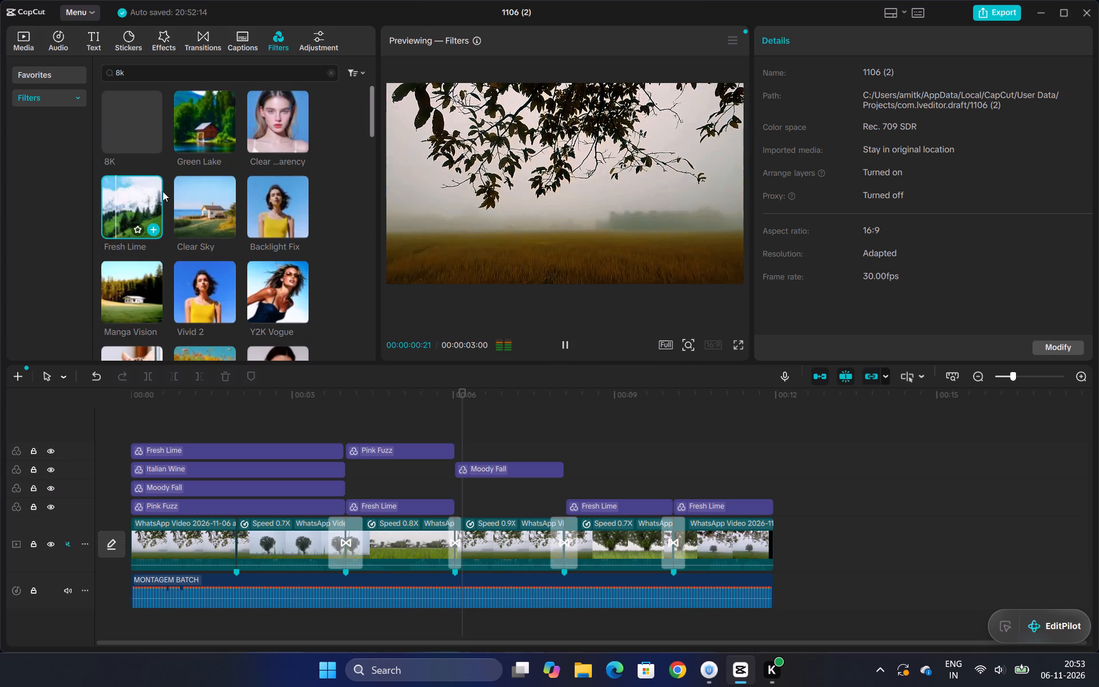
left_click(150, 120)
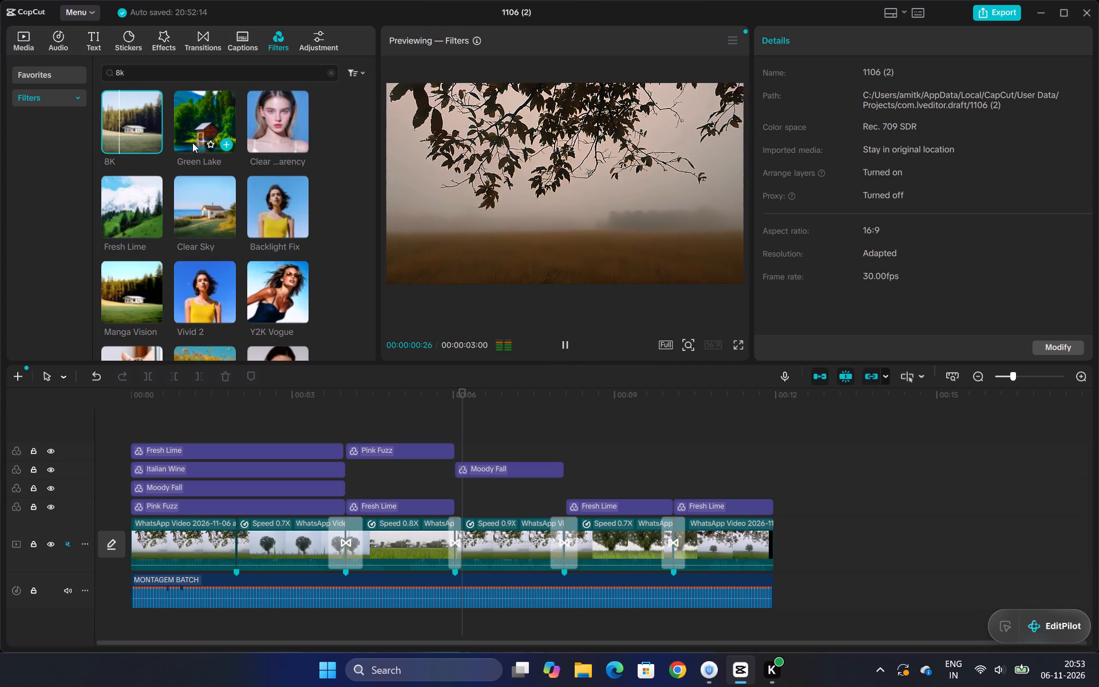
left_click(200, 123)
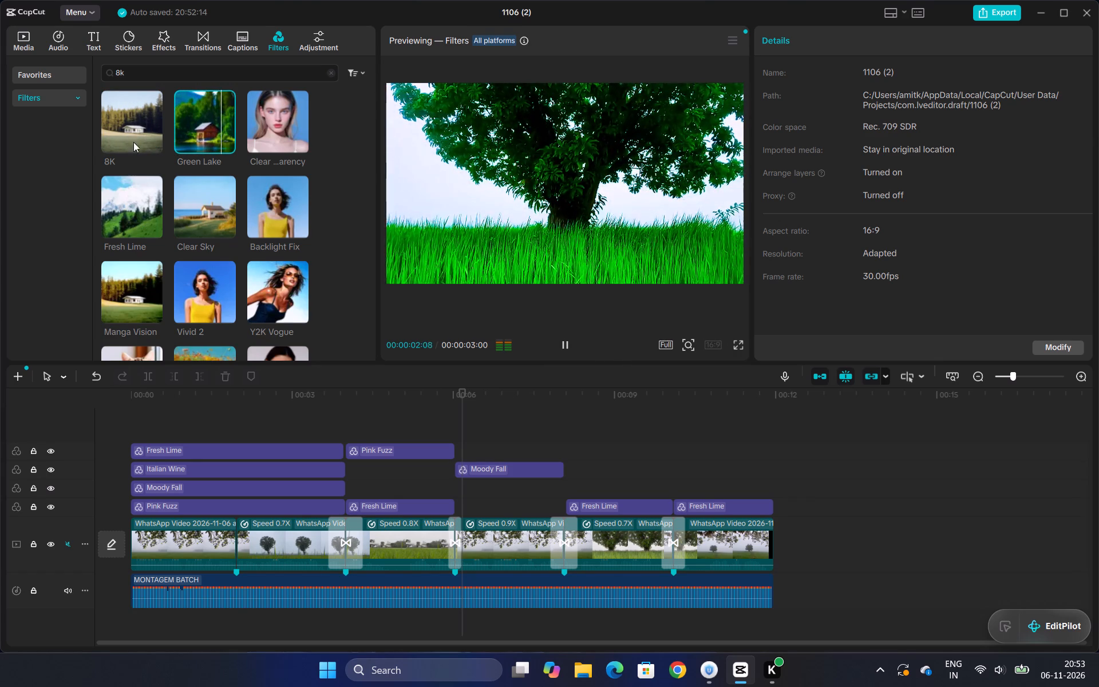
left_click(125, 112)
left_click(486, 487)
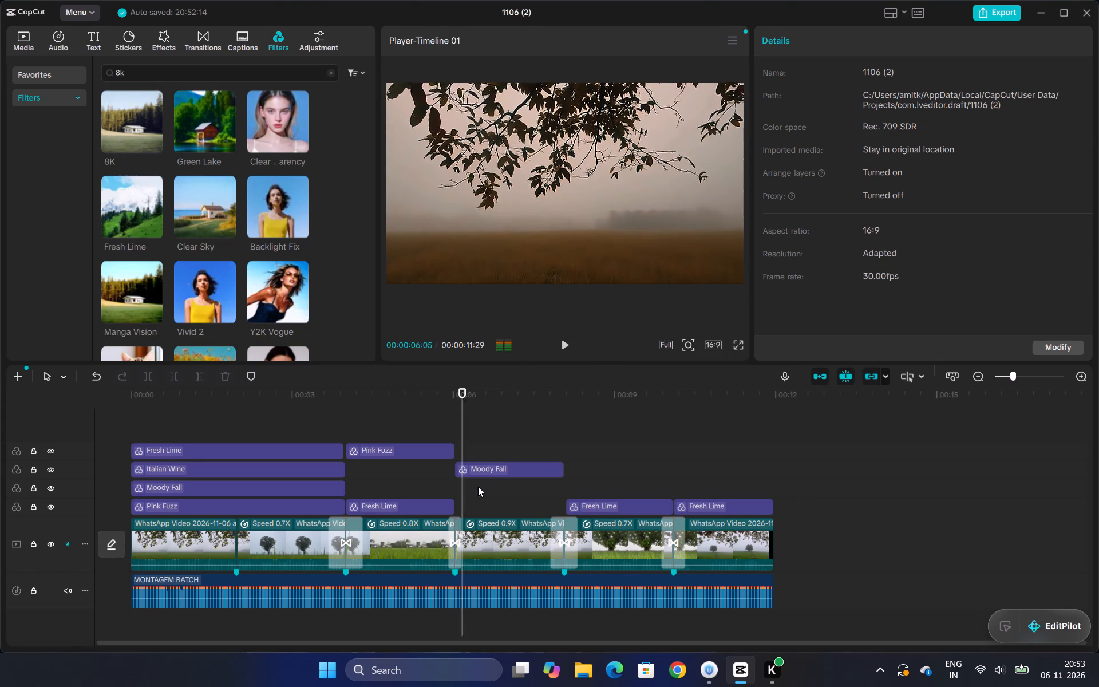
left_click(445, 477)
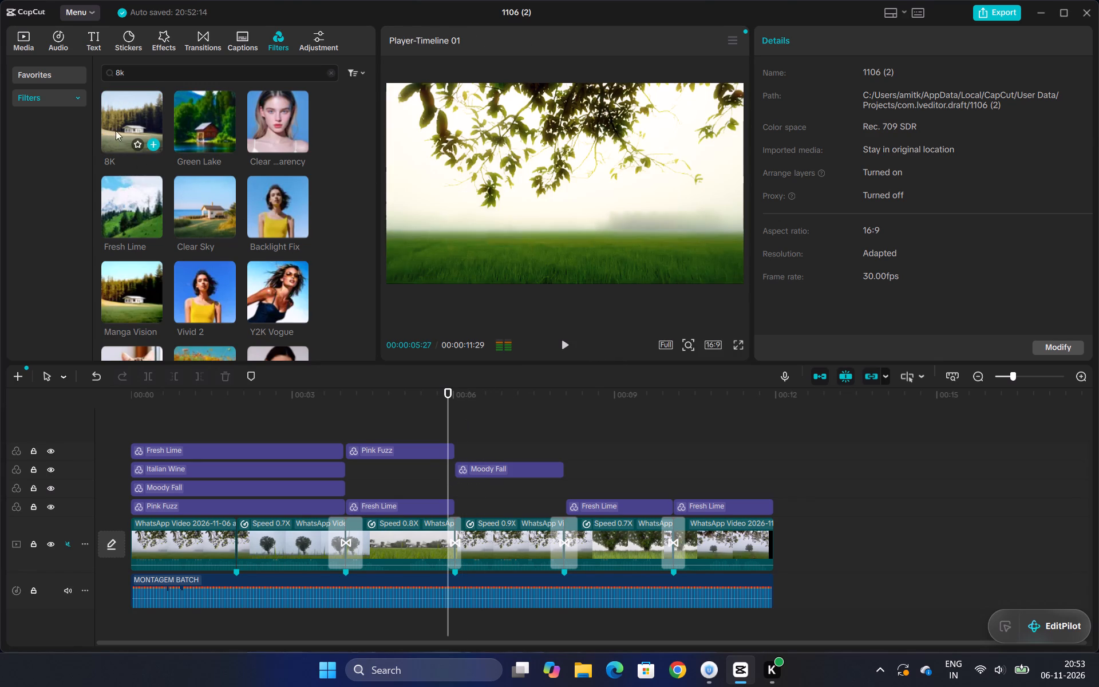
left_click(114, 123)
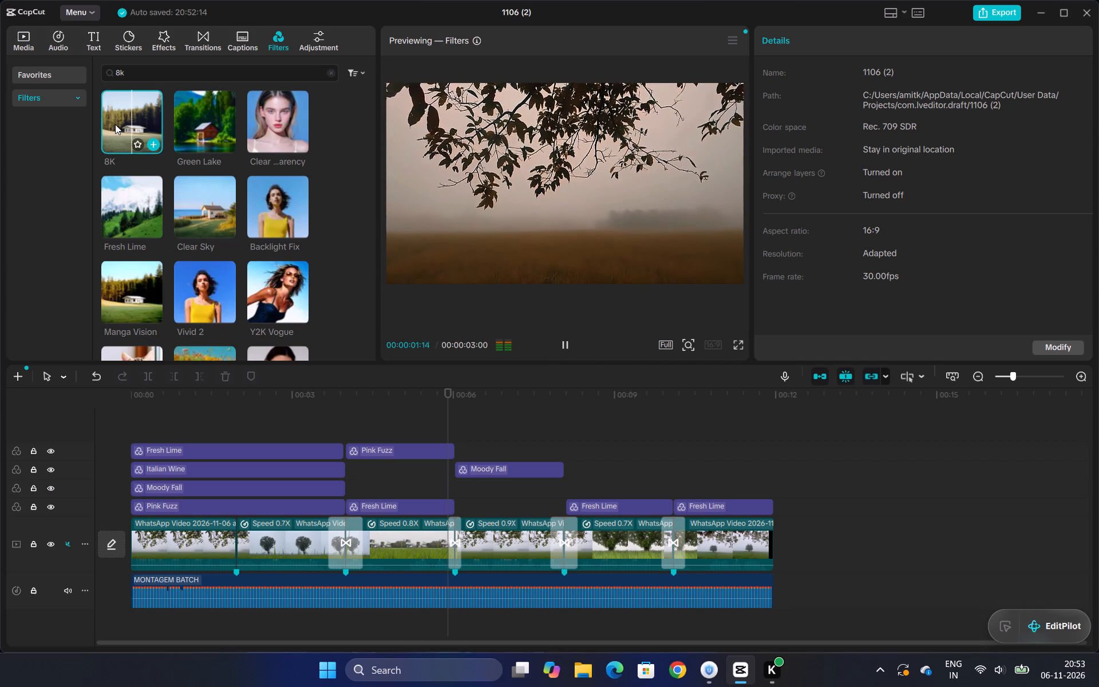
Add the 8K filter over the fourth clip and trim both ends to match the Moody Fall filter above it.
left_click(154, 143)
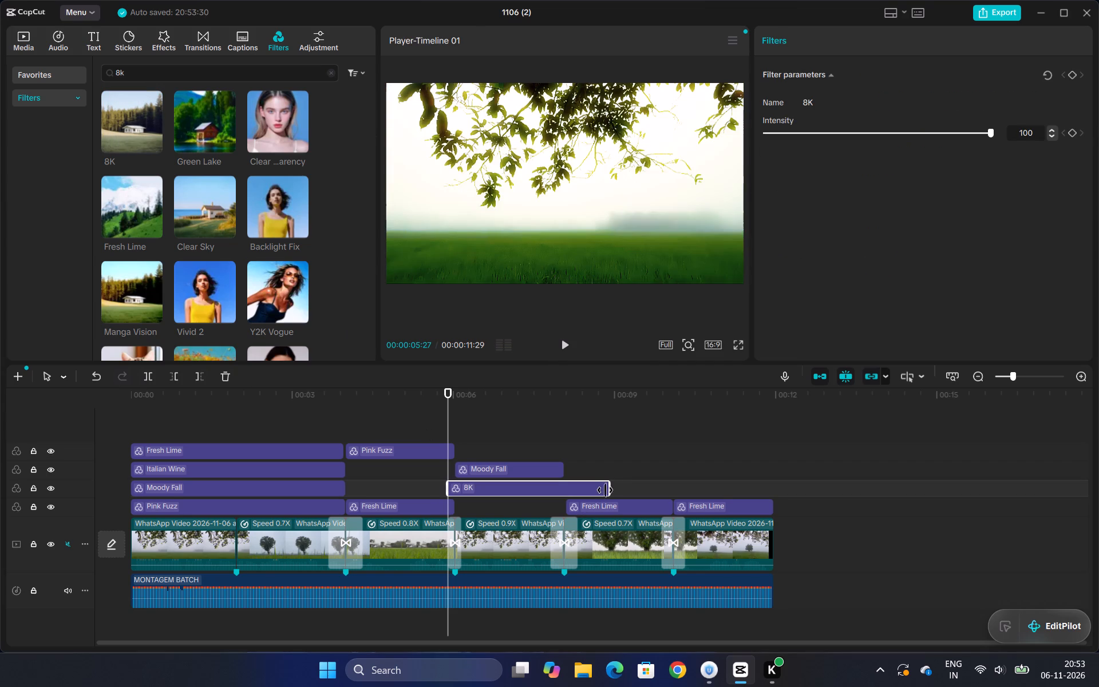
left_click_drag(612, 484, 565, 501)
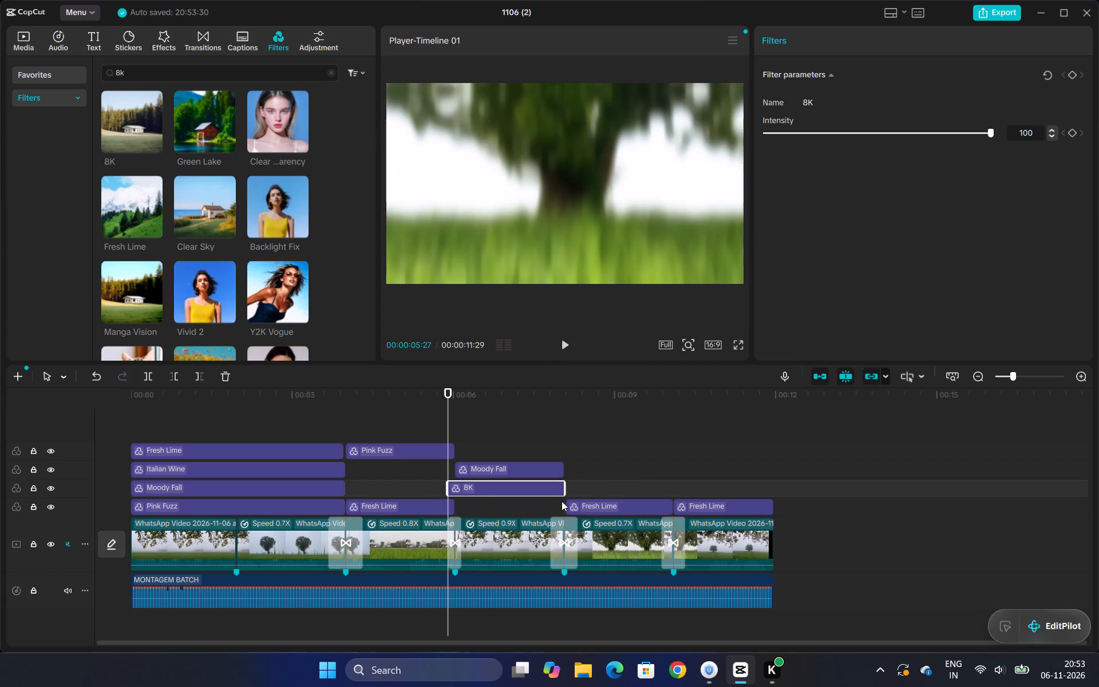
left_click_drag(445, 491, 453, 491)
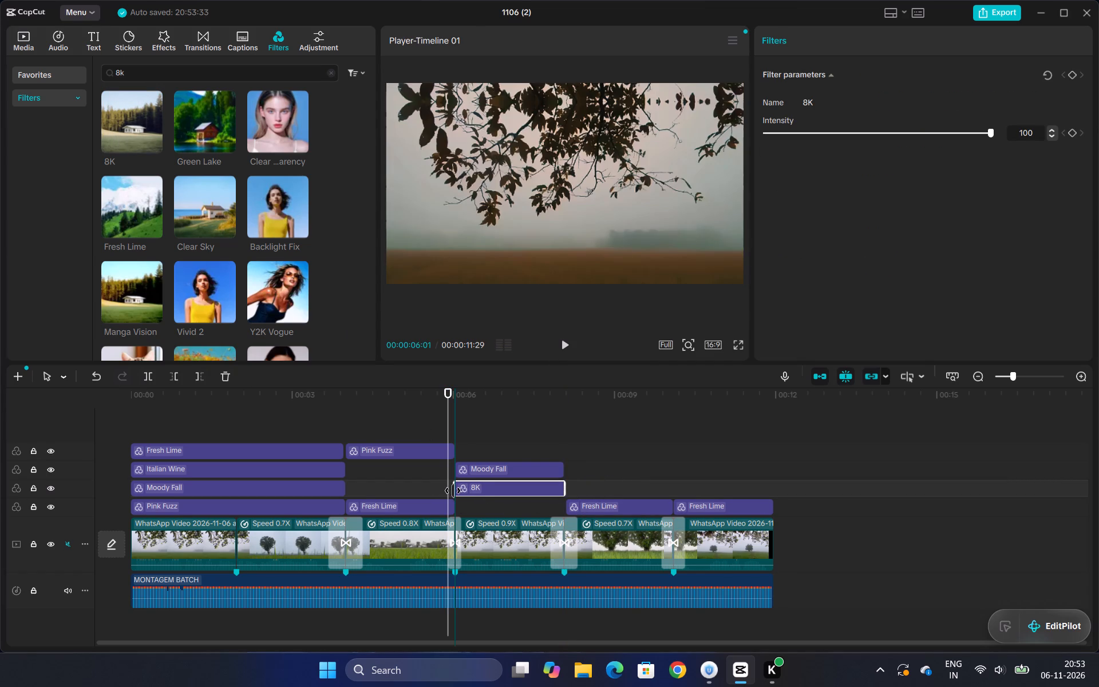
left_click_drag(453, 491, 453, 491)
Play the whole video from the beginning to review the filters.
double_click(137, 429)
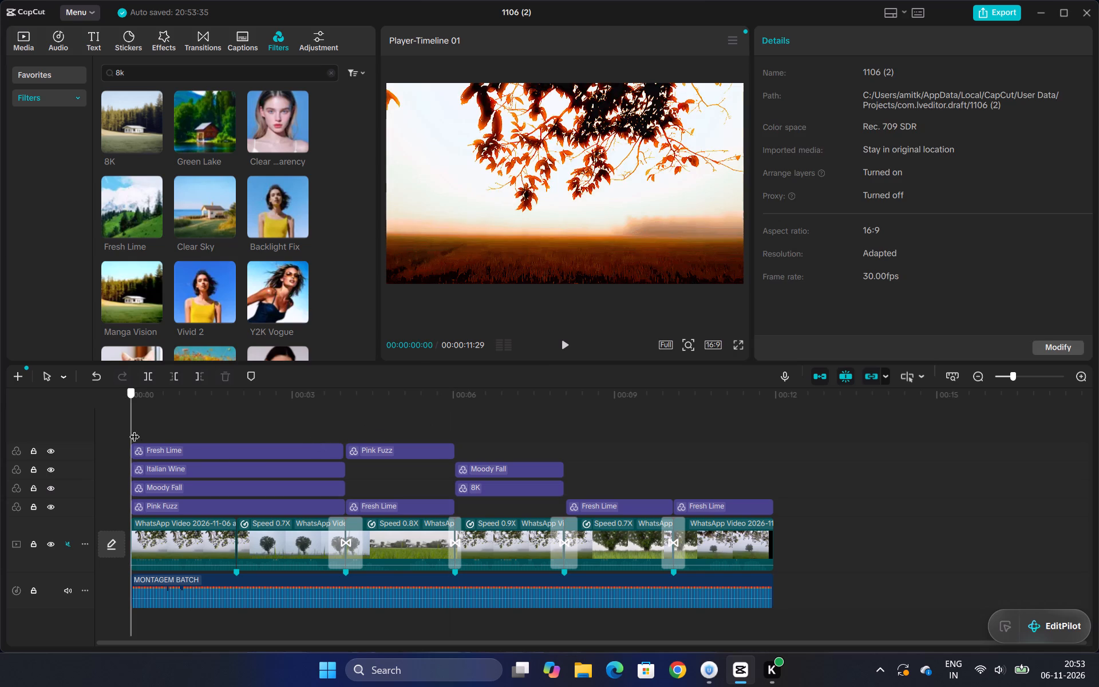
key("space")
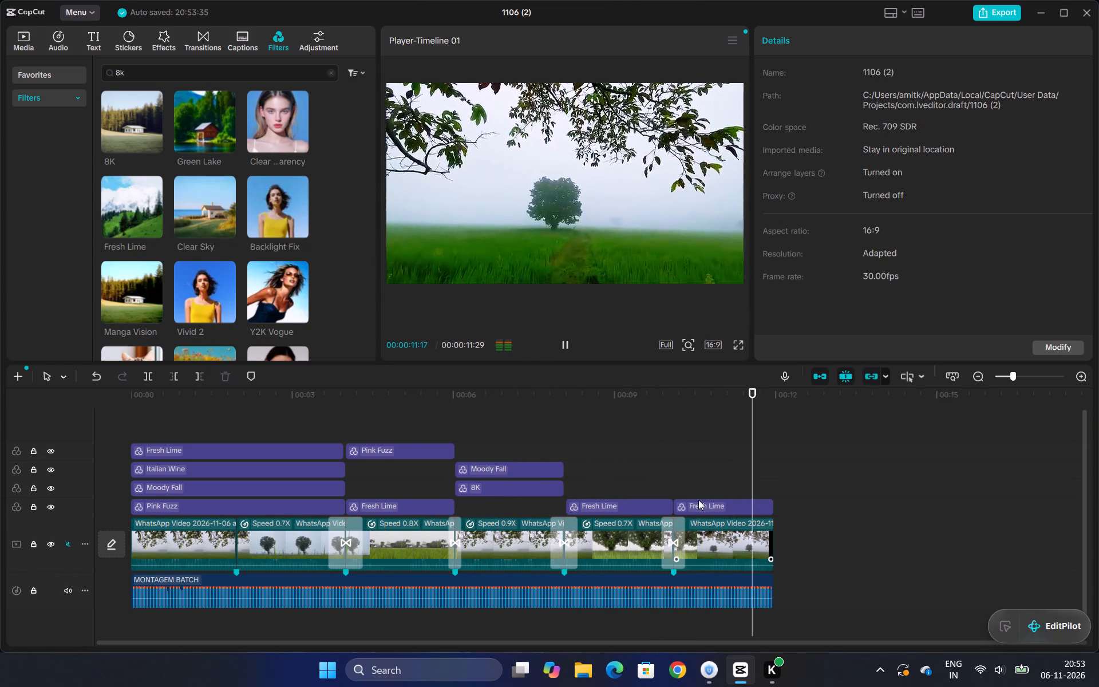
Try the Vivid 2, Y2K Vogue, HD Pet and Tropical Hues filters at the start of the last clip.
left_click_drag(689, 464, 683, 472)
left_click(678, 479)
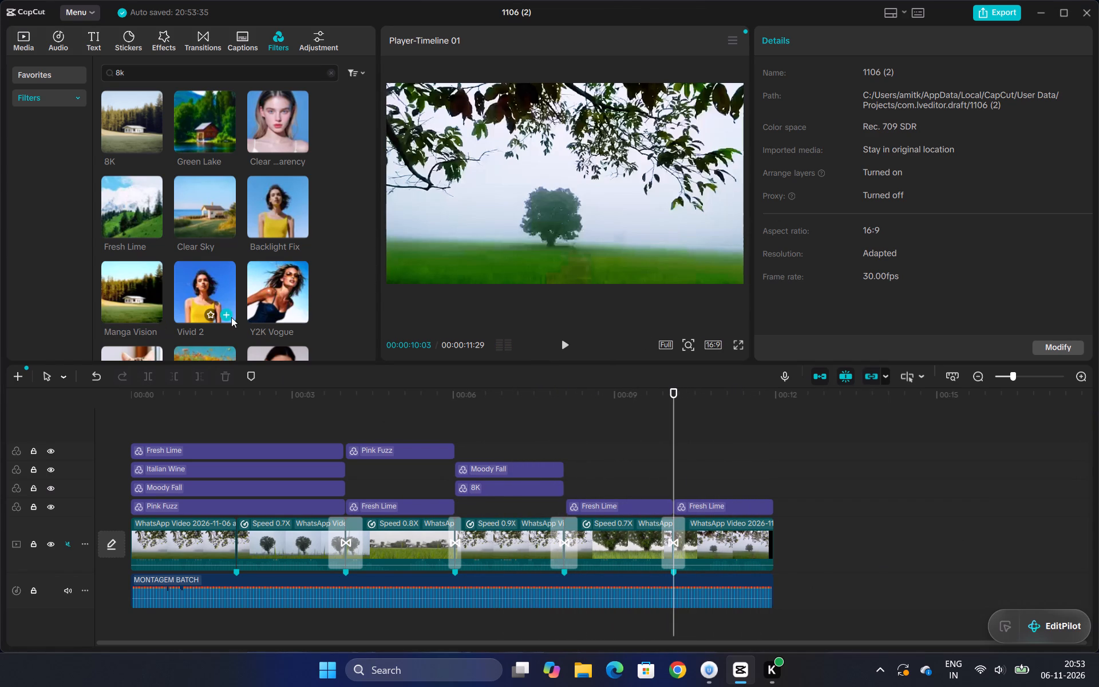
left_click(214, 289)
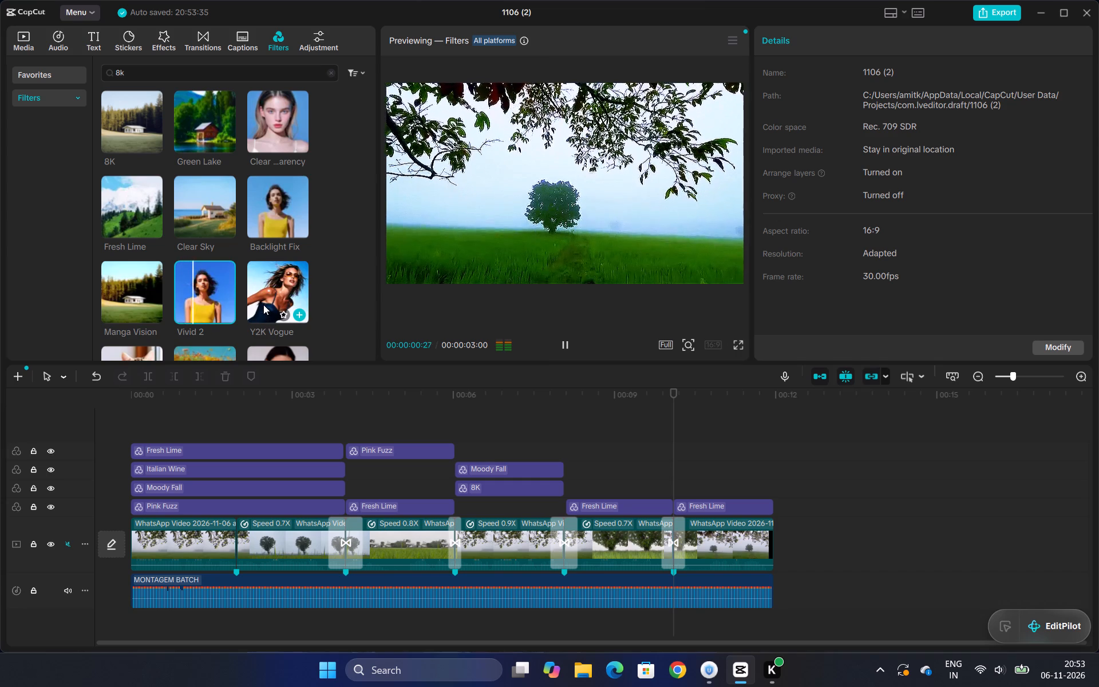
left_click(263, 305)
scroll(240, 316, "down", 1)
left_click(118, 286)
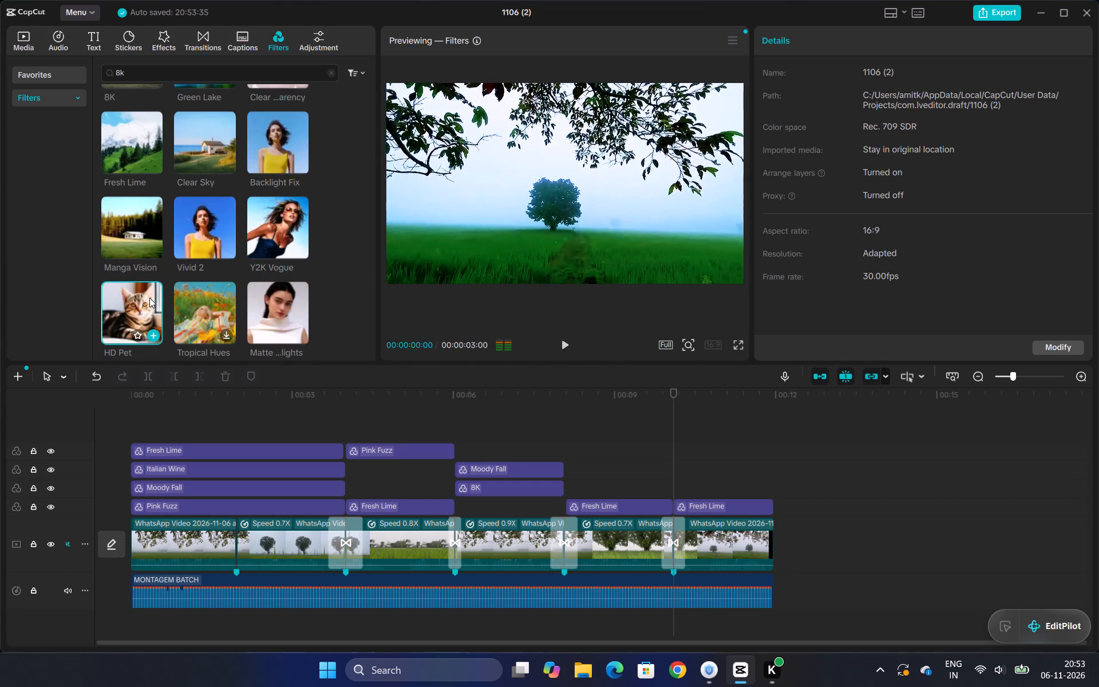
left_click(212, 305)
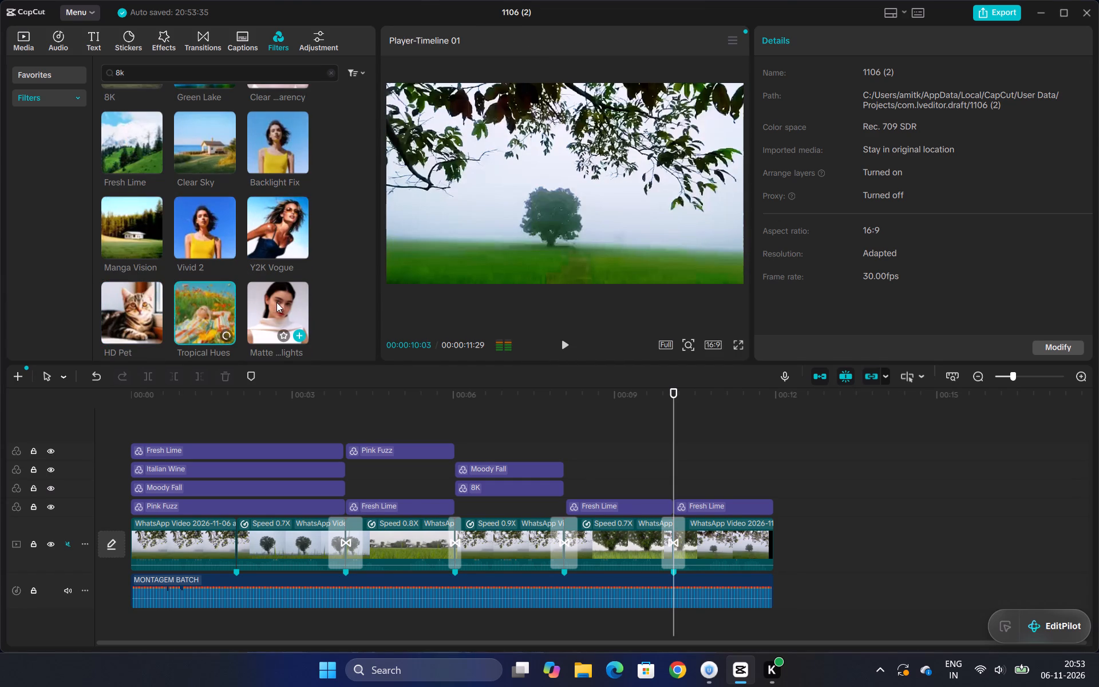
Load Sicily, BG TouchUp, American Retro, Bright Summer, Light Pastel, Cinematic Dark, Golden Sunset and the swimsuit-portrait filter from the 8k results.
scroll(271, 302, "down", 3)
left_click(128, 201)
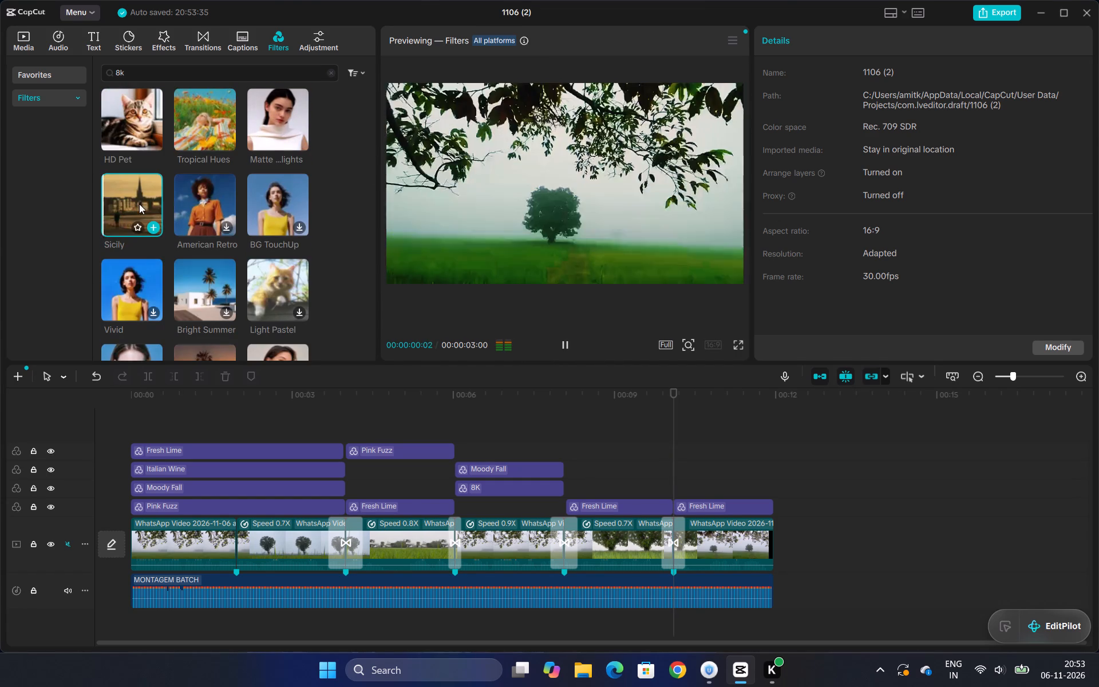
left_click(262, 201)
left_click(207, 211)
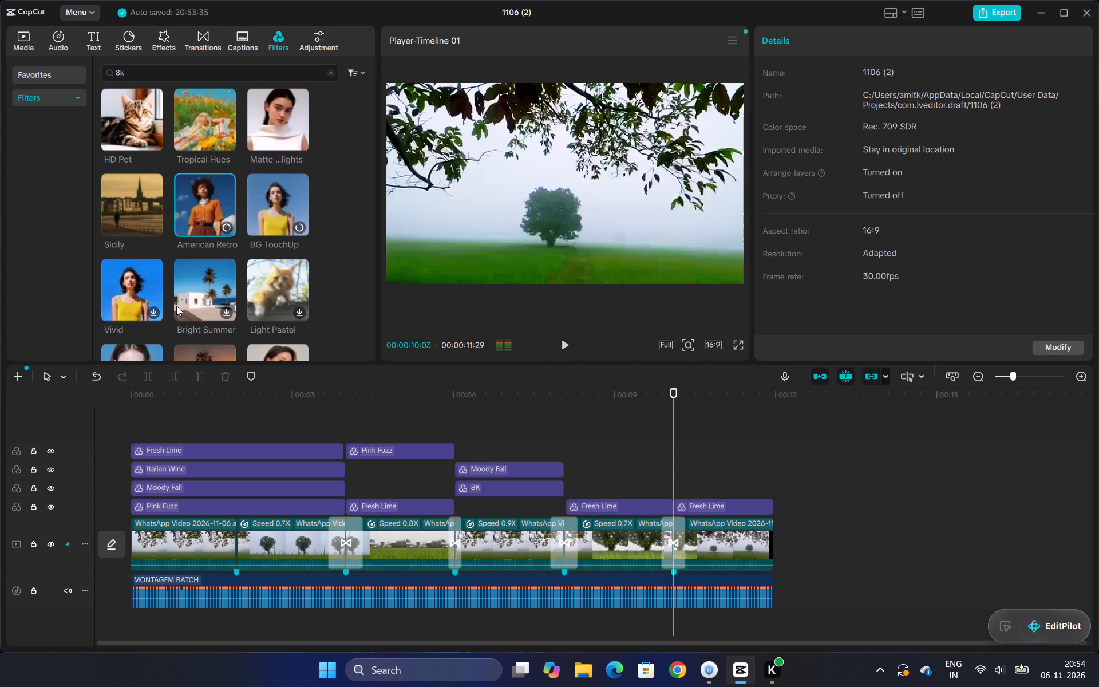
left_click(176, 313)
left_click(254, 291)
scroll(199, 305, "down", 2)
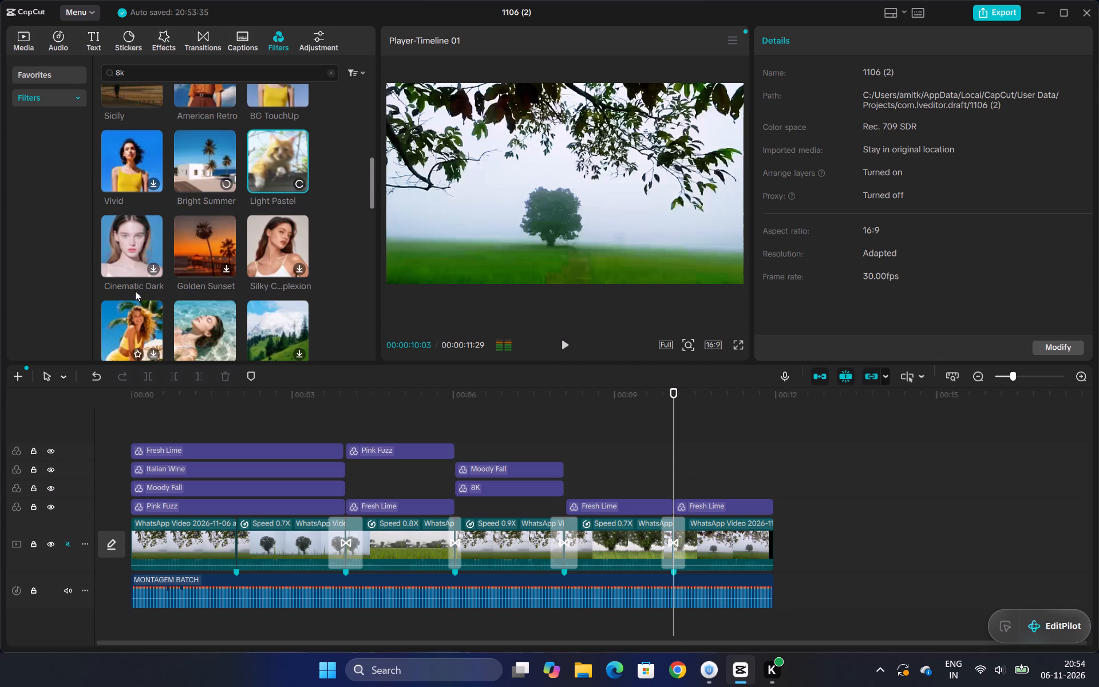
left_click(136, 259)
left_click(192, 250)
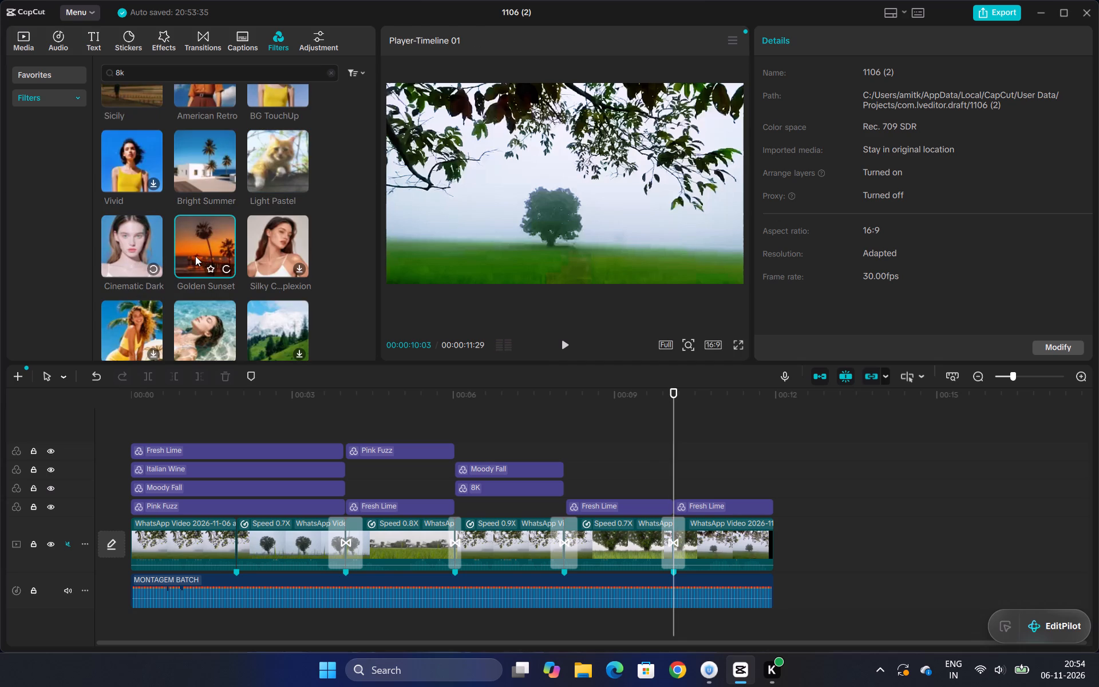
left_click(119, 330)
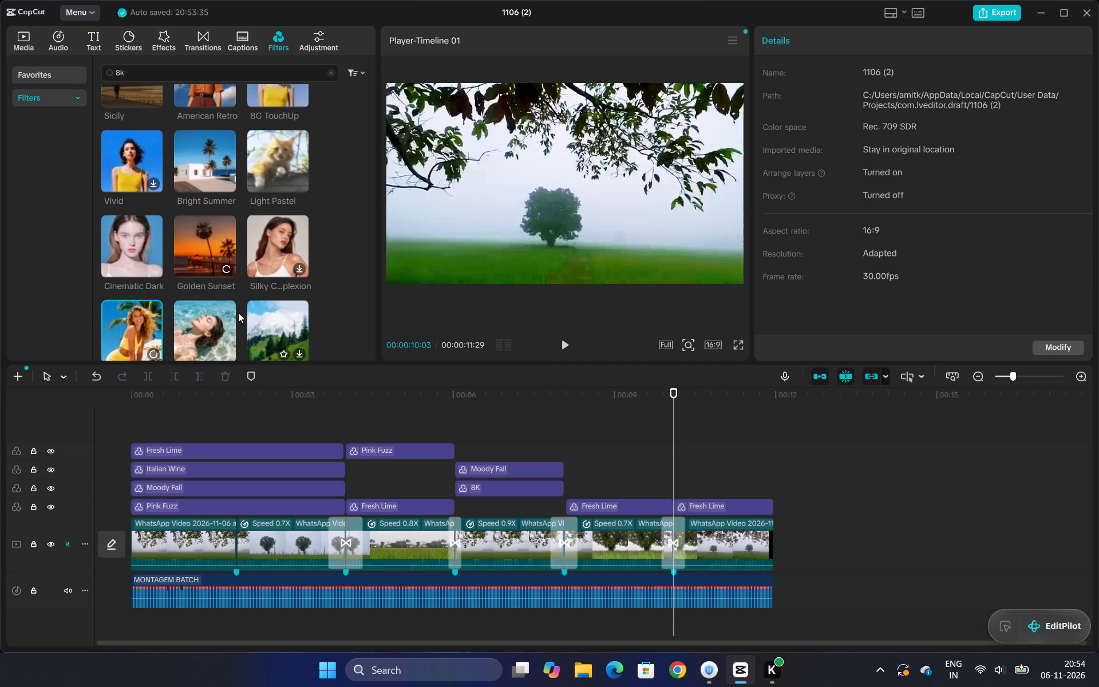
Preview Cinematic Dark and Golden Sunset, add Golden Sunset over the last clip, and trim it to the clip's end.
left_click(135, 255)
left_click(218, 245)
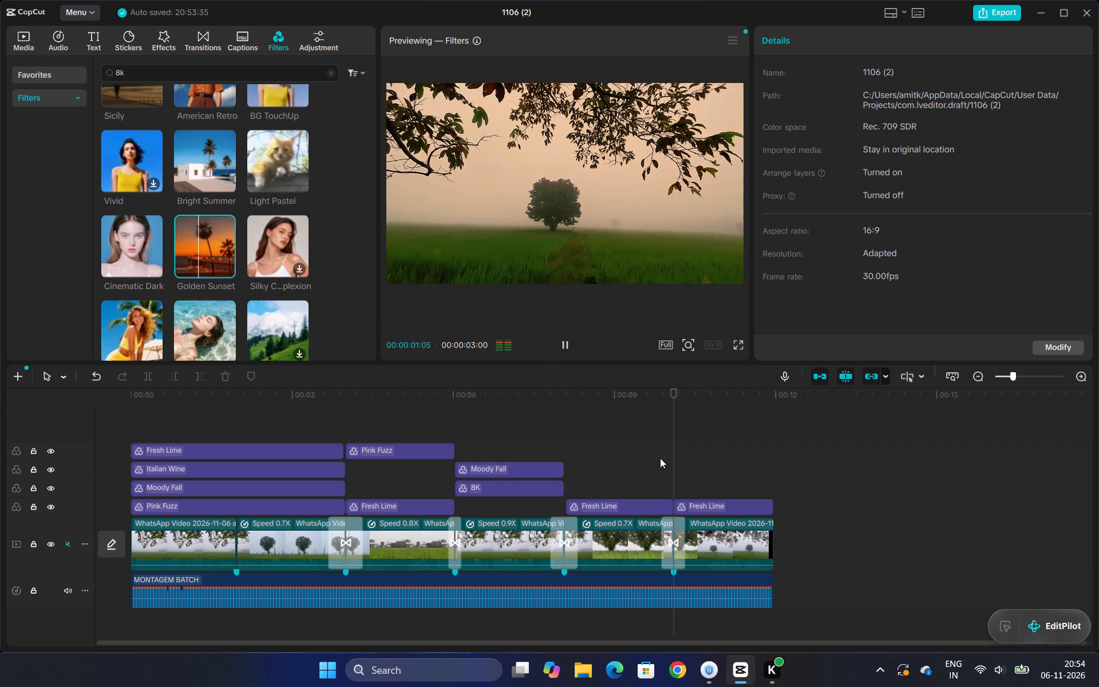
left_click(227, 268)
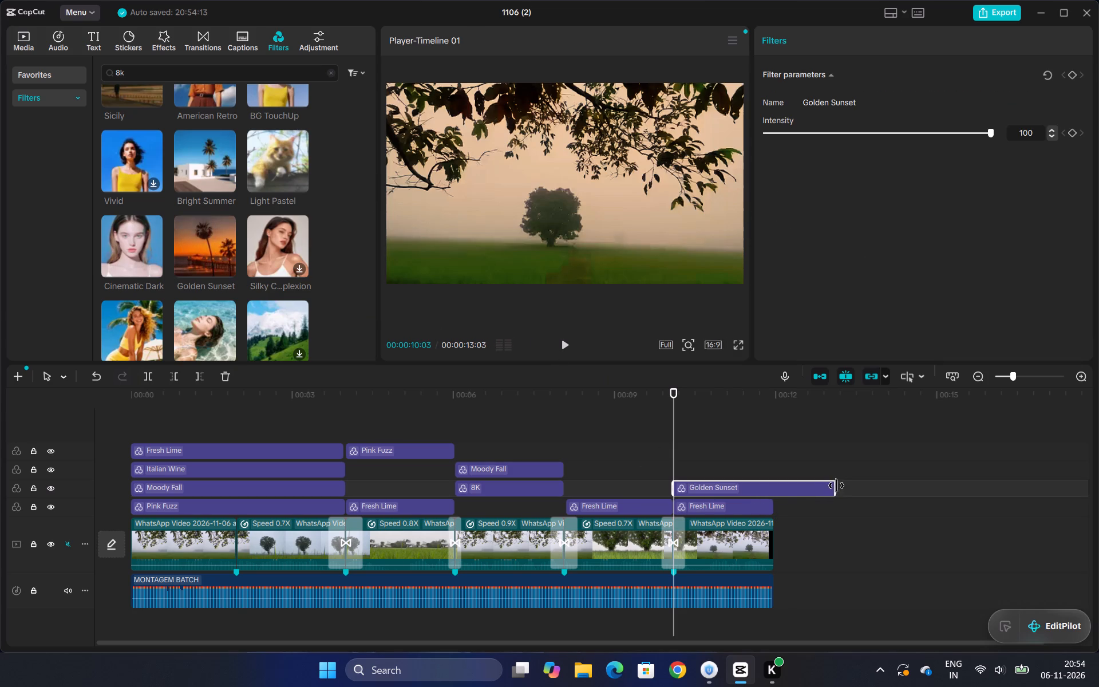
left_click_drag(837, 485, 771, 503)
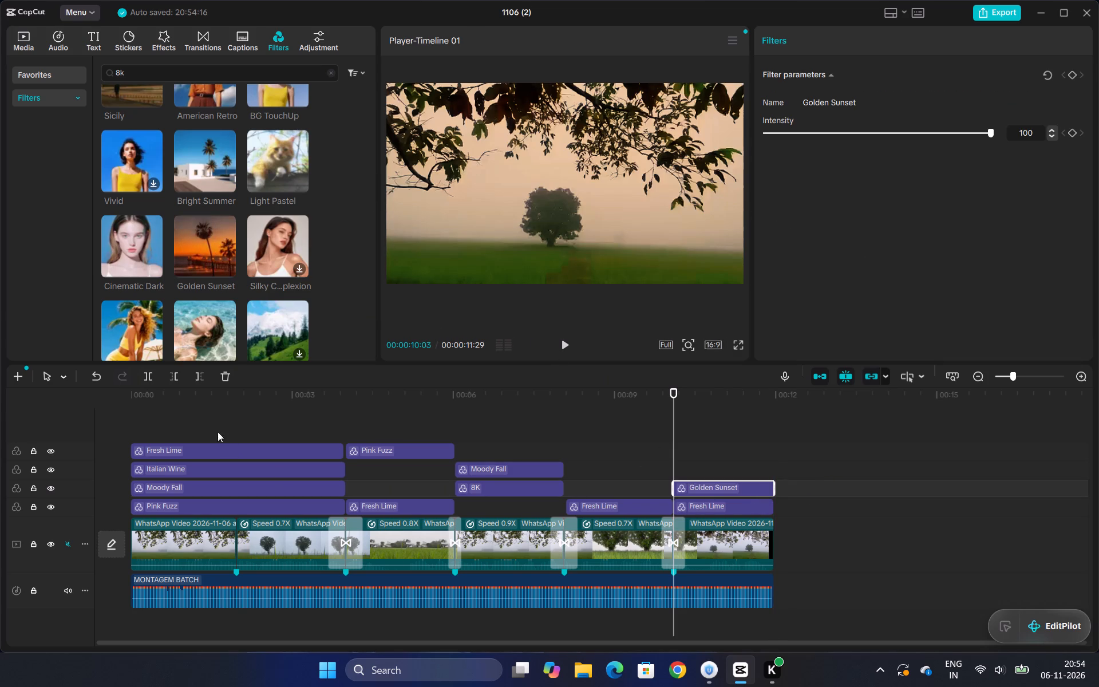
Play the whole video from the beginning to check the filtered sections.
left_click(132, 417)
key("space")
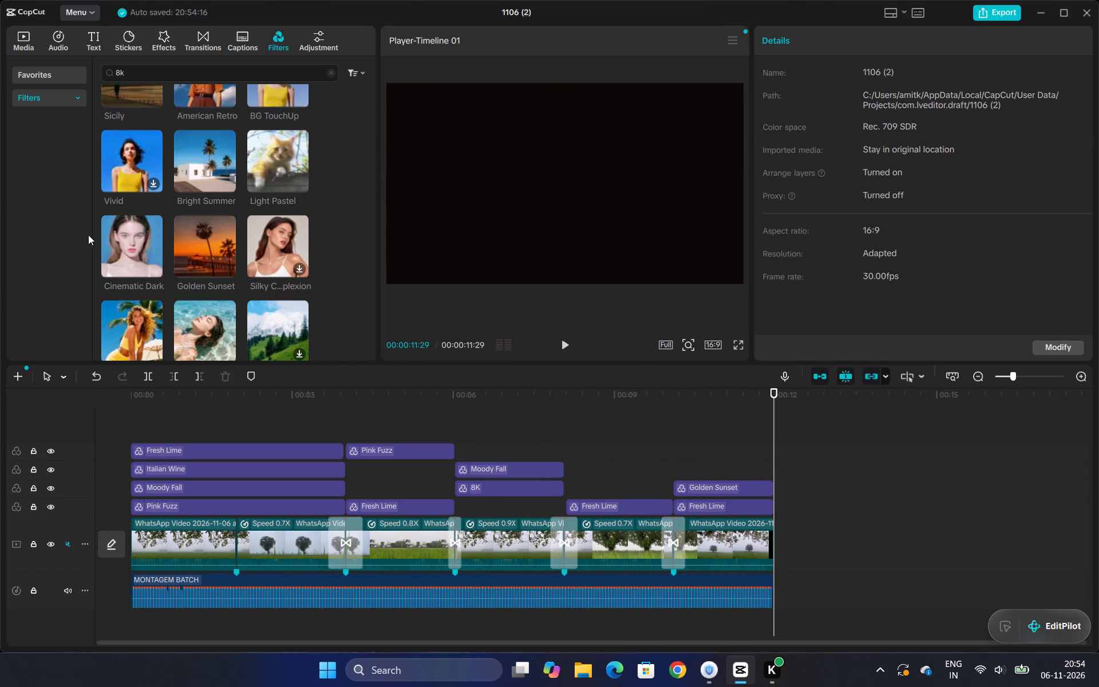
Search the video effects for 4k and look through the results.
scroll(163, 209, "up", 4)
scroll(113, 133, "up", 3)
left_click(169, 35)
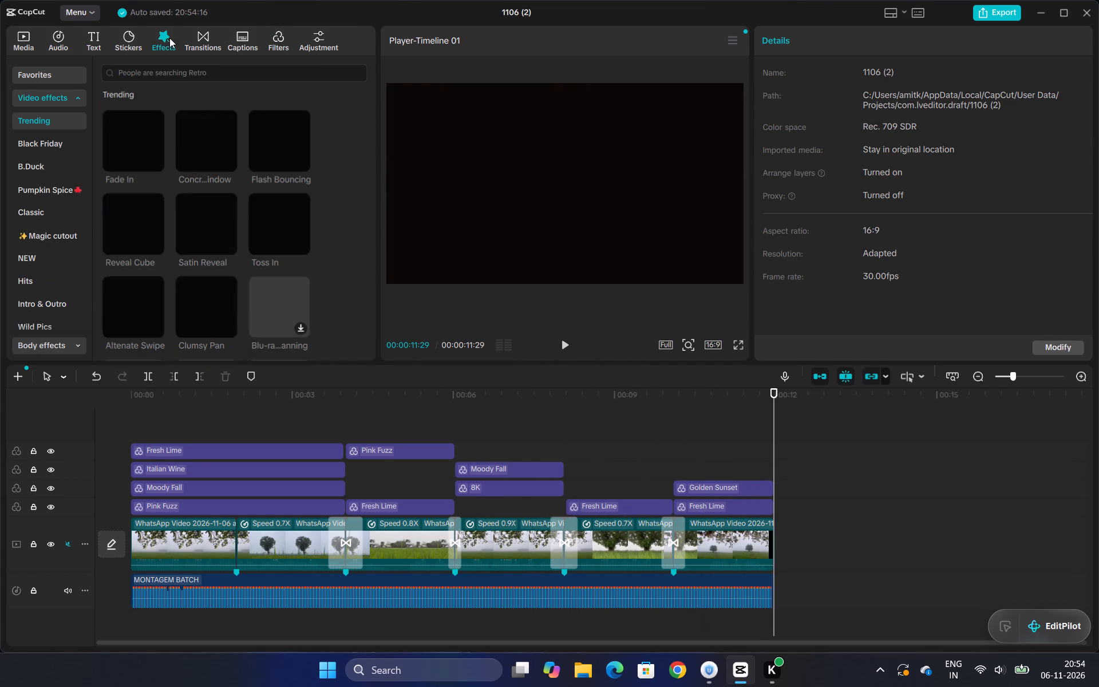
left_click(181, 72)
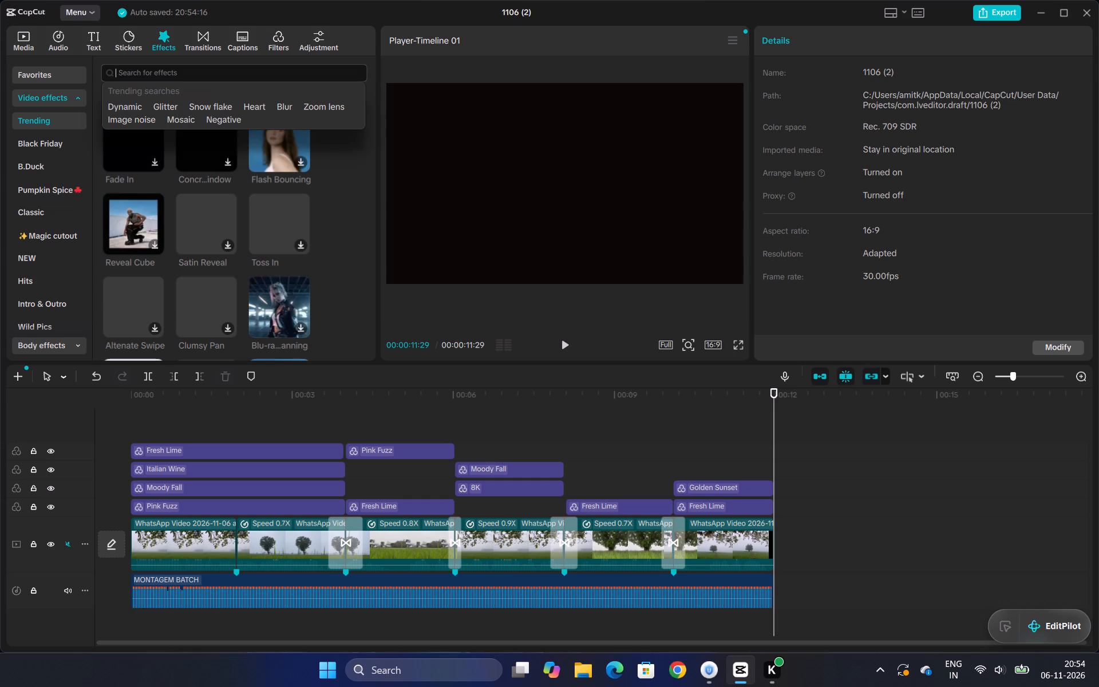
type("4k")
key("space")
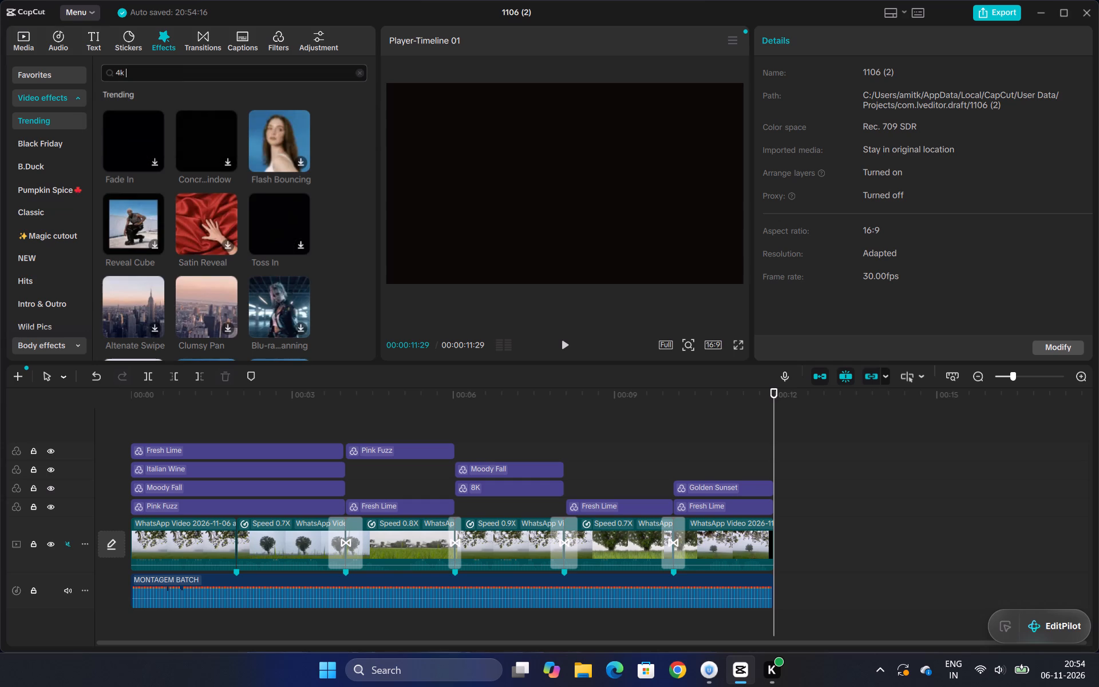
key("Return")
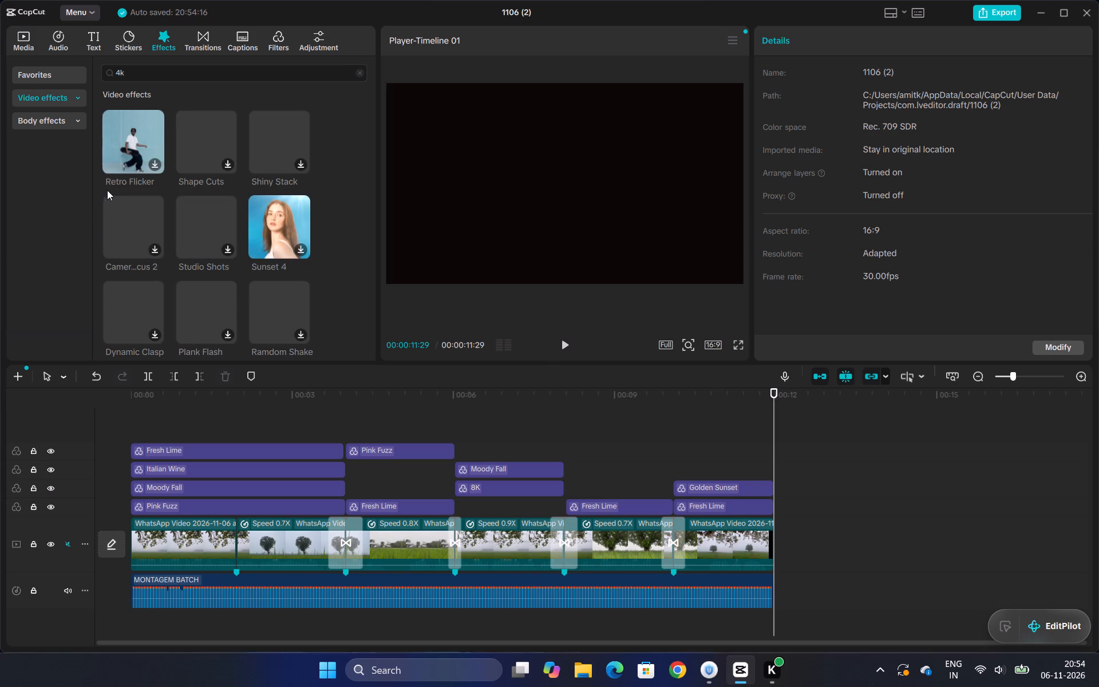
scroll(199, 221, "down", 1)
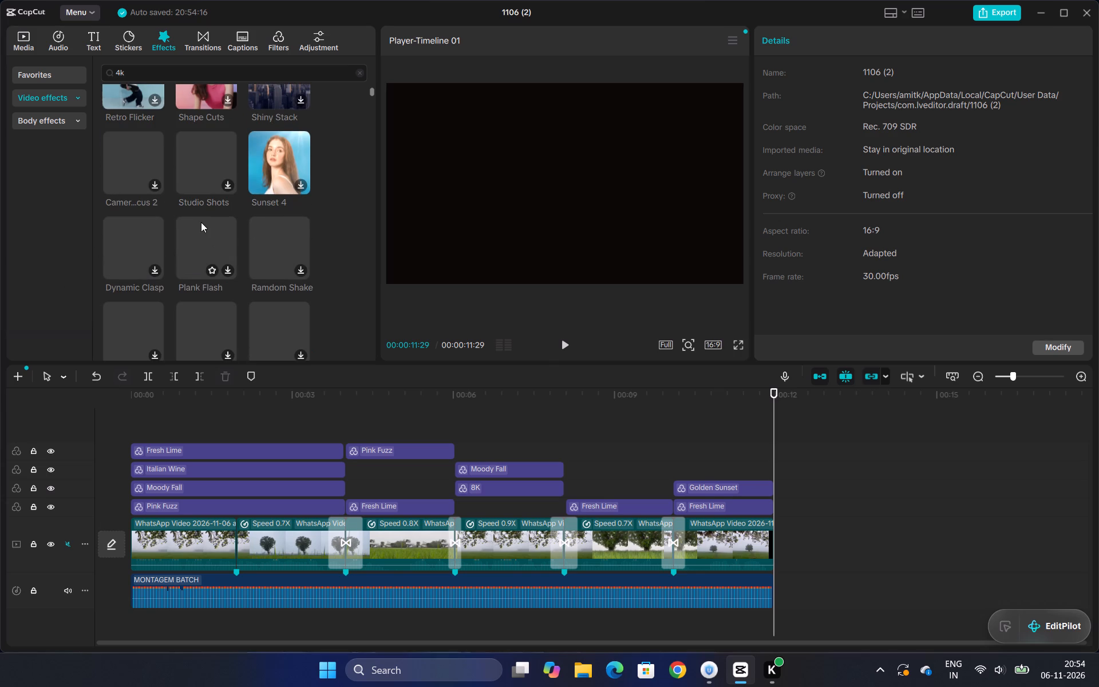
scroll(201, 222, "down", 2)
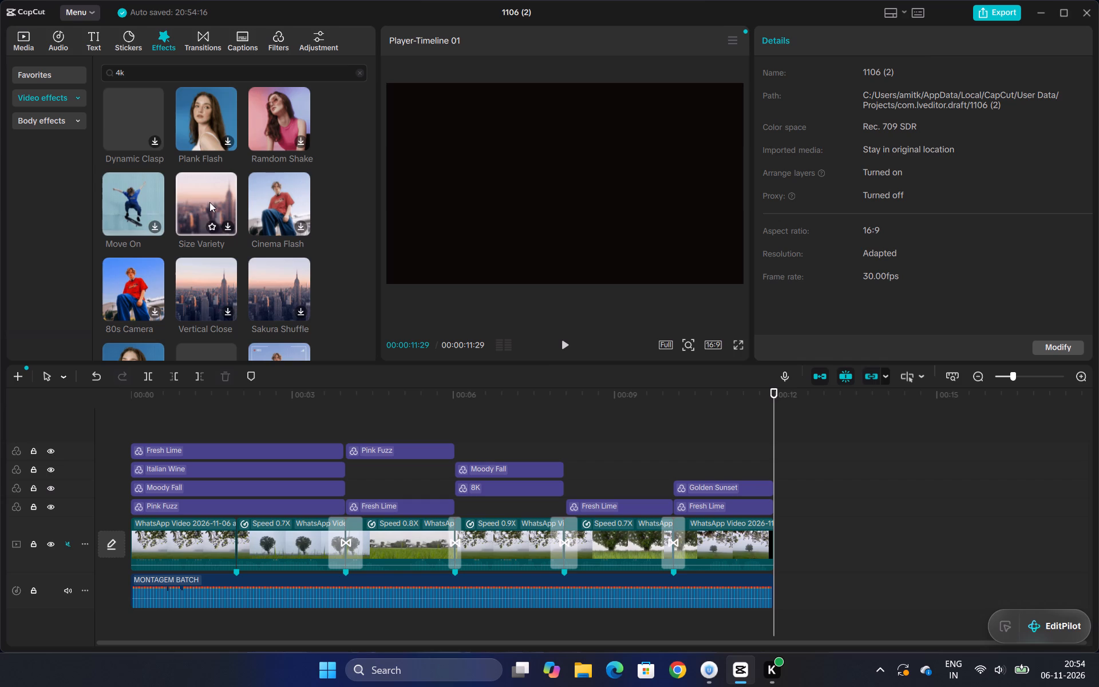
scroll(133, 200, "down", 3)
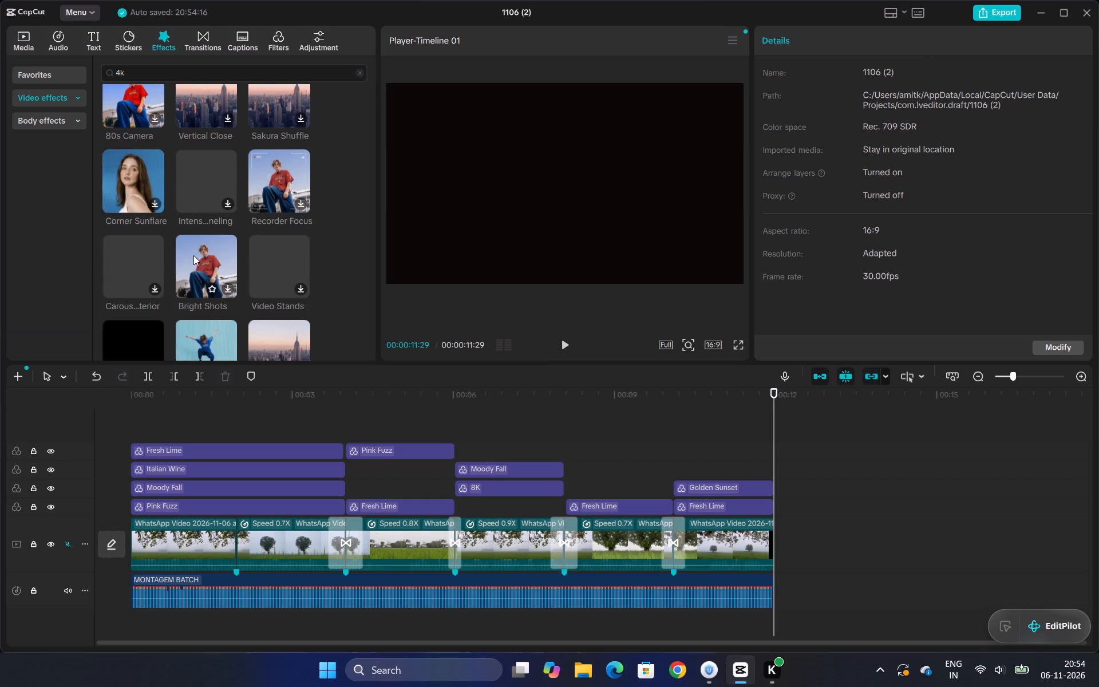
scroll(193, 255, "up", 5)
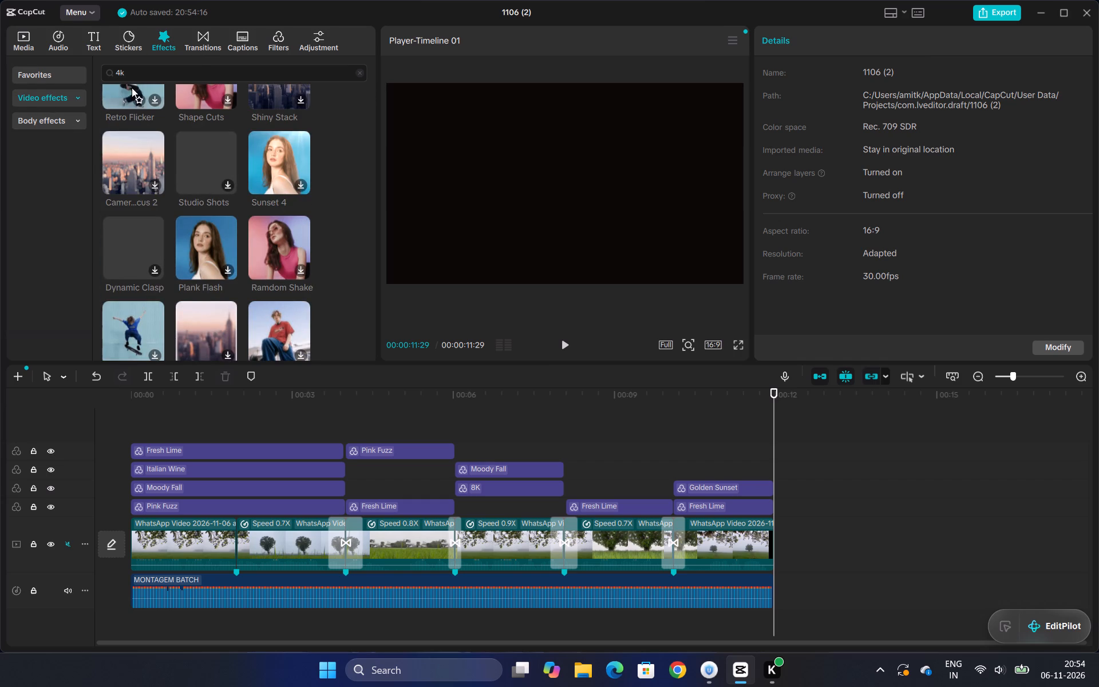
scroll(139, 92, "up", 1)
Remove the trailing space from the 4k effects query and rerun the search.
left_click(147, 71)
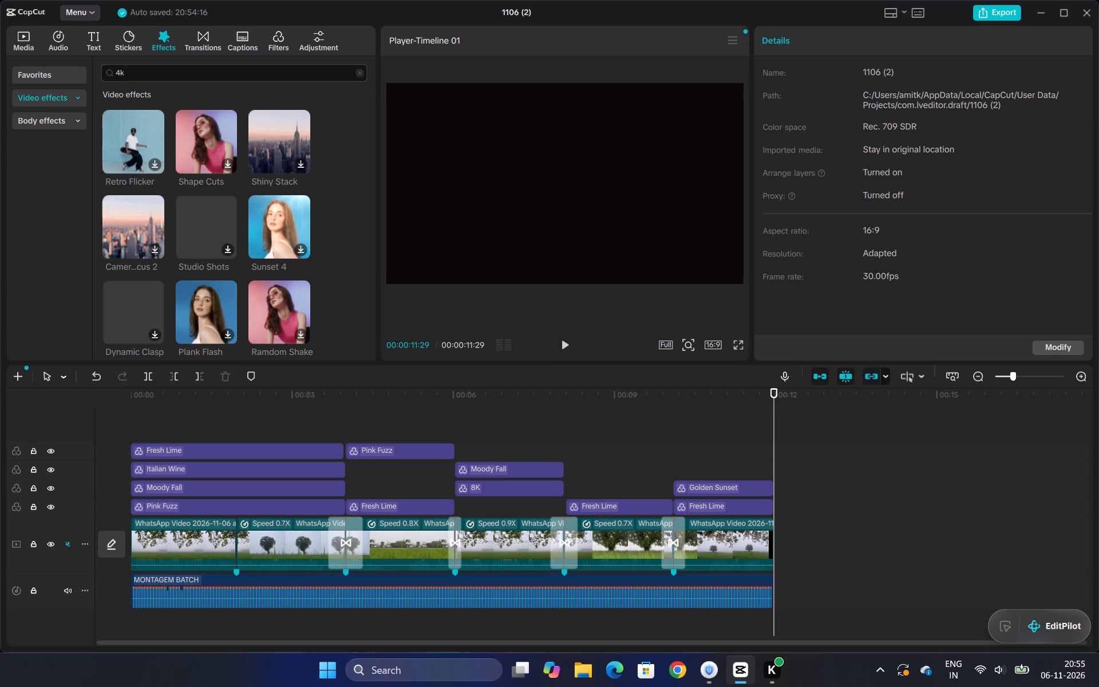
key("BackSpace")
key("Return")
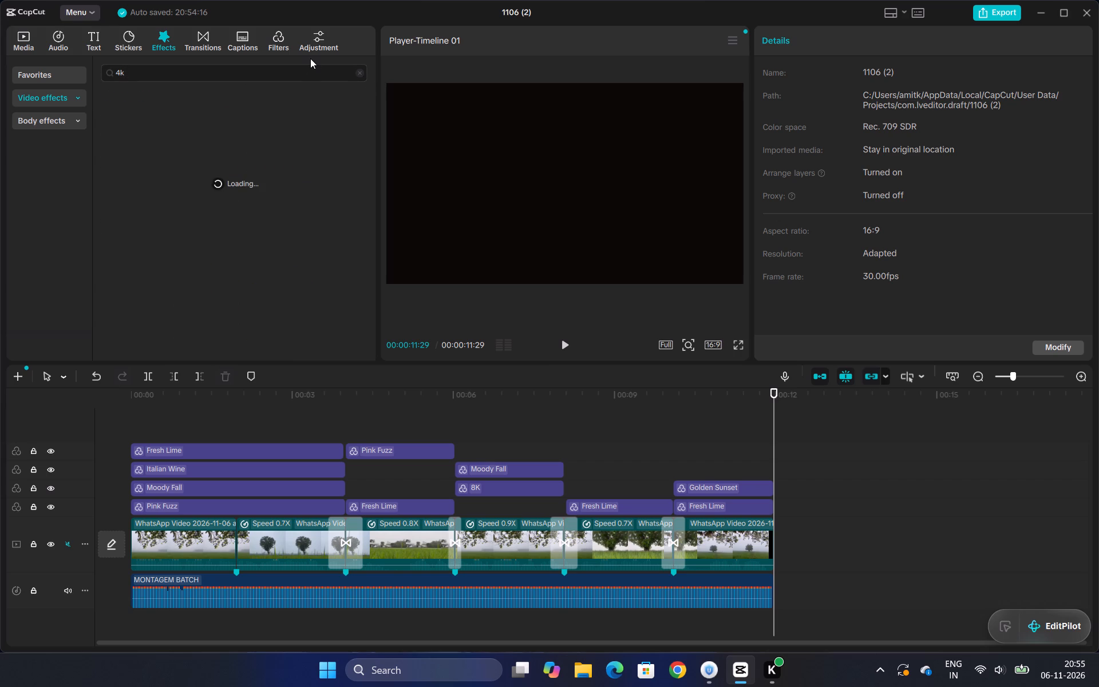
Preview the custom adjustment from the adjustment library.
left_click(325, 45)
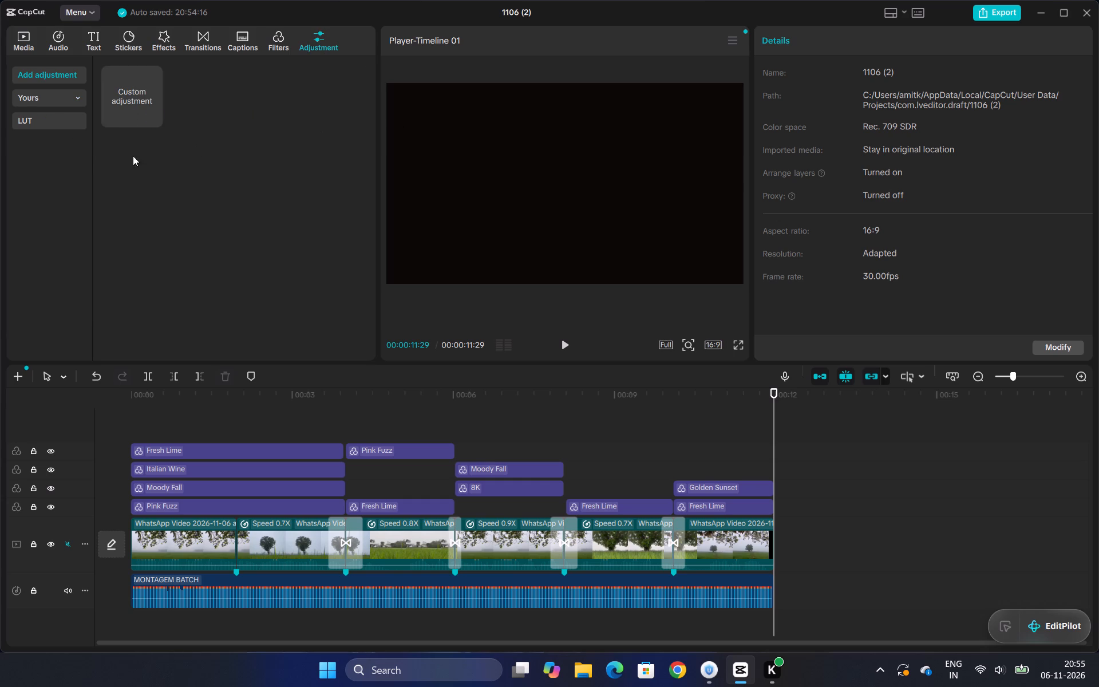
left_click(113, 115)
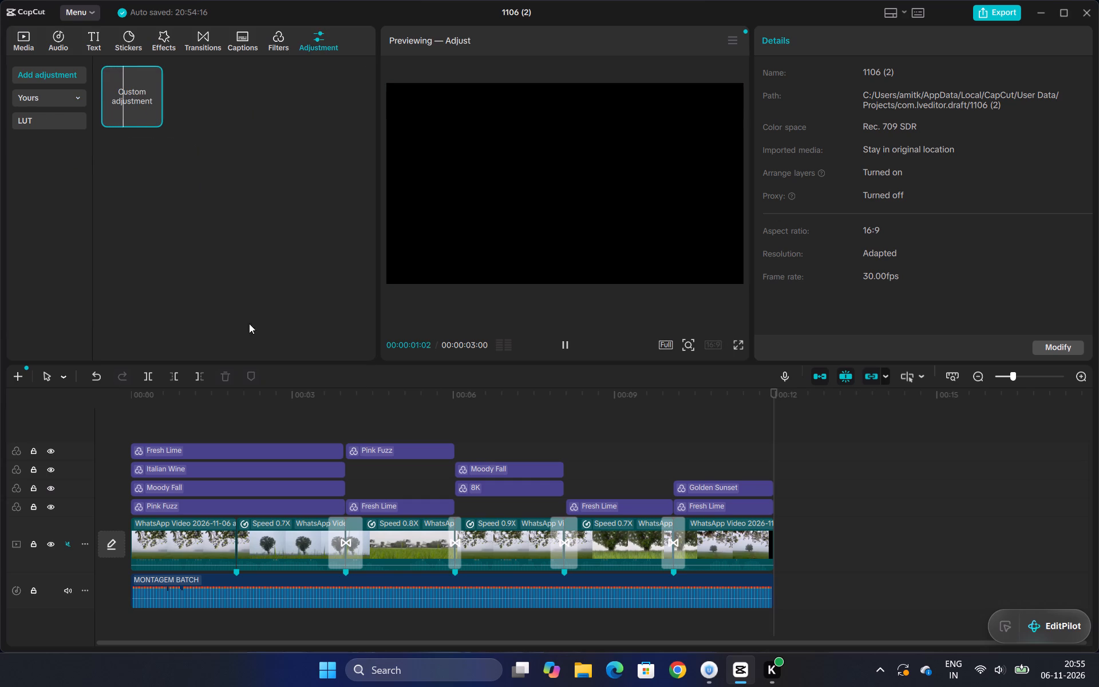
Return to the video's start, select the first clip, and check its HSL, Mask and Basic adjustment settings.
left_click(136, 437)
left_click_drag(136, 429, 111, 417)
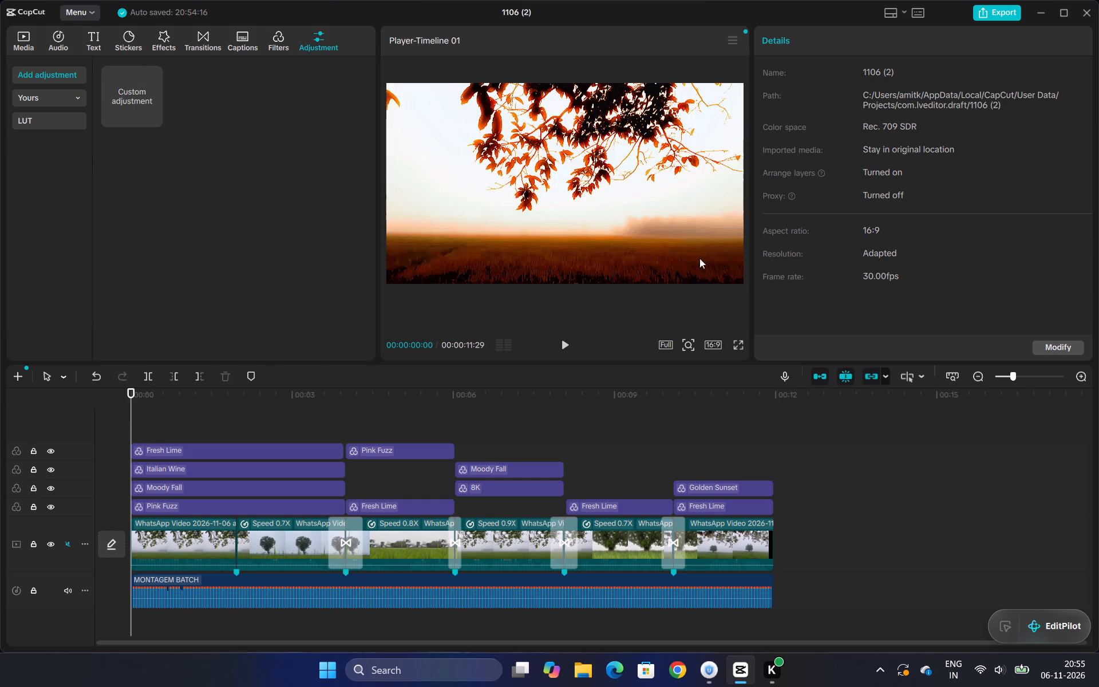
left_click(172, 557)
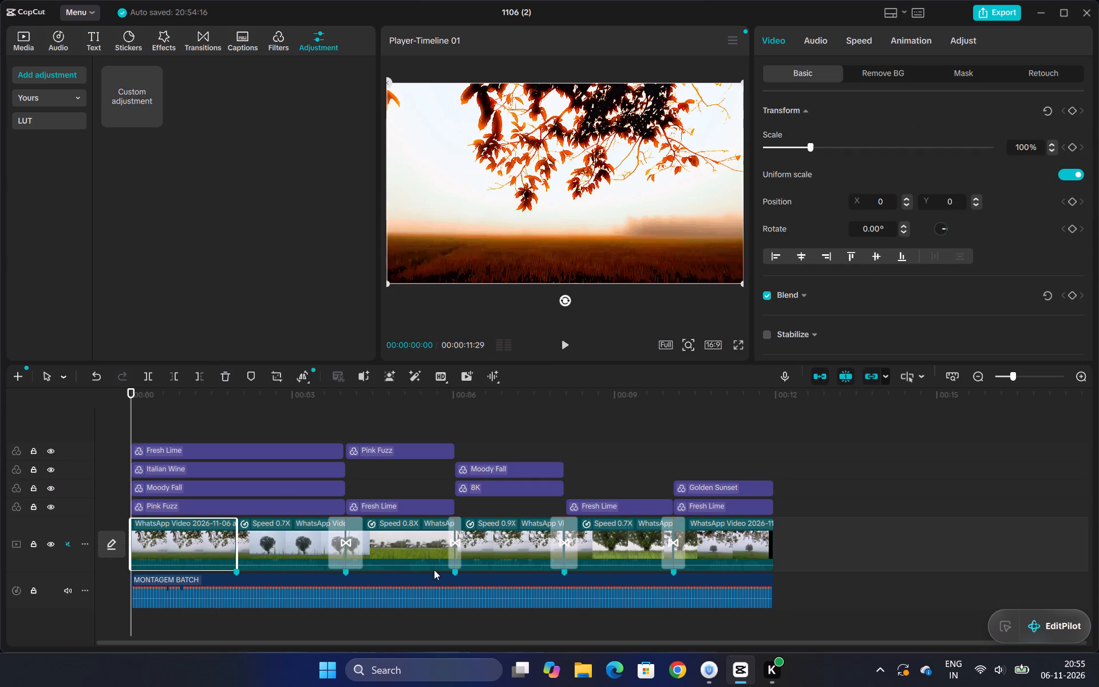
left_click(955, 42)
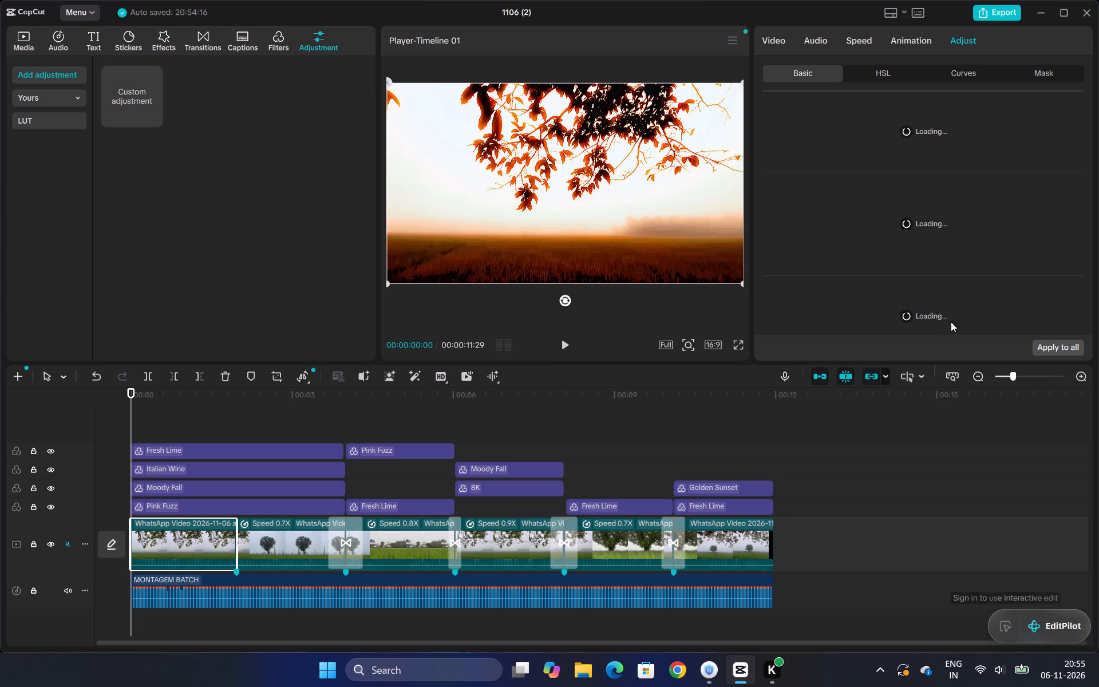
left_click(891, 62)
left_click(904, 70)
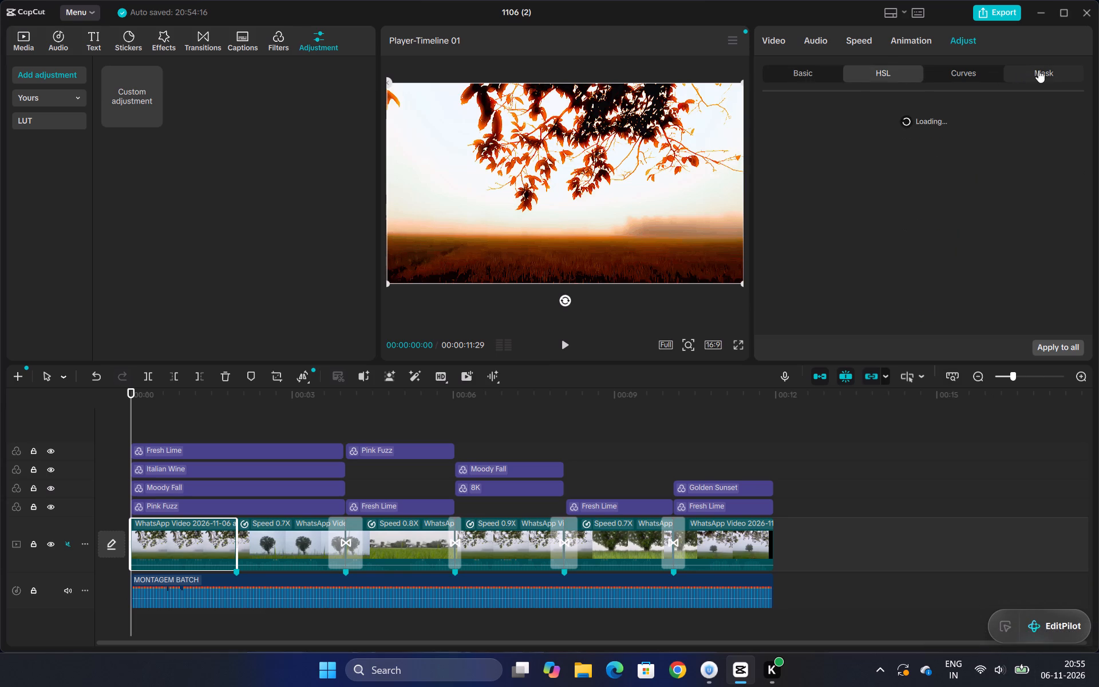
left_click(1038, 70)
left_click(789, 75)
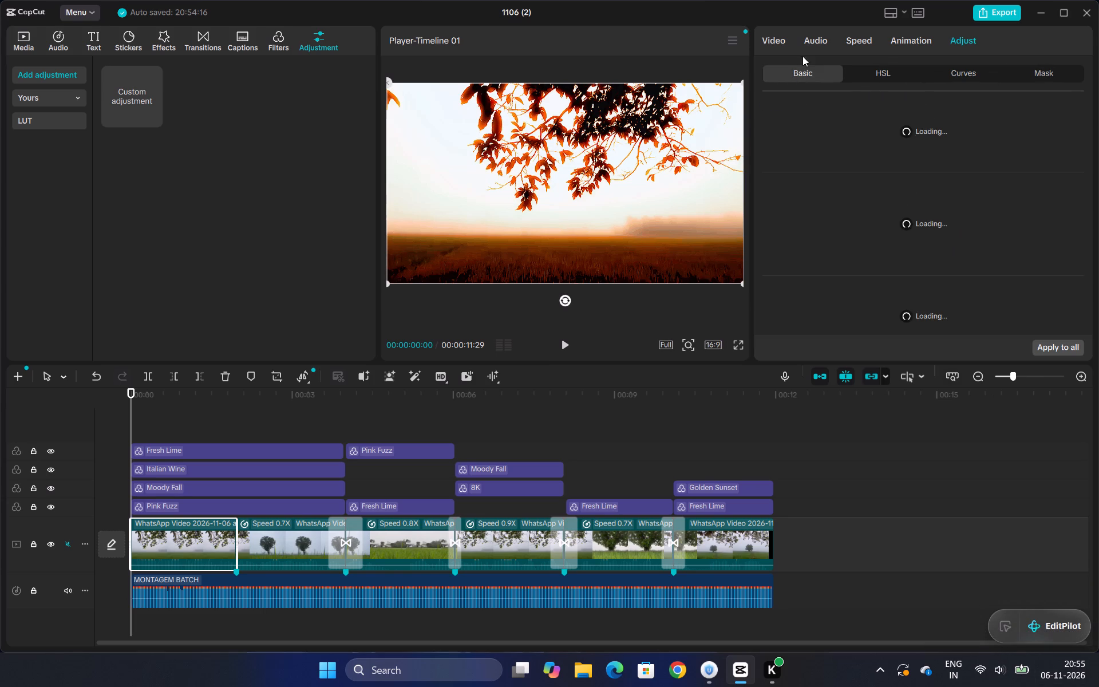